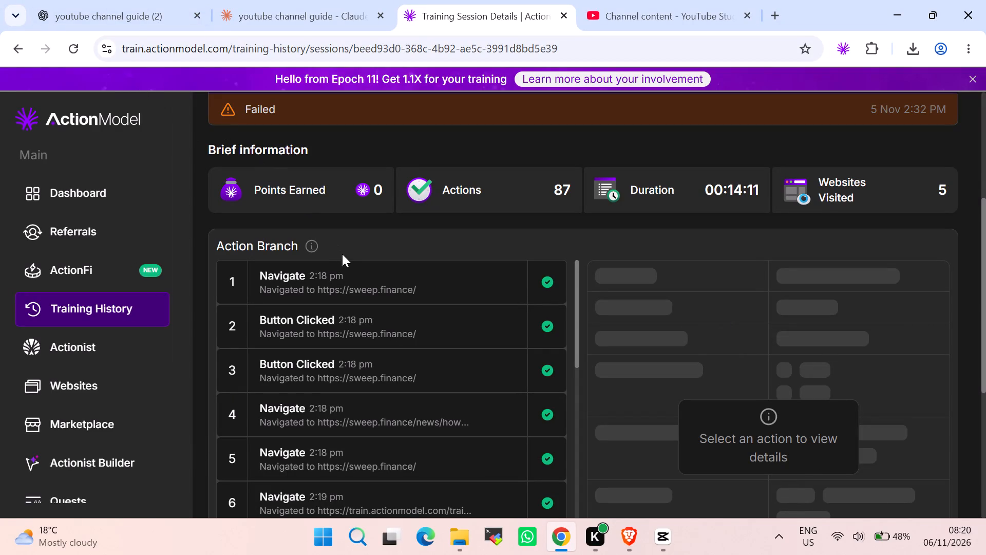
Examine the recorded actions in the failed training session's Action Branch list.
scroll(329, 287, down, 2)
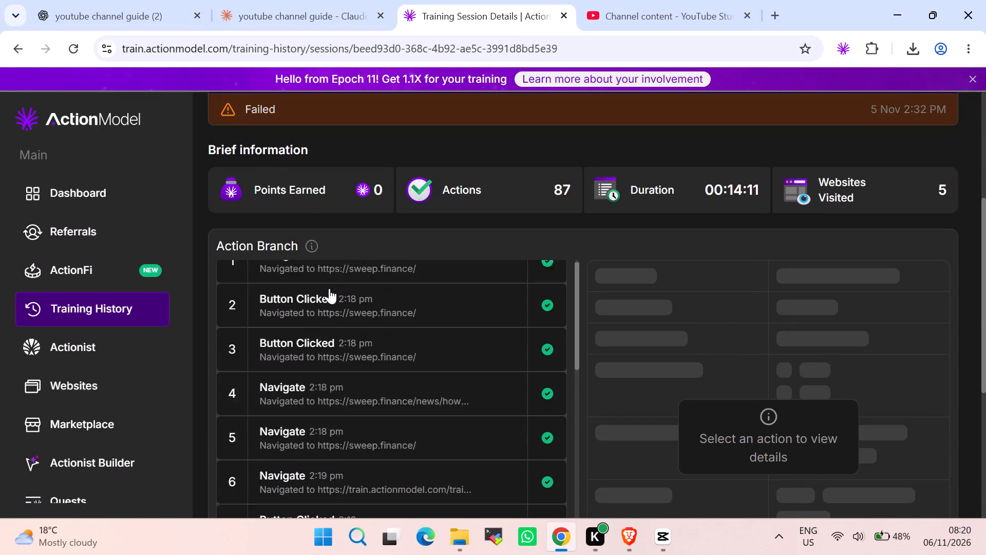
scroll(329, 288, down, 17)
scroll(327, 302, down, 7)
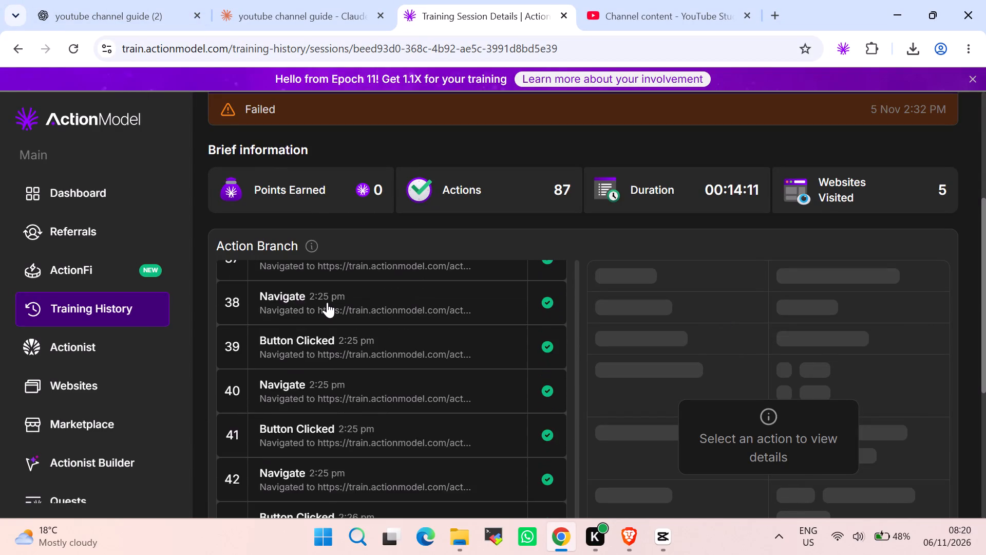
scroll(327, 302, down, 10)
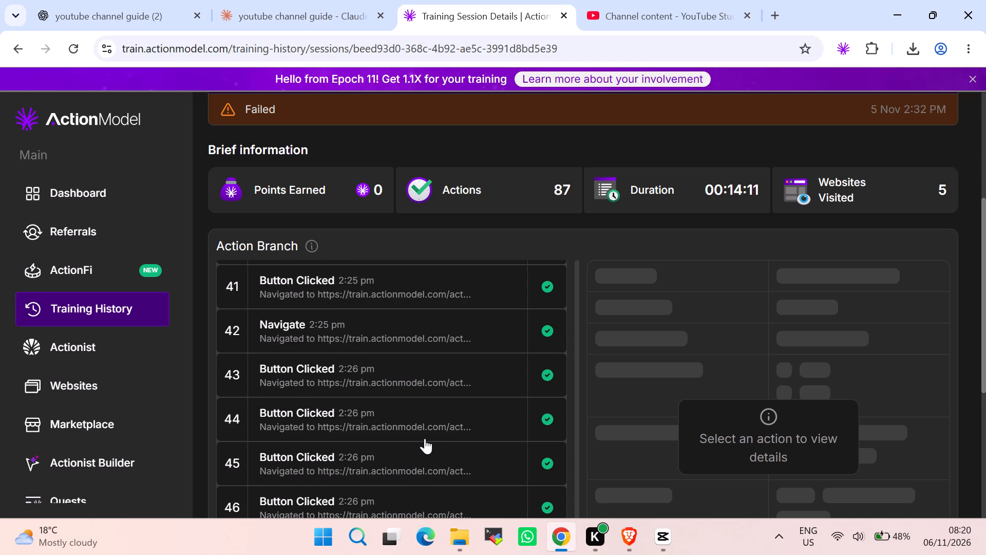
scroll(425, 438, up, 3)
scroll(425, 438, down, 3)
scroll(425, 438, up, 19)
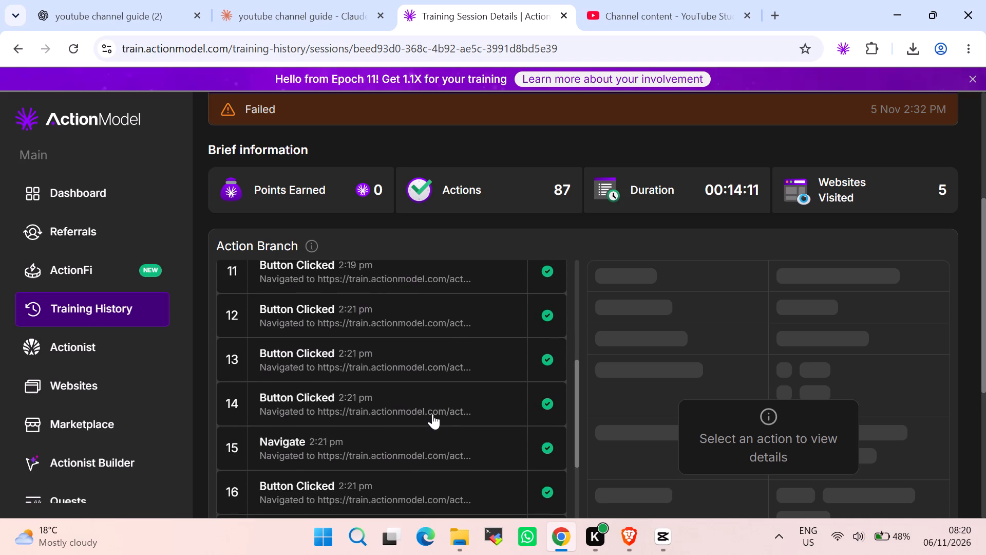
scroll(432, 414, up, 14)
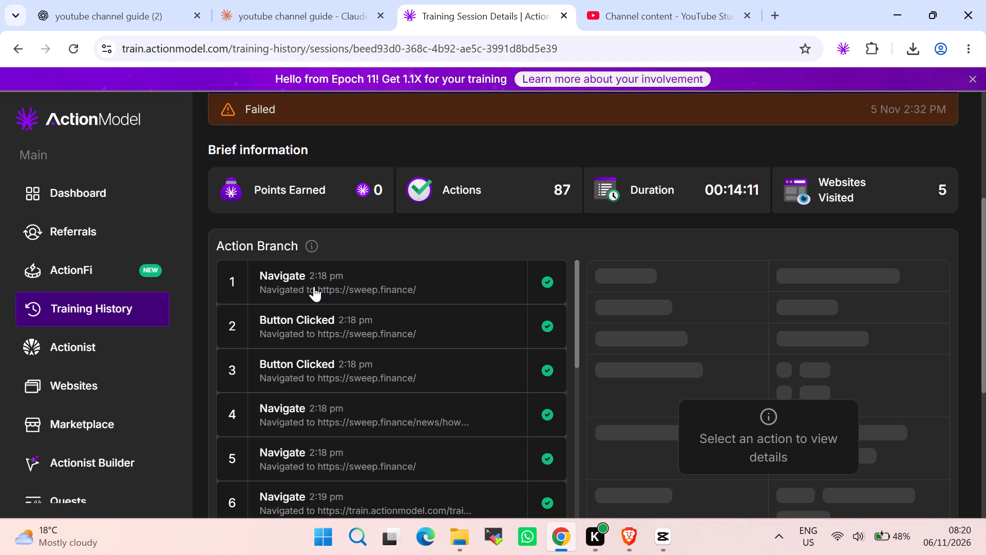
Inspect the details of the first two recorded actions and the session's AI response, then leave the session page.
click(288, 269)
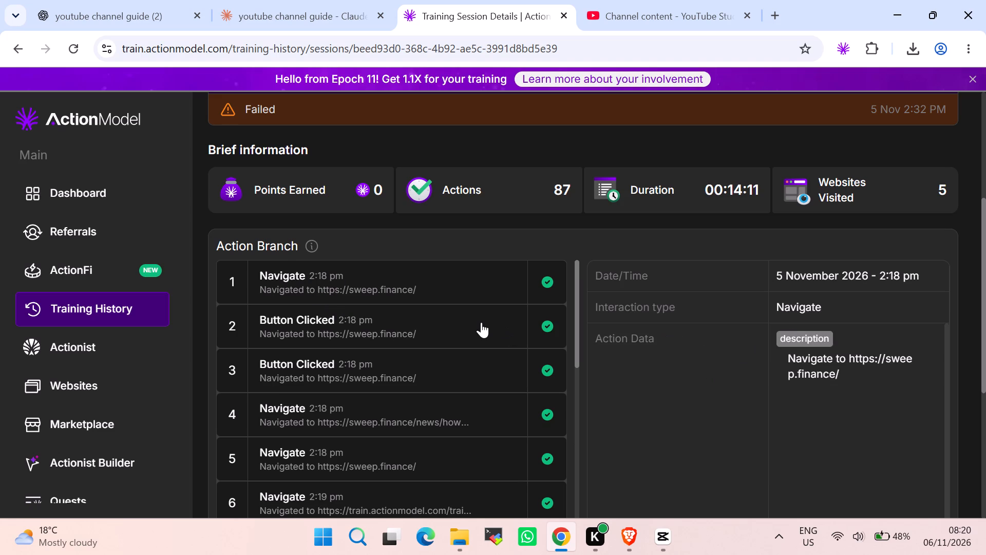
click(466, 313)
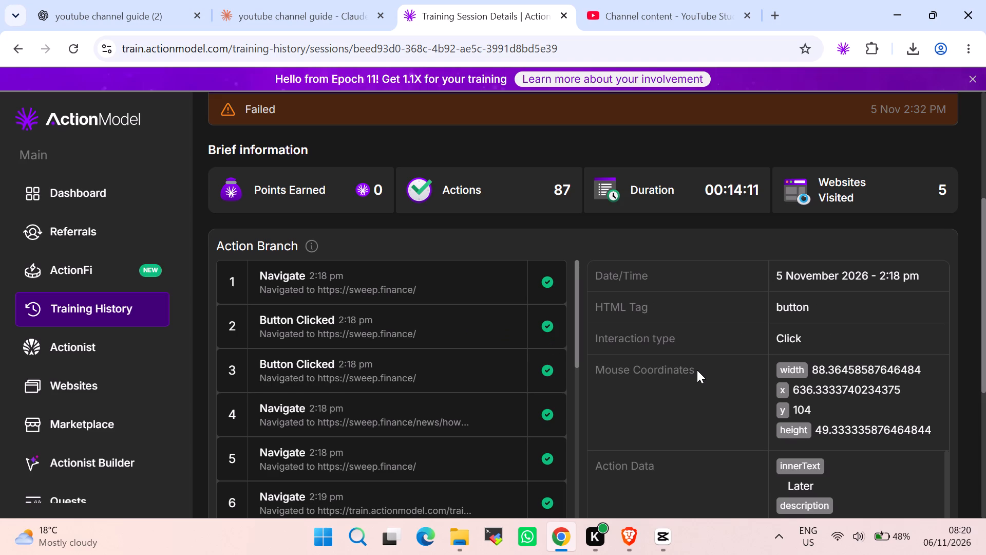
scroll(697, 370, down, 3)
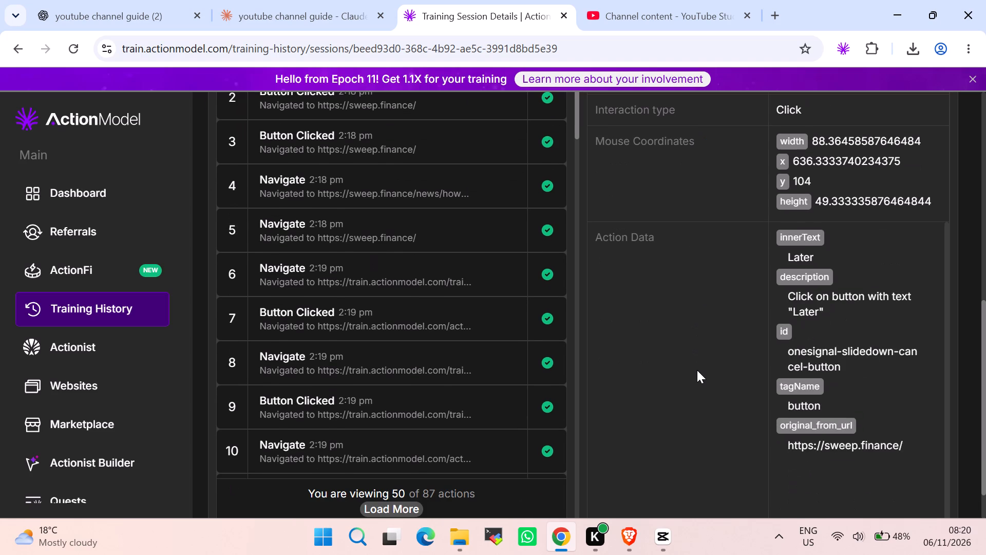
scroll(697, 370, up, 7)
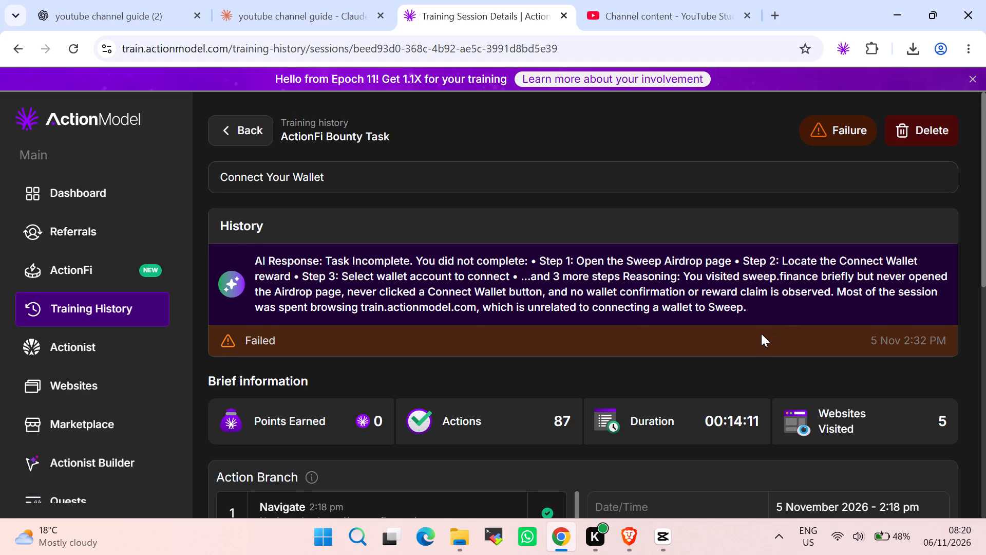
scroll(761, 334, down, 1)
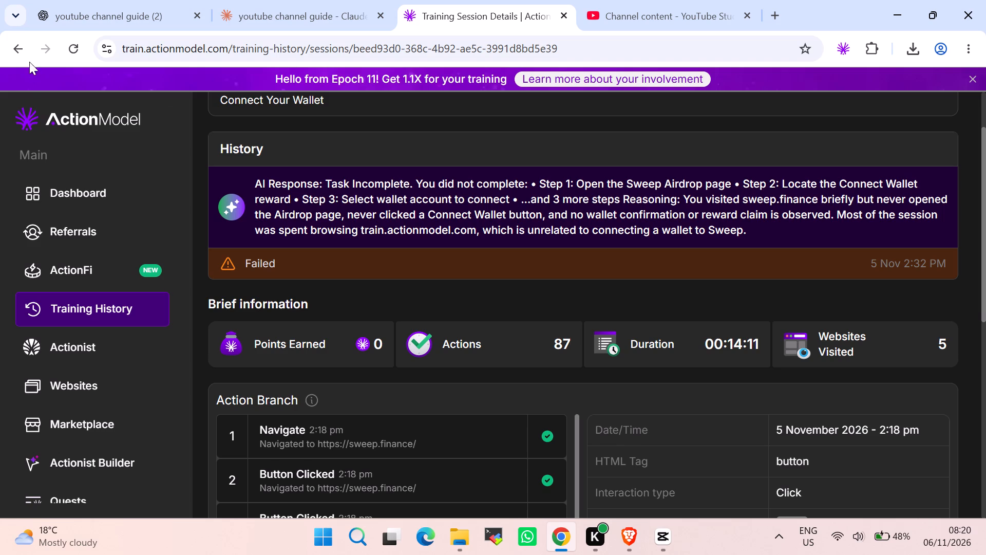
click(18, 47)
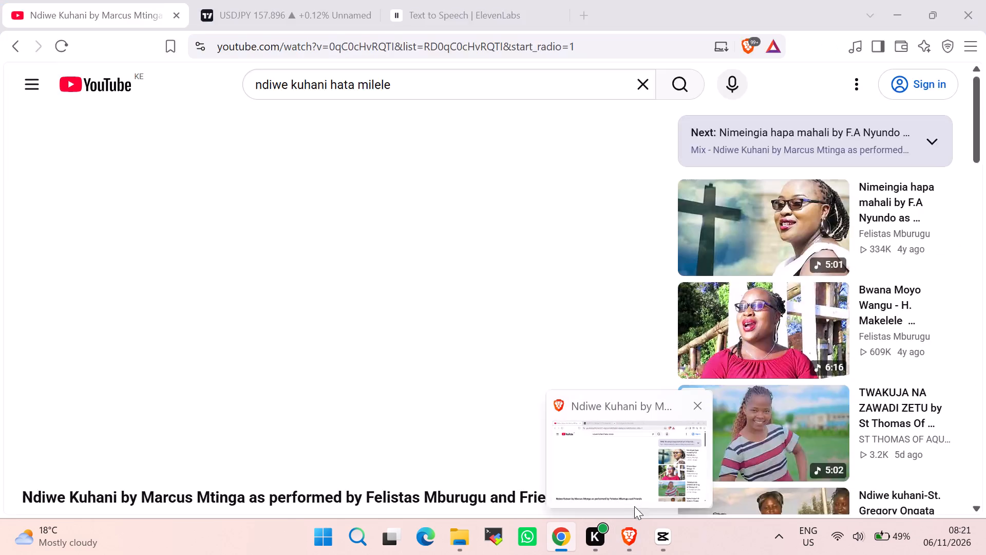
Switch to CapCut and briefly play the timeline from the current playhead position in the v1.mp4 clip.
click(650, 545)
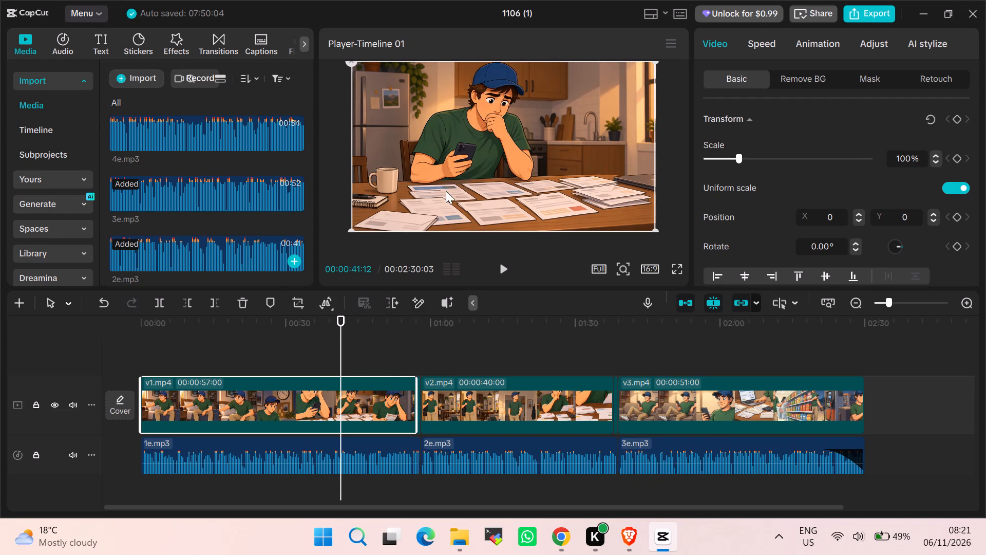
click(504, 271)
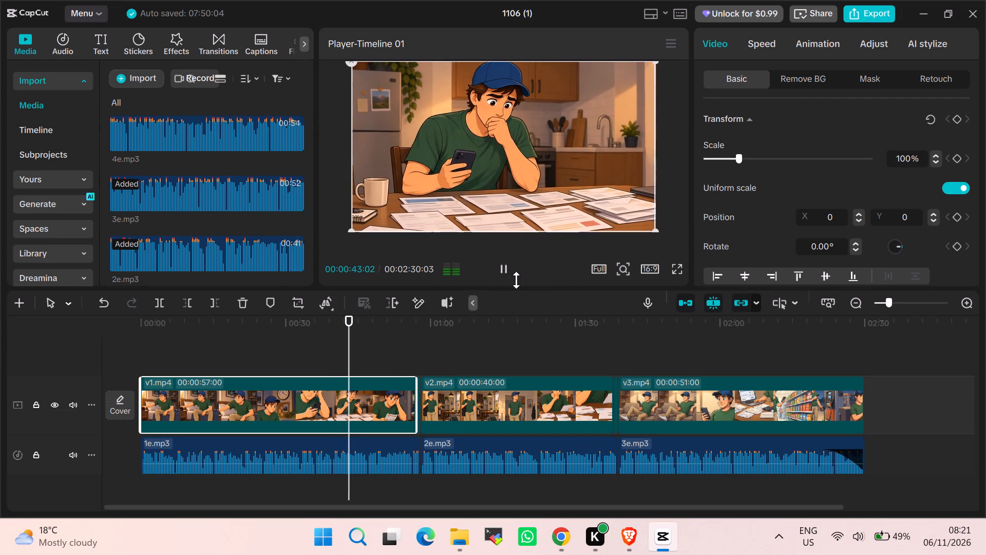
click(503, 268)
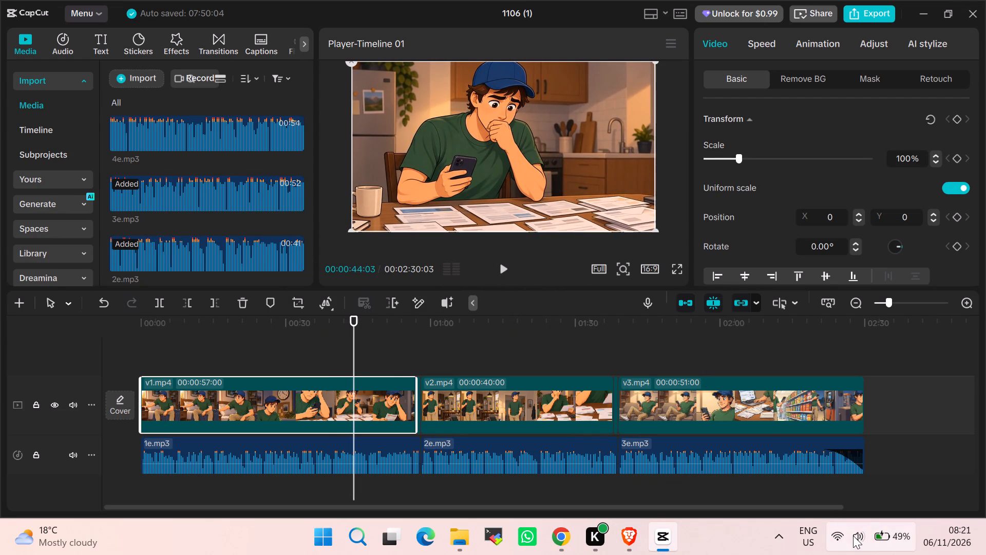
Lower the system volume to a quiet level while playing the timeline preview through to its end.
click(853, 535)
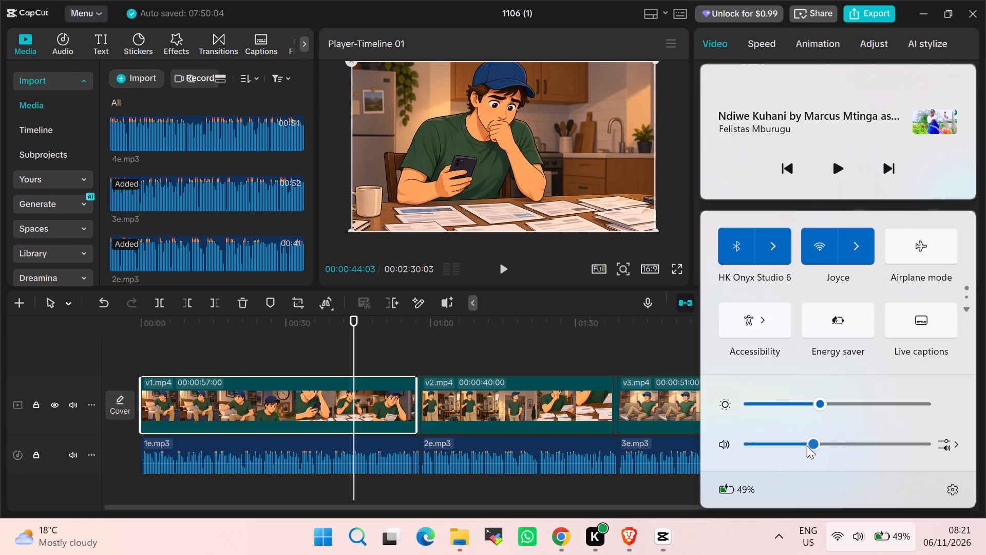
drag(805, 441, 763, 438)
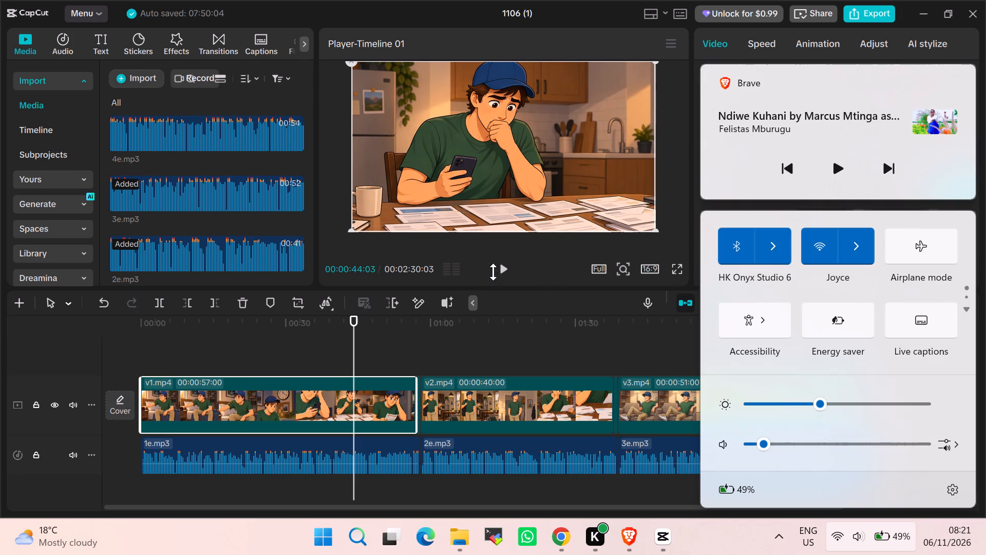
click(501, 270)
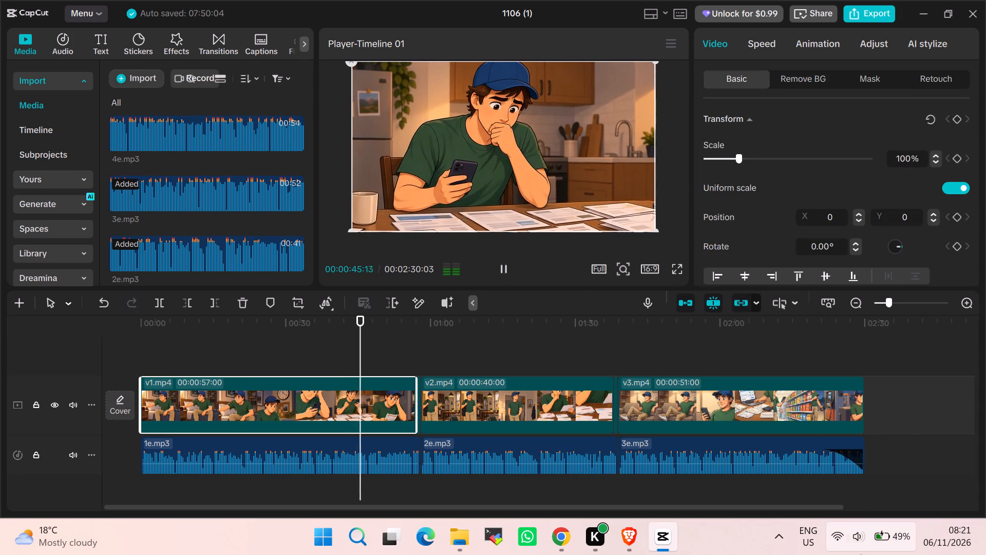
click(857, 535)
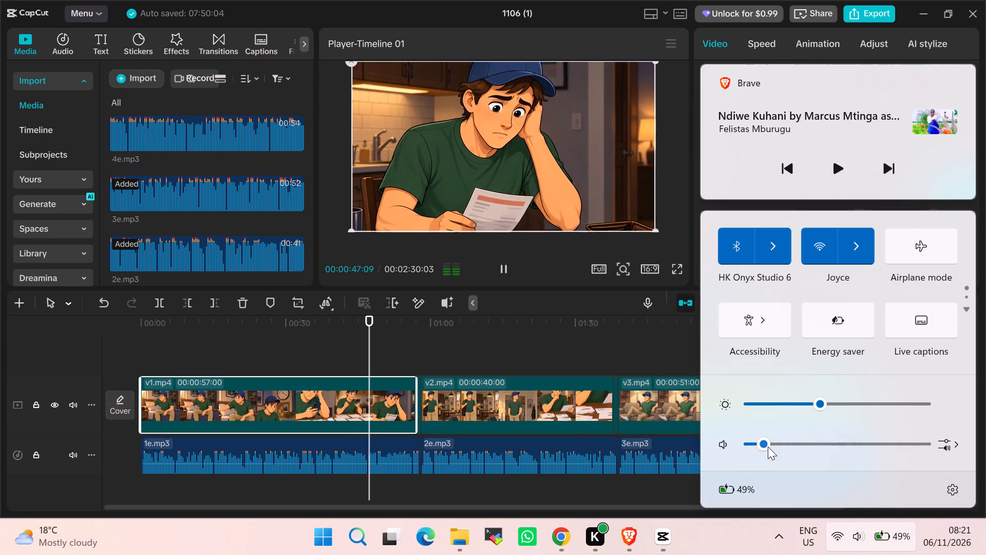
drag(767, 446, 776, 447)
click(863, 552)
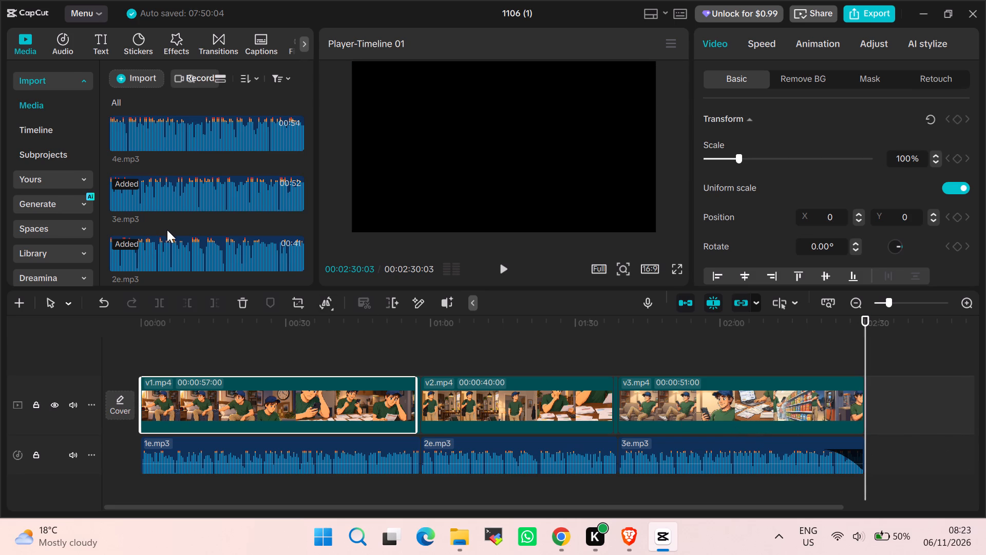
Remove the fade-out from the 3e.mp3 audio clip by setting it to 0.0 s.
click(791, 466)
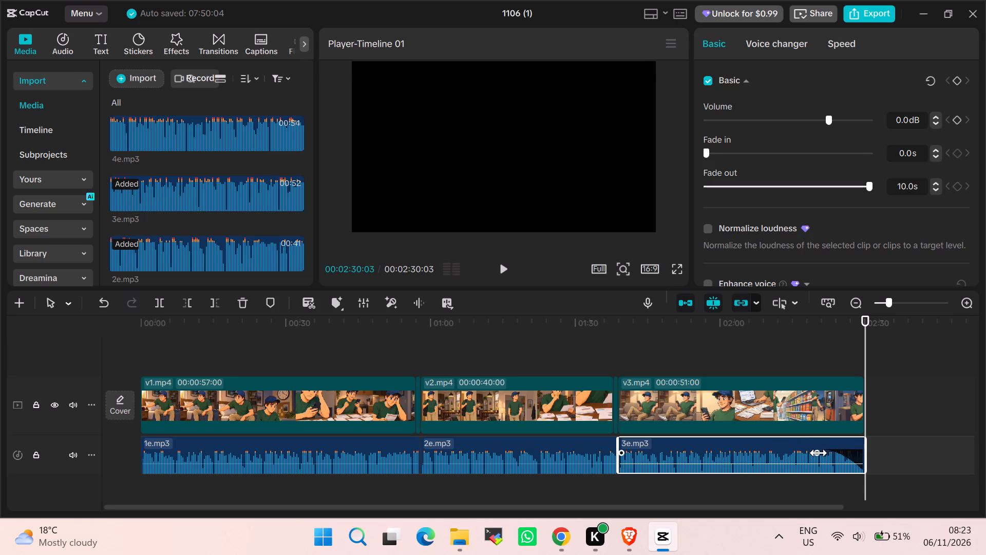
click(831, 462)
click(848, 456)
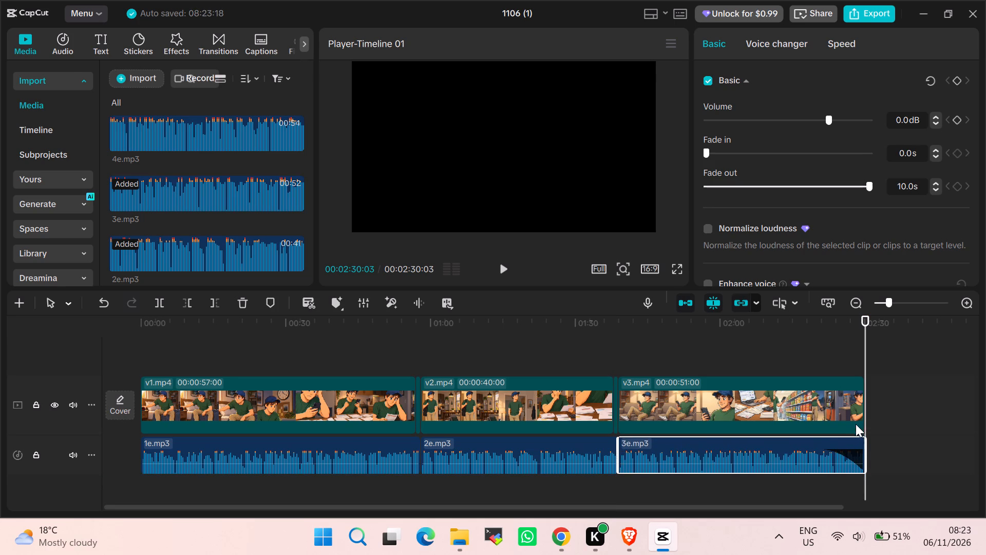
click(846, 453)
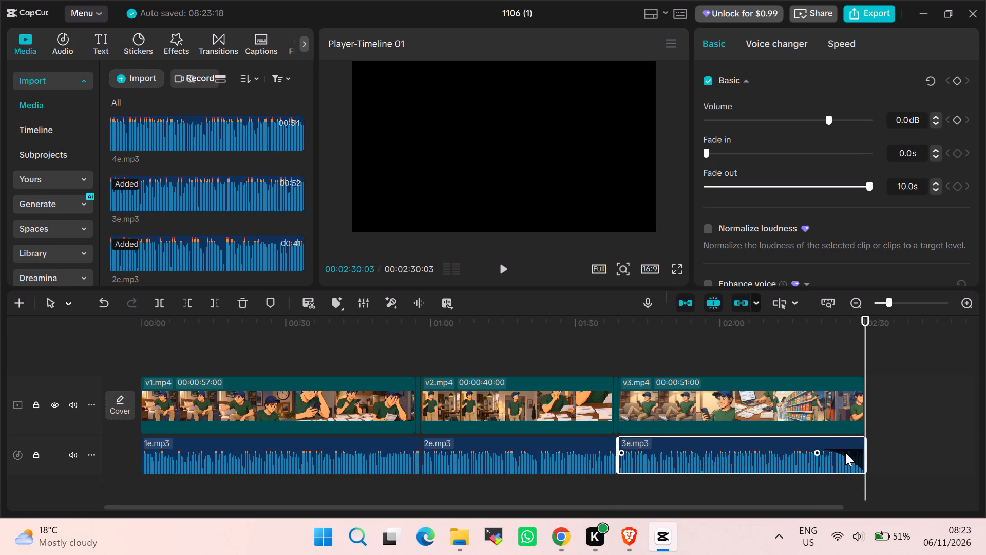
right_click(840, 453)
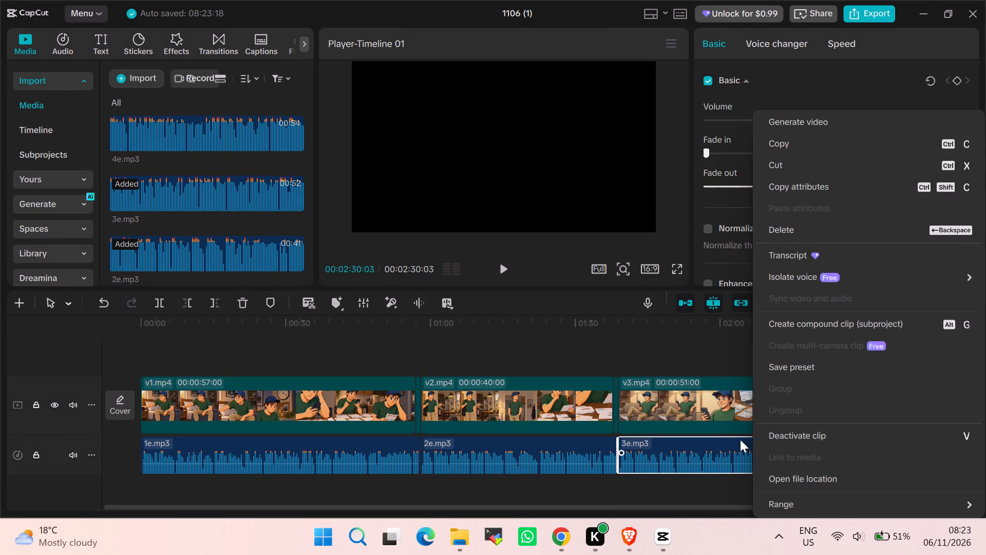
click(736, 445)
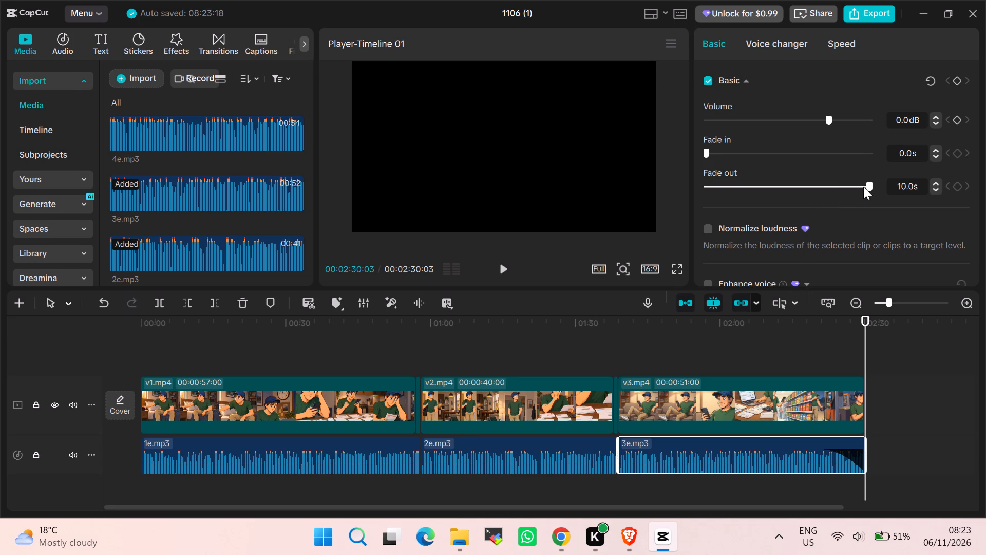
drag(864, 187, 766, 184)
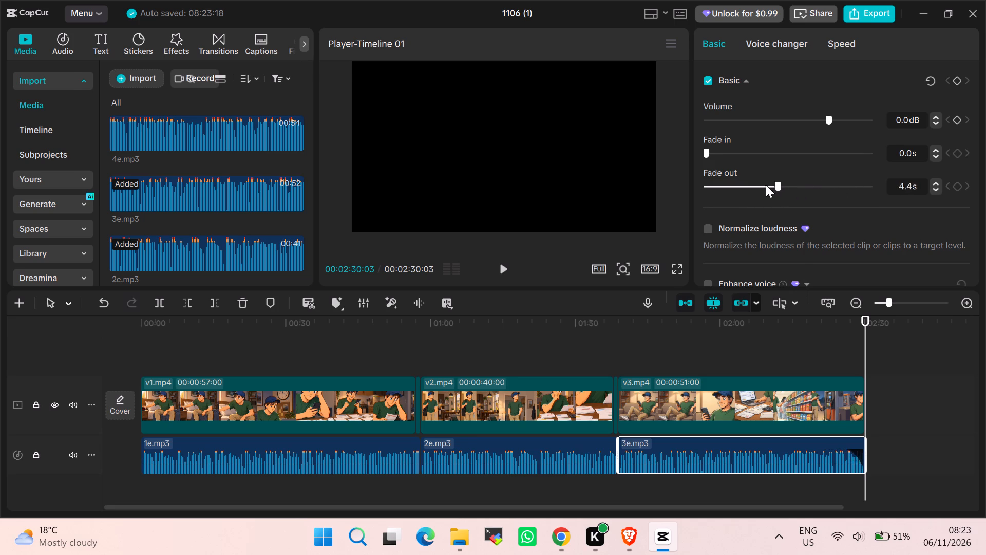
drag(766, 184, 691, 184)
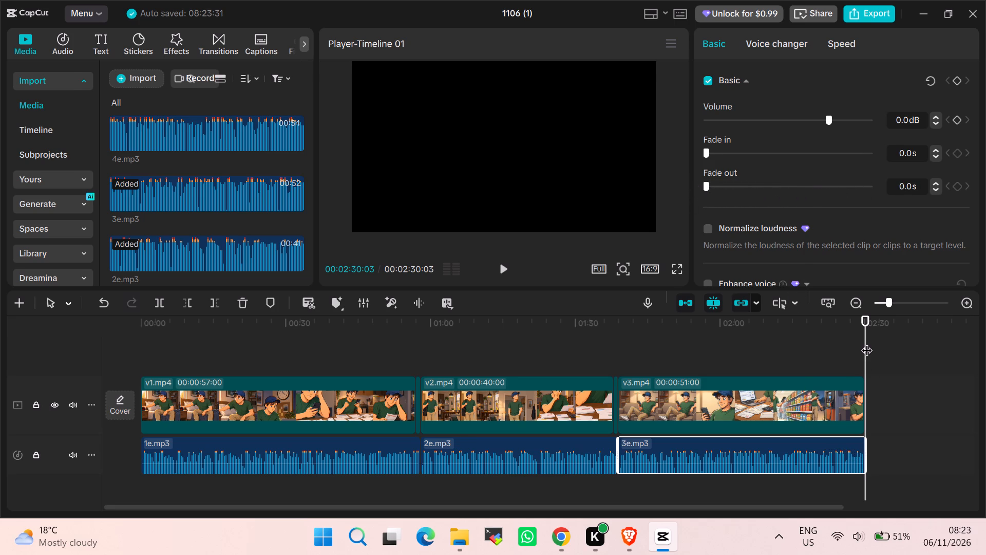
Play the end of the timeline from about 00:02:20 to check the 3e.mp3 audio ending.
drag(866, 342, 821, 337)
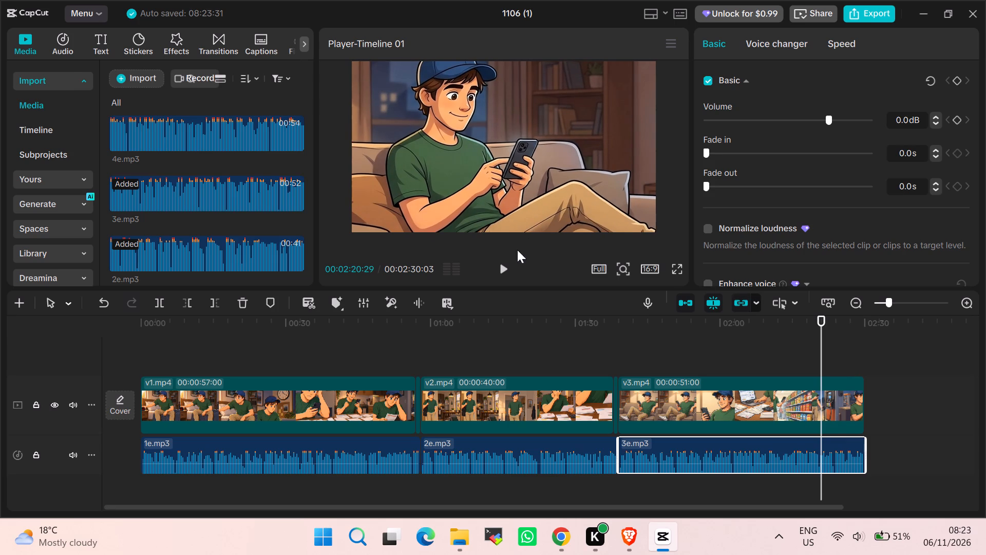
click(507, 262)
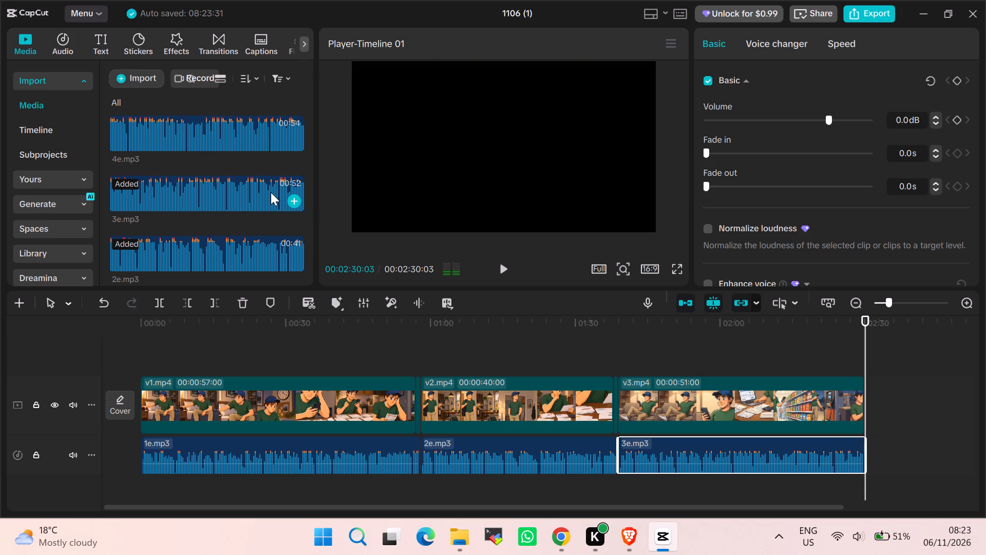
Add the v4.mp4 clip from the imported media to the main video track directly after v3.mp4.
scroll(183, 176, up, 9)
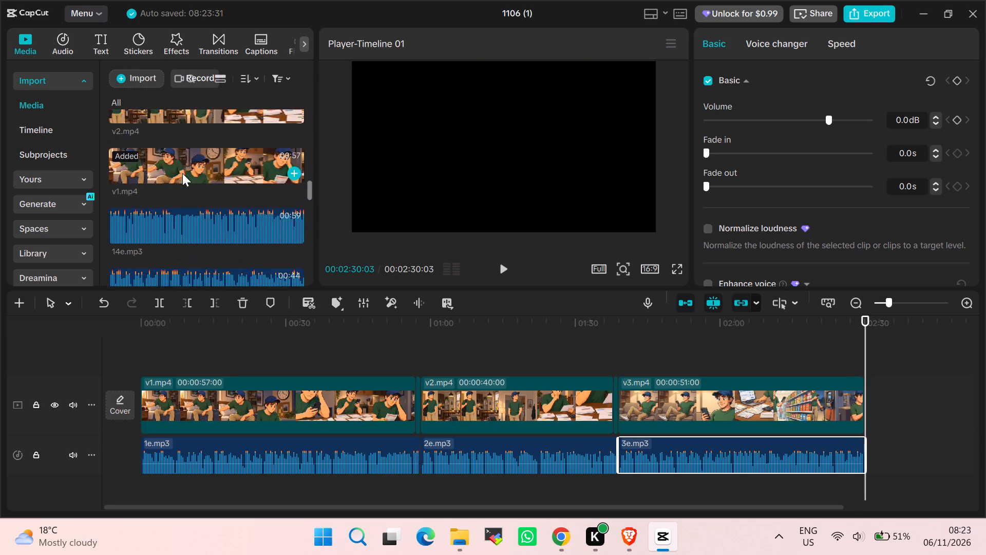
scroll(182, 173, up, 4)
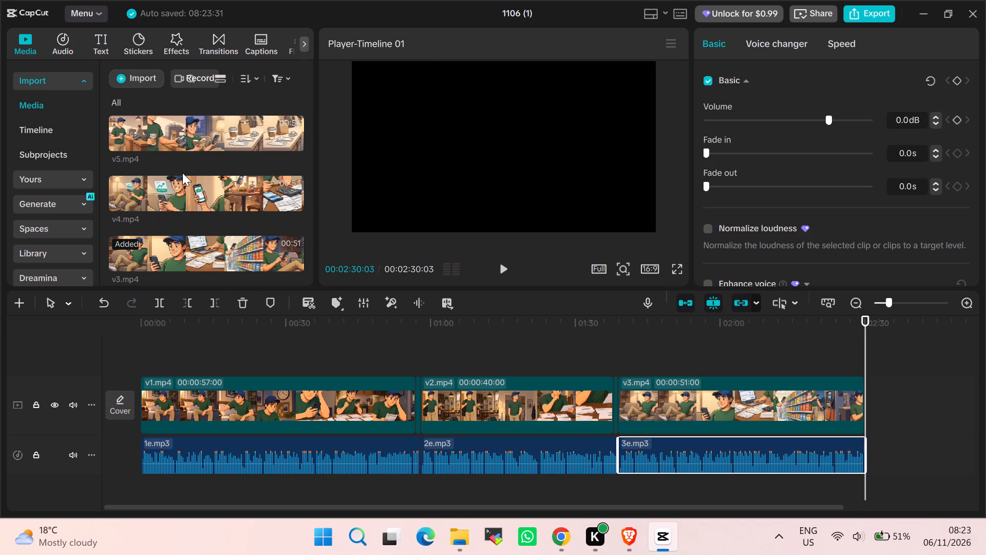
drag(173, 179, 259, 205)
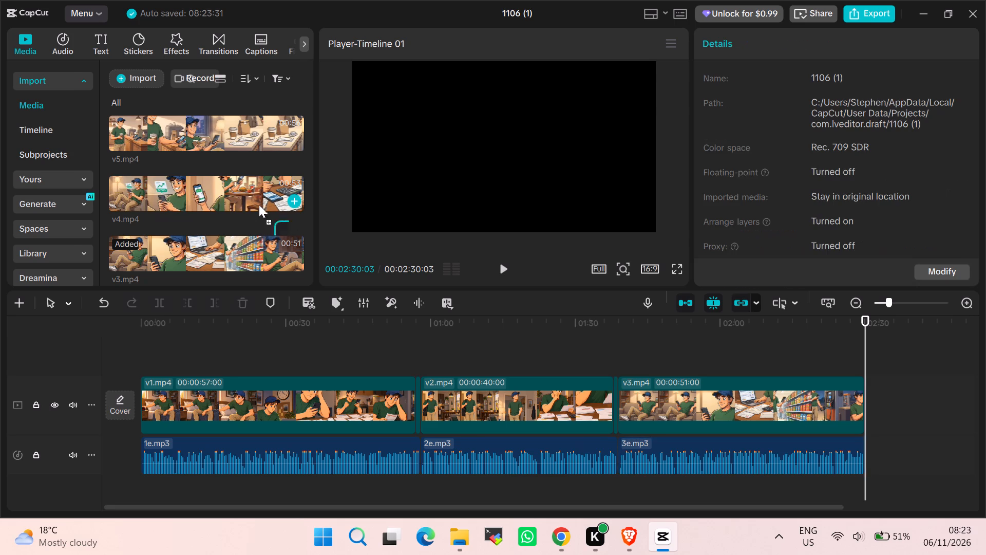
drag(259, 205, 864, 407)
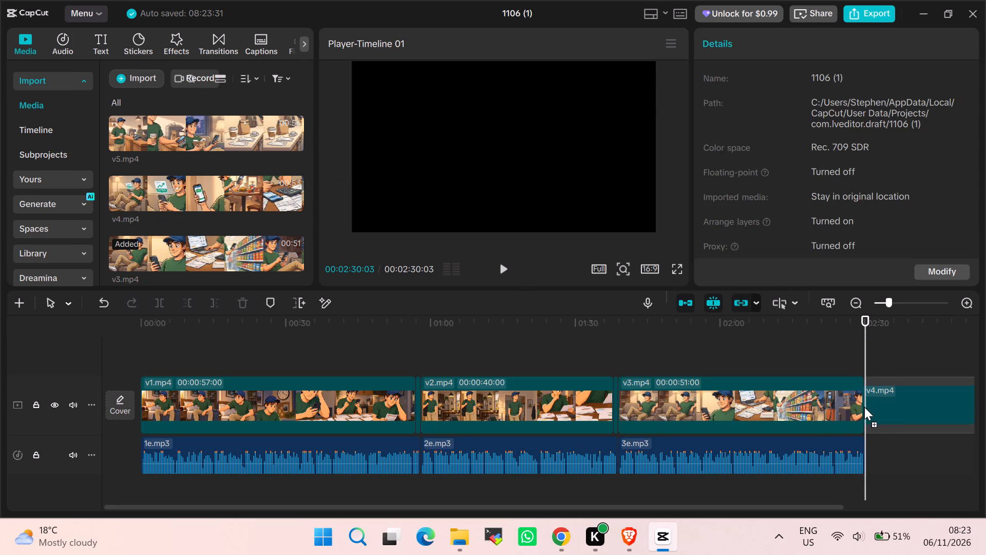
drag(864, 407, 870, 409)
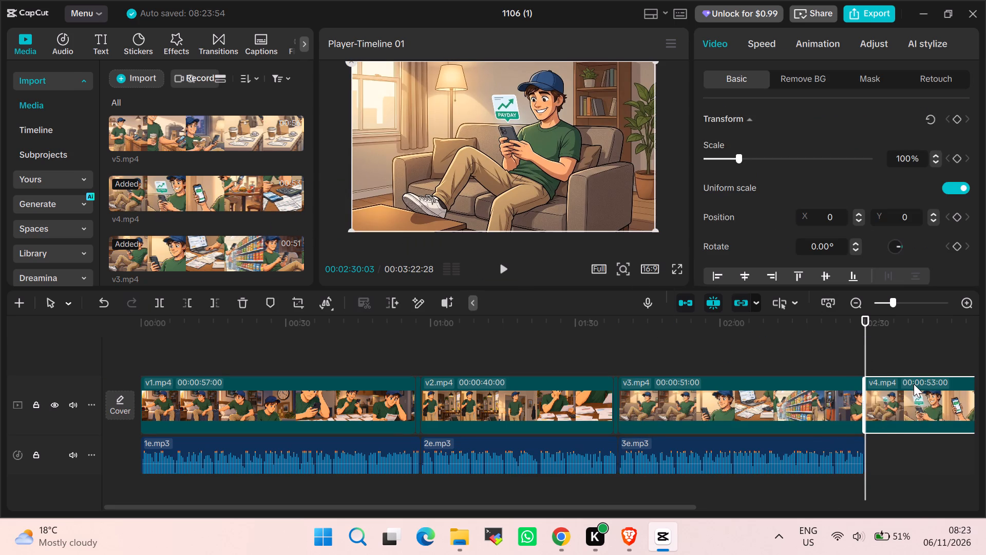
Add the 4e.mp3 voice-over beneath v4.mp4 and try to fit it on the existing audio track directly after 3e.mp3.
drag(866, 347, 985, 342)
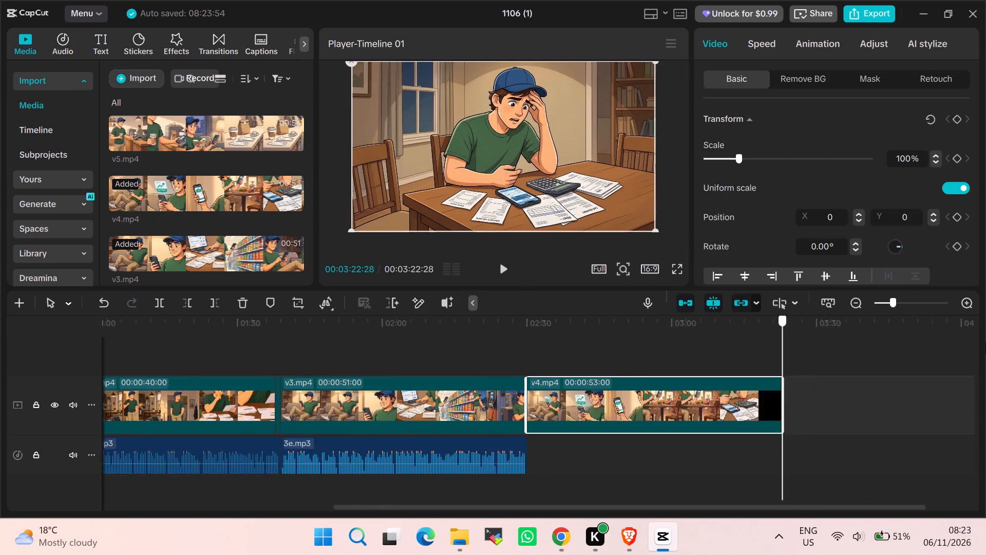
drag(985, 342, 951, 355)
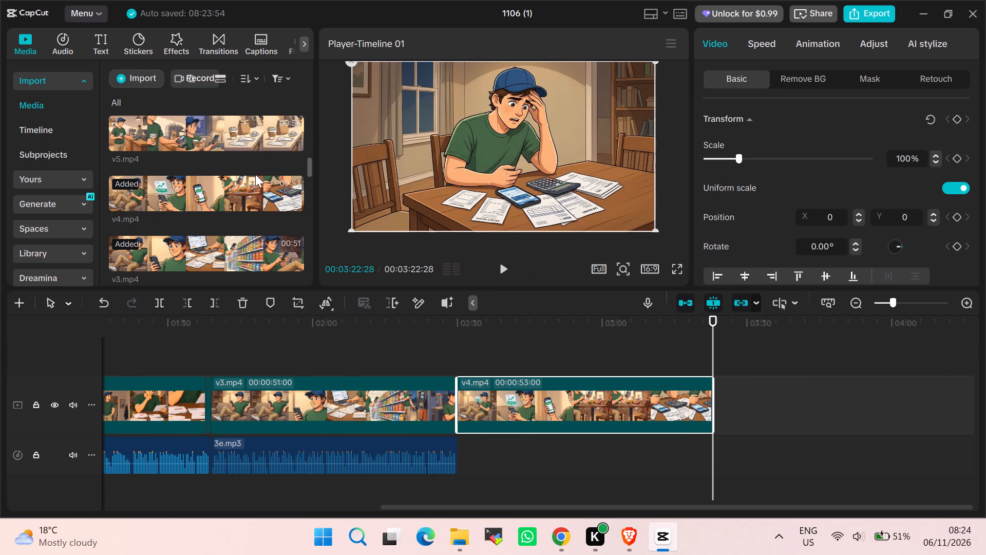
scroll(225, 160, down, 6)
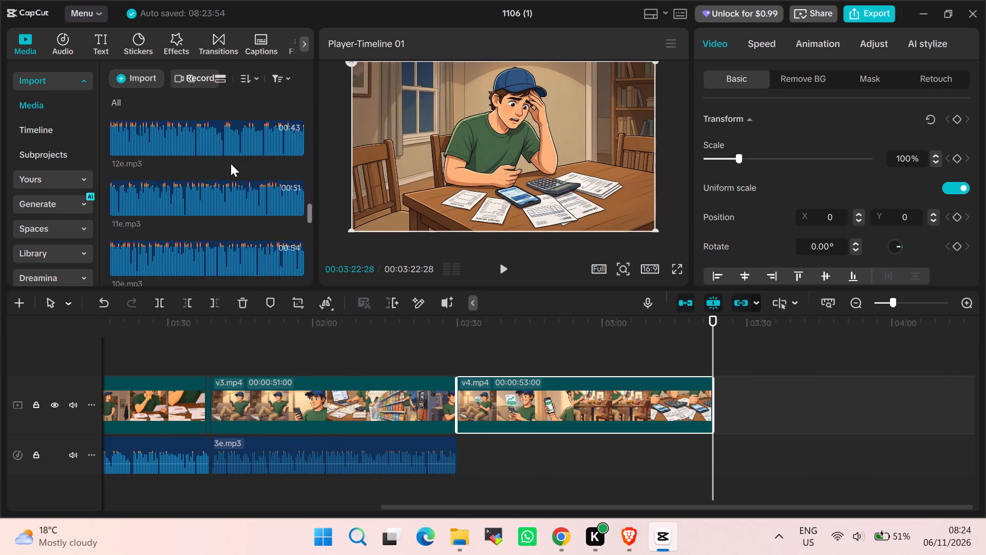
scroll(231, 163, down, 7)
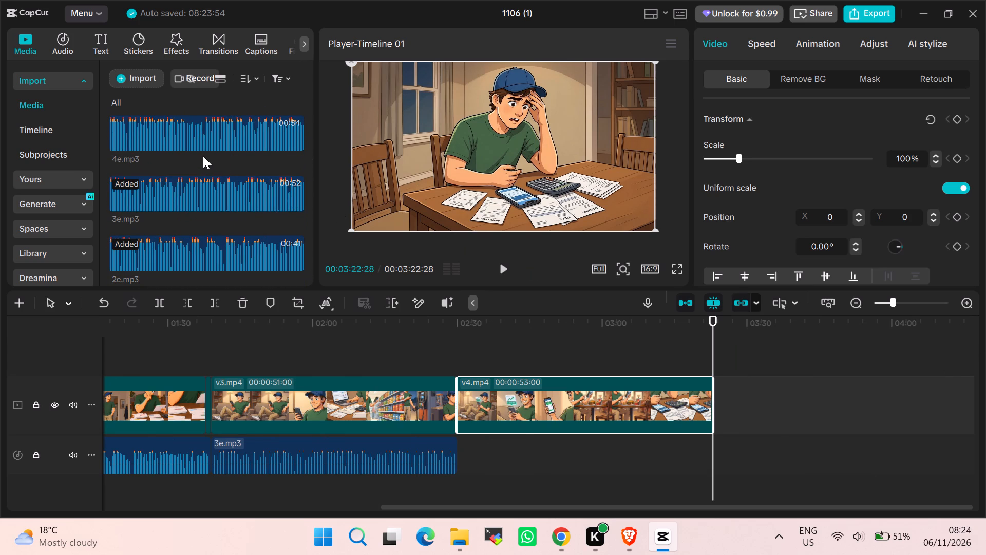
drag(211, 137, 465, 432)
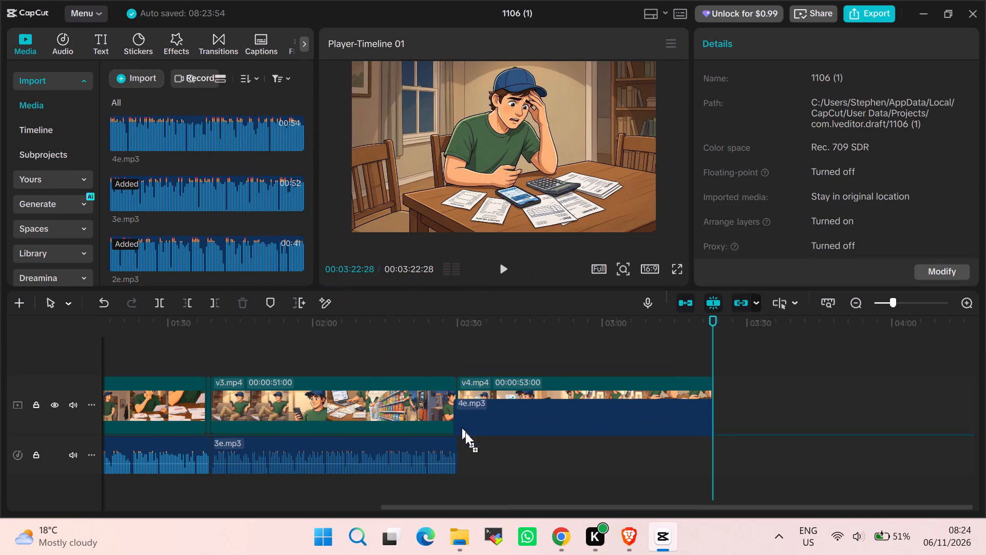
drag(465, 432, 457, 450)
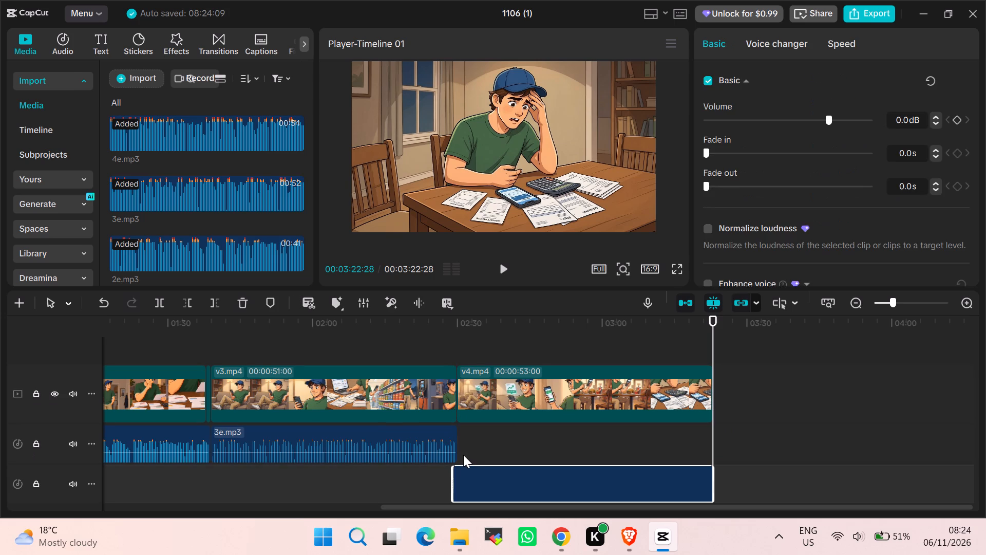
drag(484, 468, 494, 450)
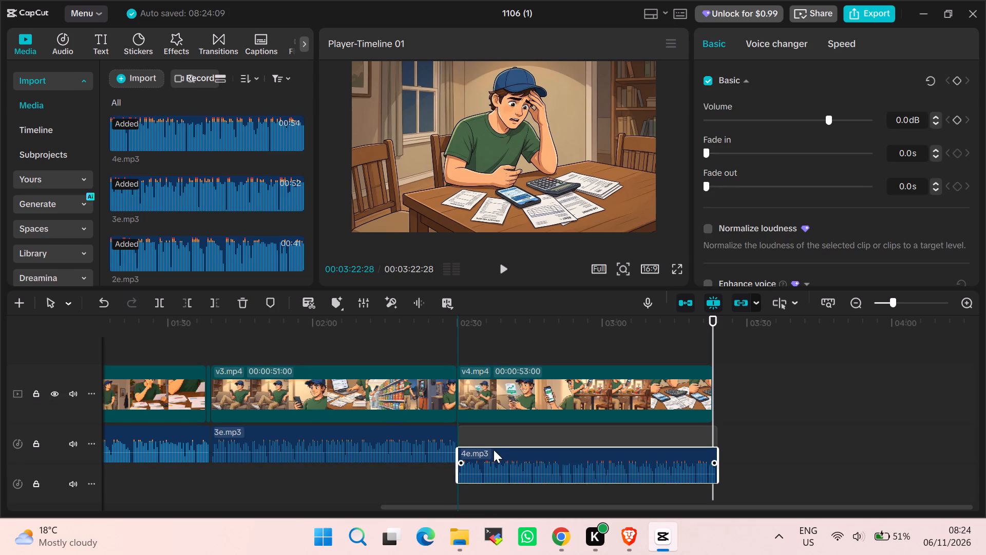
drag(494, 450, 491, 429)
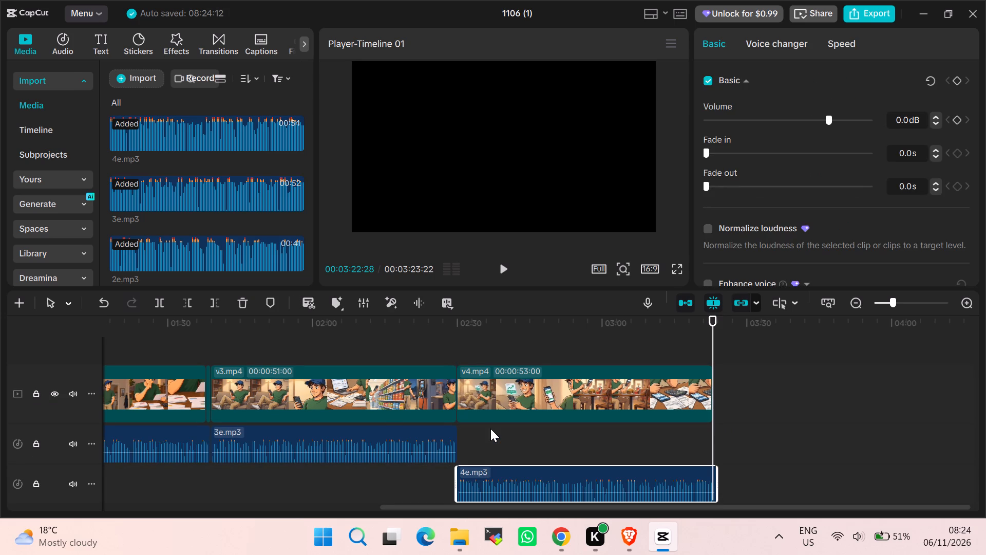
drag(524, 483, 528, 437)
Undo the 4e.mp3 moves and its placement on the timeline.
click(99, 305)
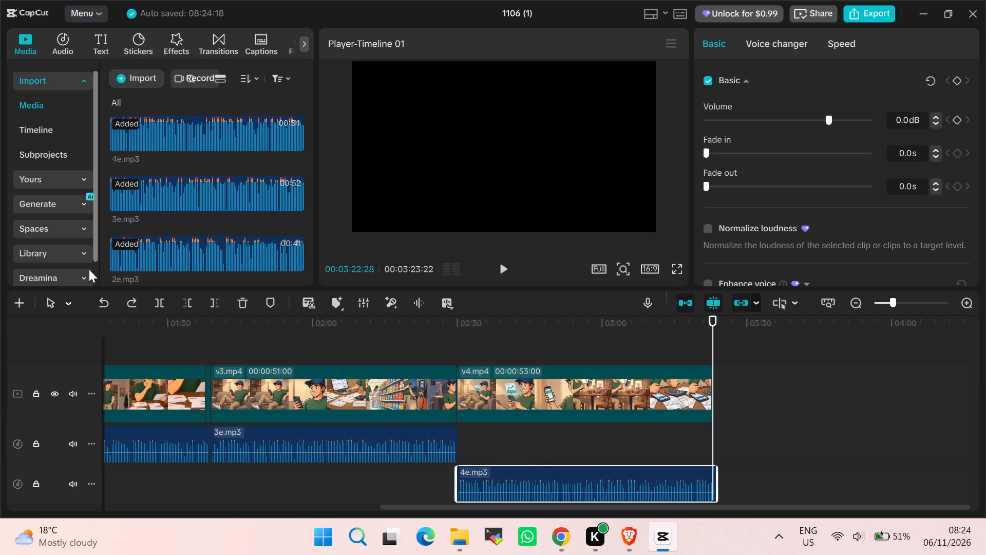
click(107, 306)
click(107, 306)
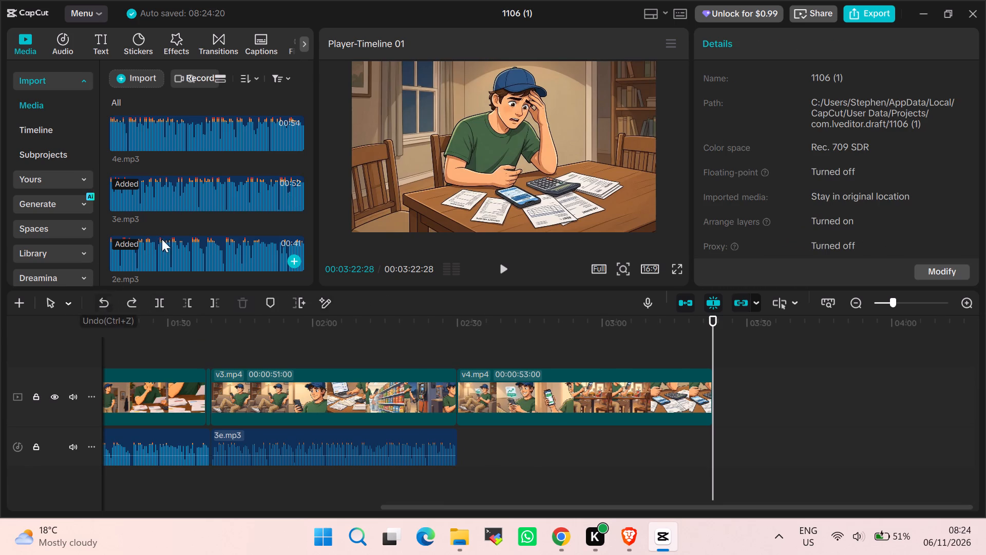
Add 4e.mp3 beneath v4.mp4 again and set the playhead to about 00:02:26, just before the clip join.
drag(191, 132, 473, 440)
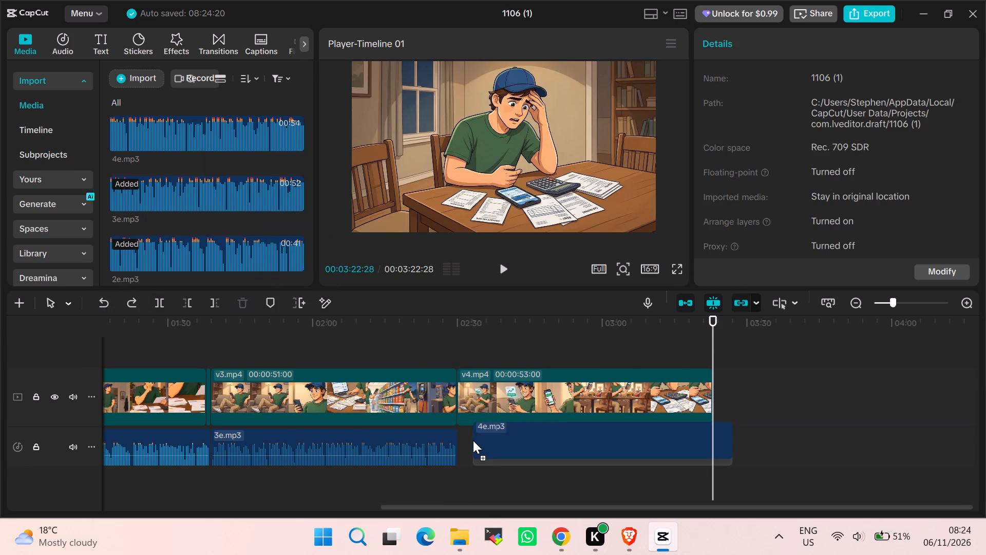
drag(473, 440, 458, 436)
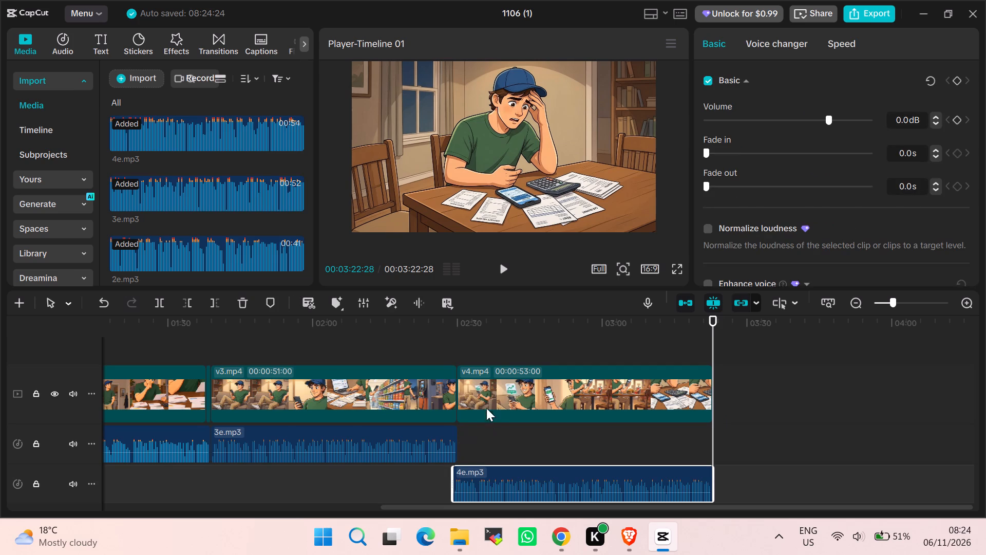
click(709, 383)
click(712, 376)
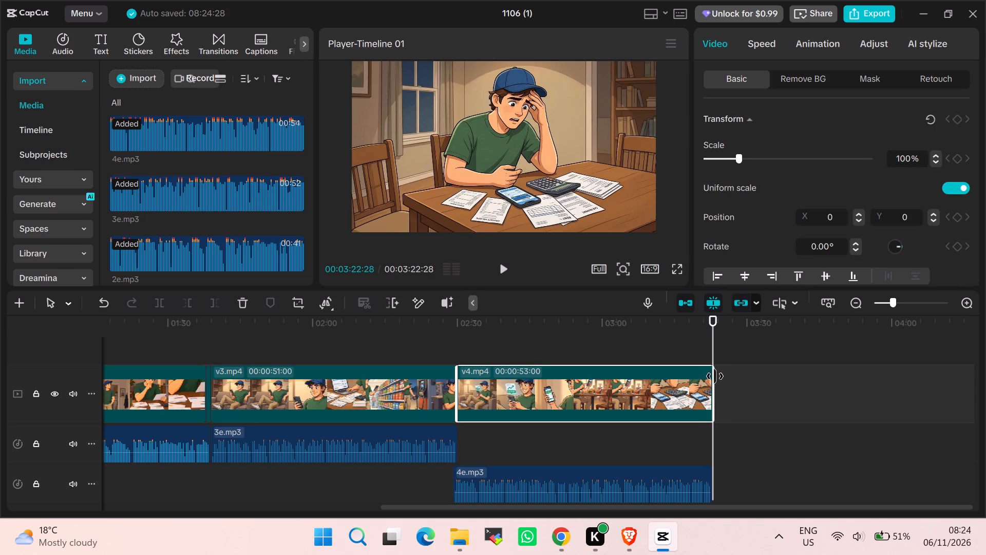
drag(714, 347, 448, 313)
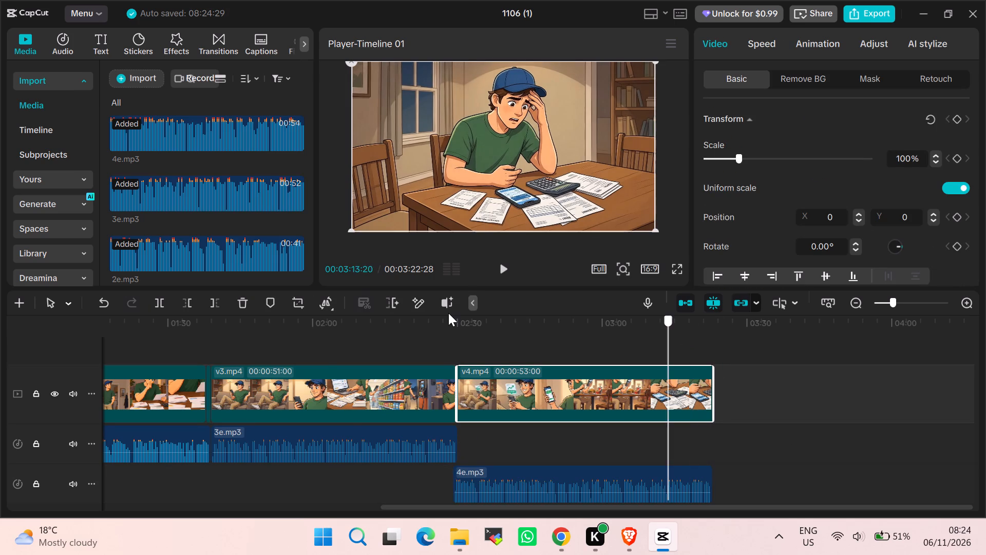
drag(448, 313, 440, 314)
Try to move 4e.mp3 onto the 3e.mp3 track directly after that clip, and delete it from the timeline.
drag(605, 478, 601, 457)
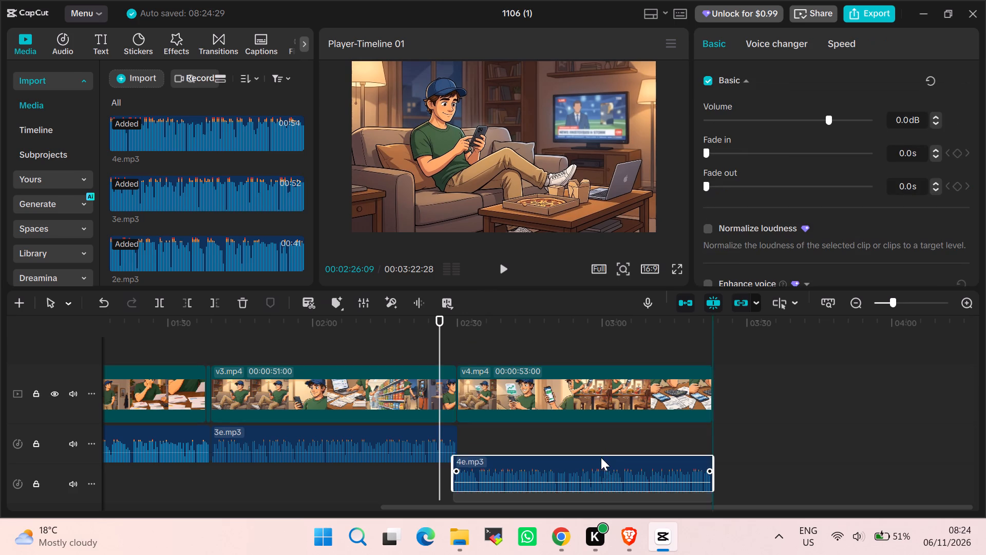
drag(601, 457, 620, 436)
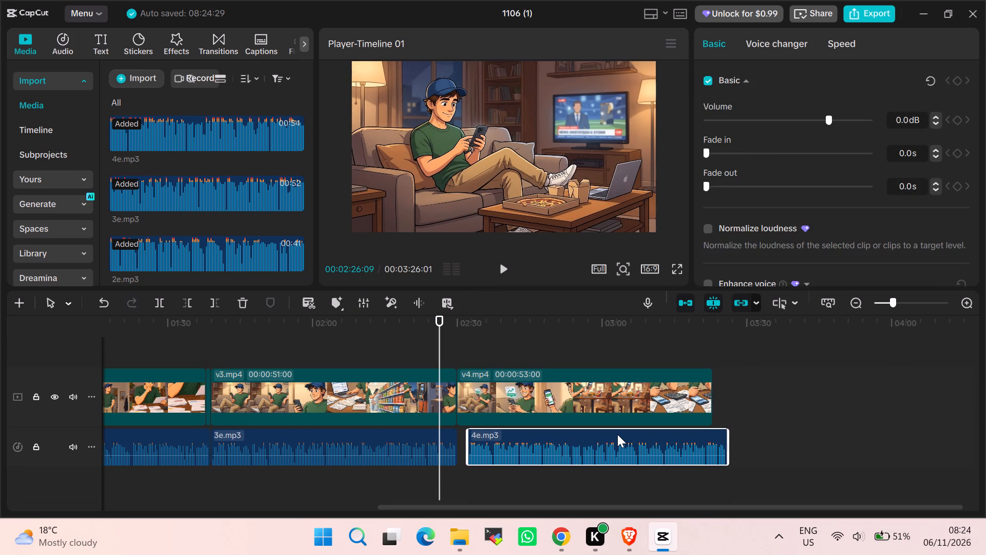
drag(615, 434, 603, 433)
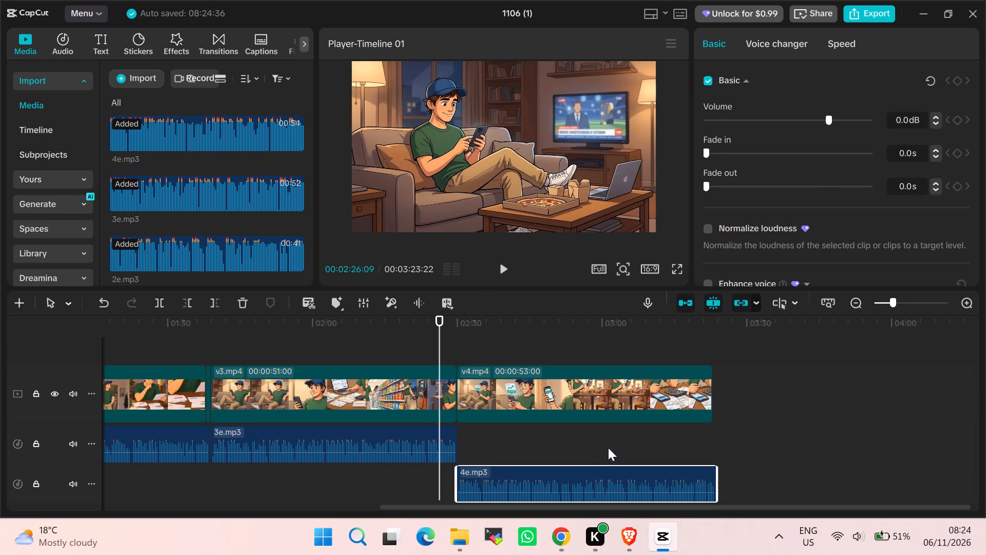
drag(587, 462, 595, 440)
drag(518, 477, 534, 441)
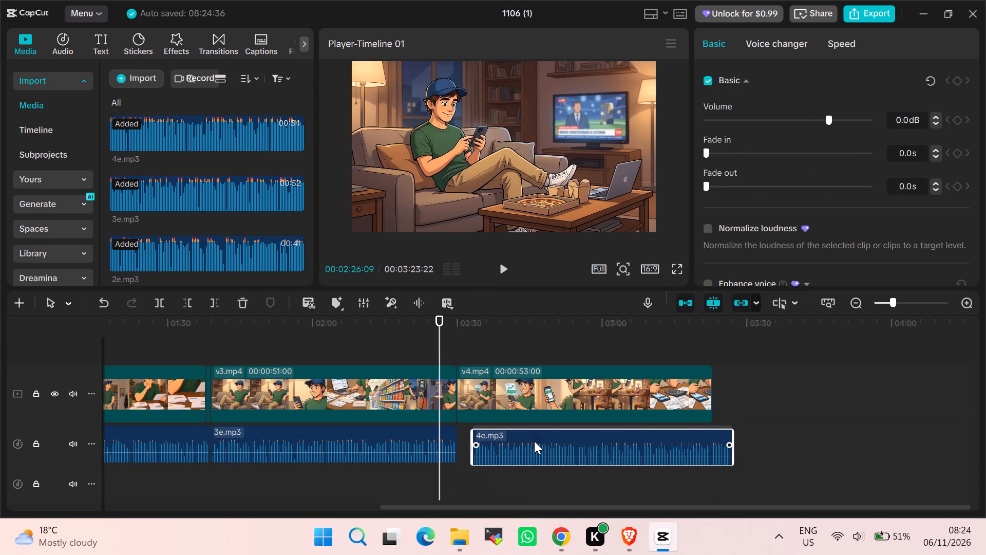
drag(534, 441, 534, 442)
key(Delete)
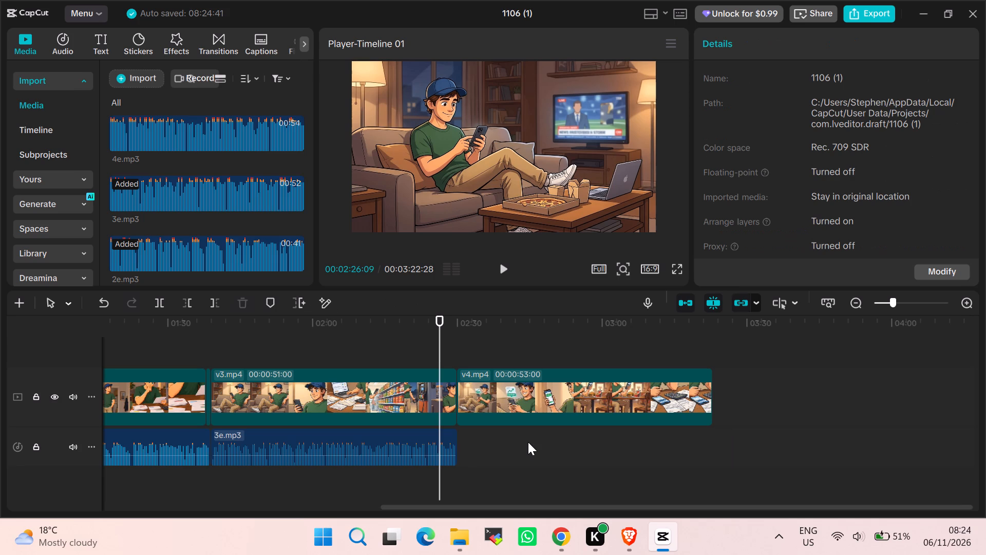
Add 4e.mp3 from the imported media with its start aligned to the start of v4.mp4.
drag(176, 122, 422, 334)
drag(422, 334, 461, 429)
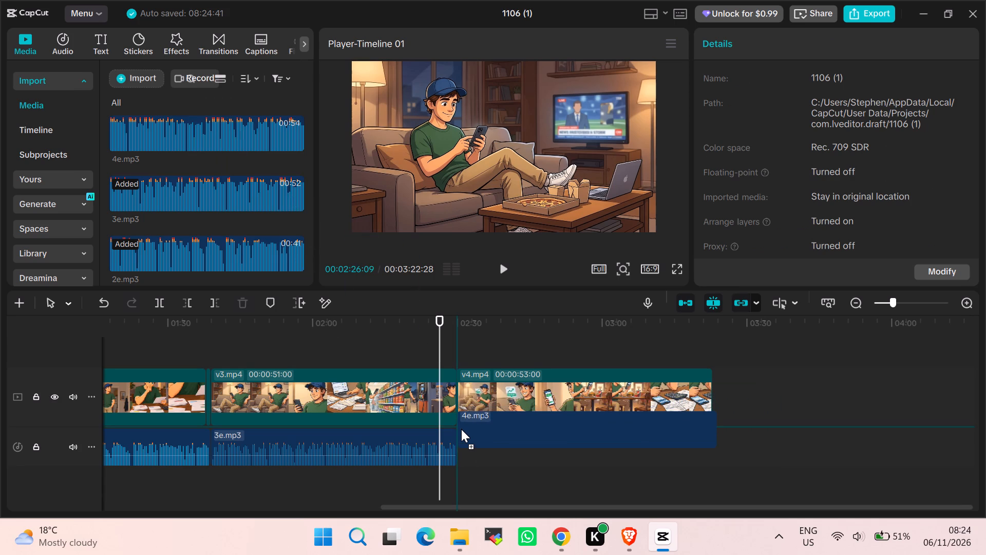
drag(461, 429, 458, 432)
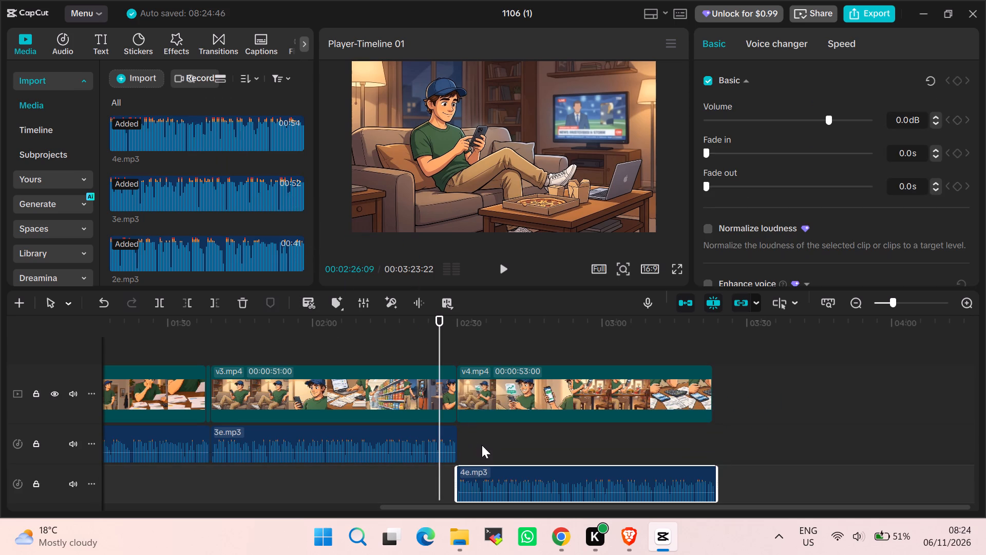
Play the timeline from about 00:02:26 across the join between 3e.mp3 and 4e.mp3.
click(500, 268)
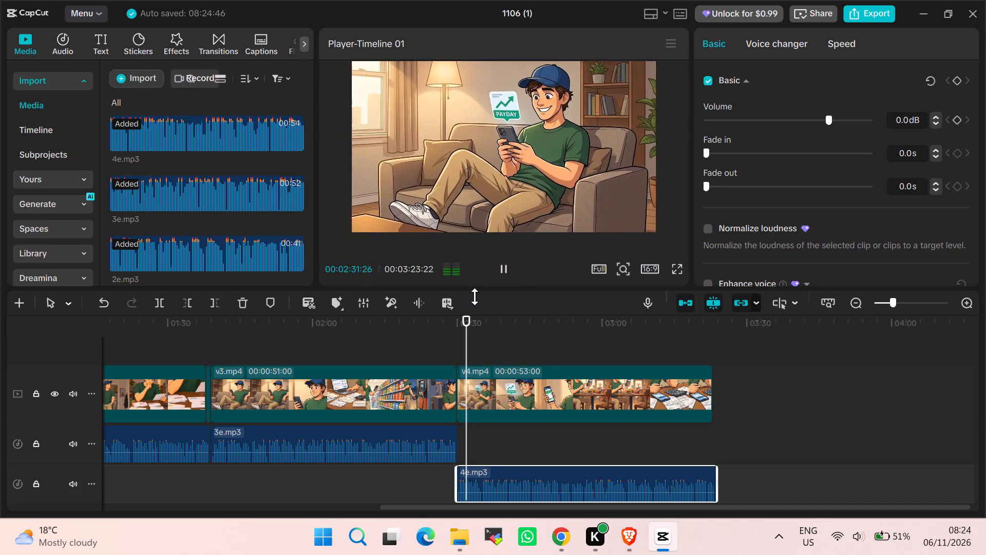
click(500, 261)
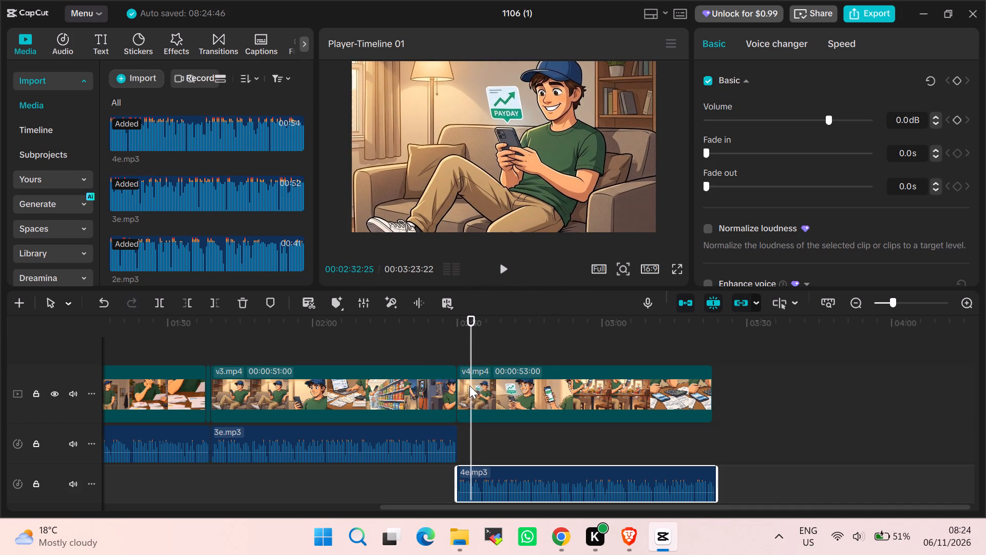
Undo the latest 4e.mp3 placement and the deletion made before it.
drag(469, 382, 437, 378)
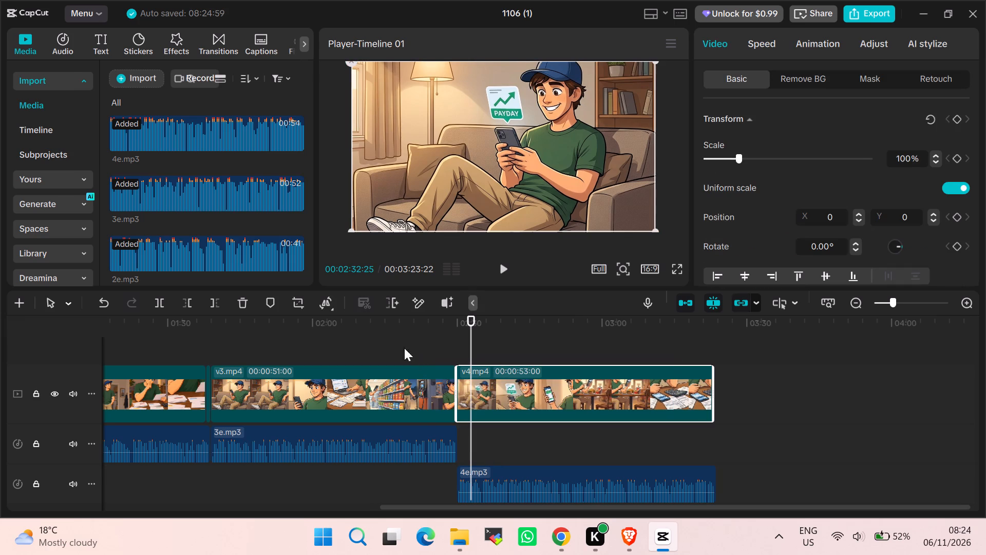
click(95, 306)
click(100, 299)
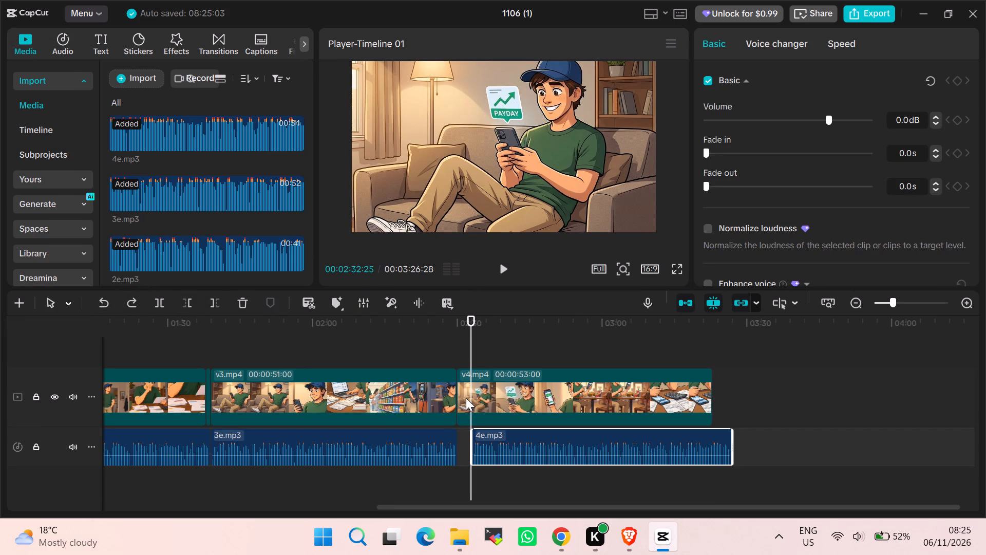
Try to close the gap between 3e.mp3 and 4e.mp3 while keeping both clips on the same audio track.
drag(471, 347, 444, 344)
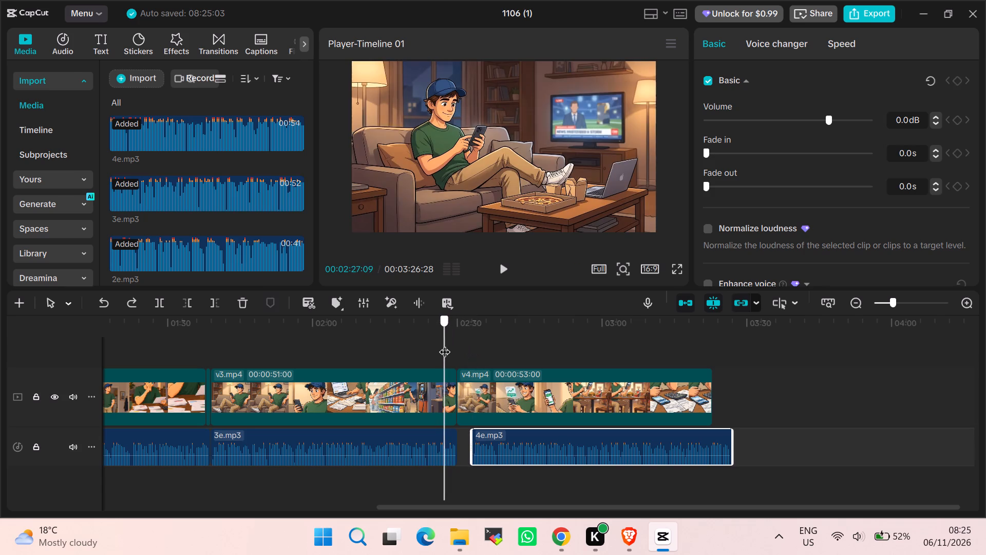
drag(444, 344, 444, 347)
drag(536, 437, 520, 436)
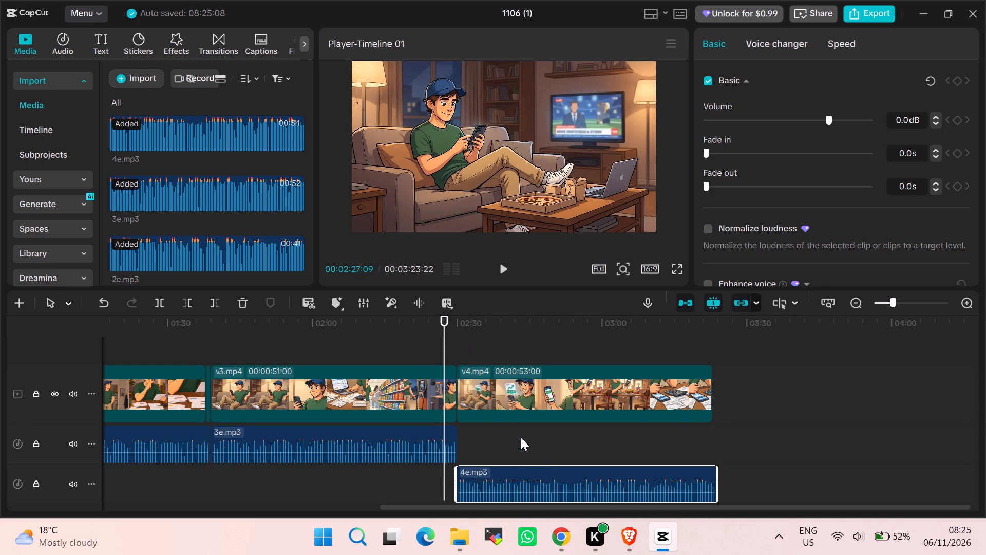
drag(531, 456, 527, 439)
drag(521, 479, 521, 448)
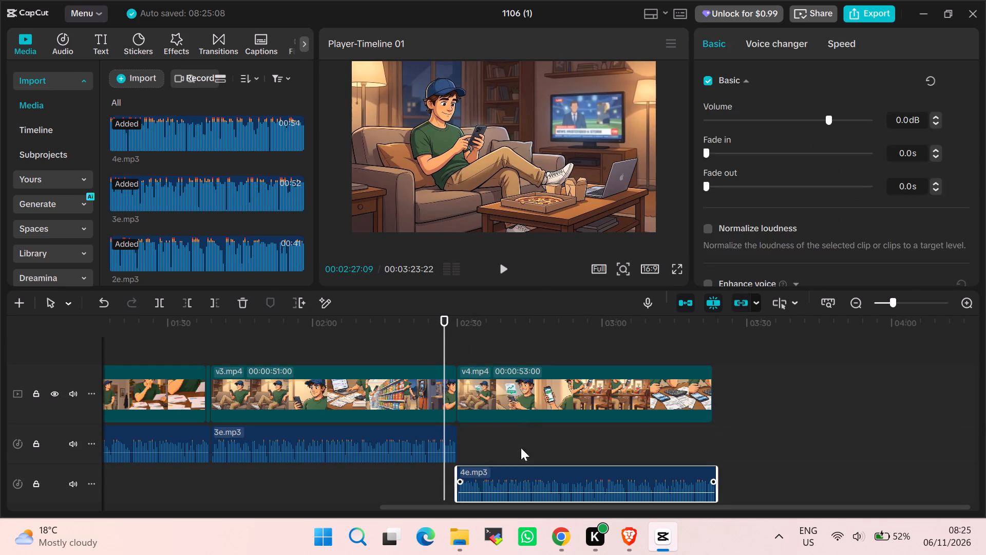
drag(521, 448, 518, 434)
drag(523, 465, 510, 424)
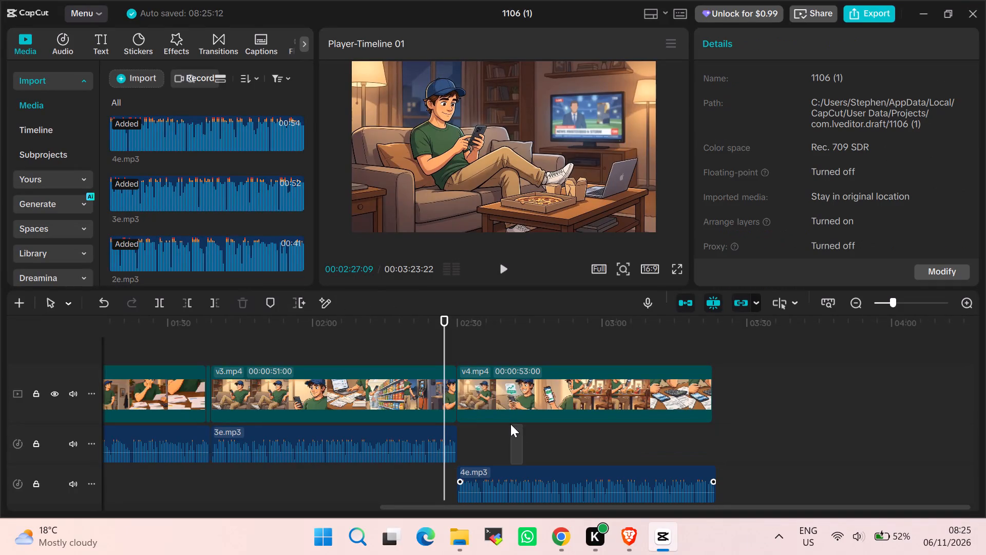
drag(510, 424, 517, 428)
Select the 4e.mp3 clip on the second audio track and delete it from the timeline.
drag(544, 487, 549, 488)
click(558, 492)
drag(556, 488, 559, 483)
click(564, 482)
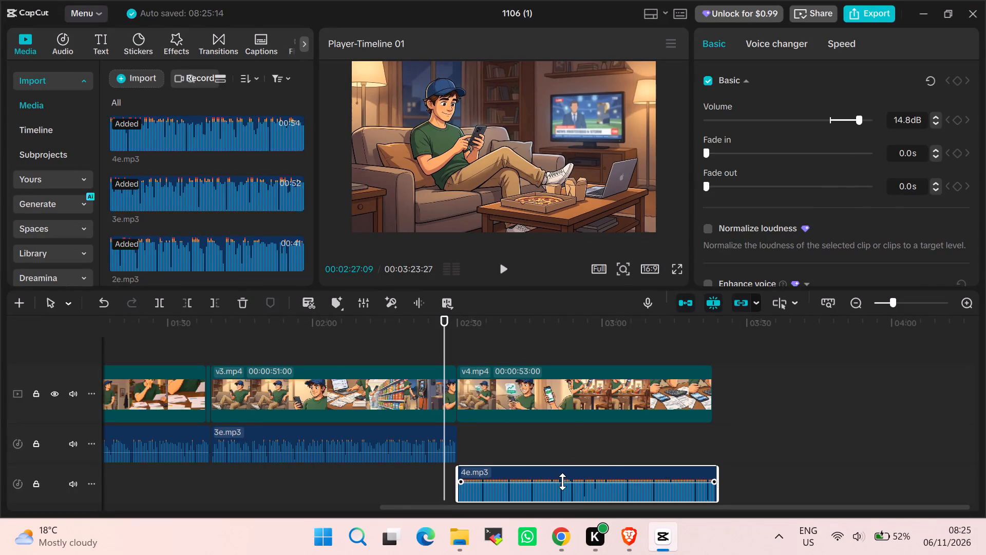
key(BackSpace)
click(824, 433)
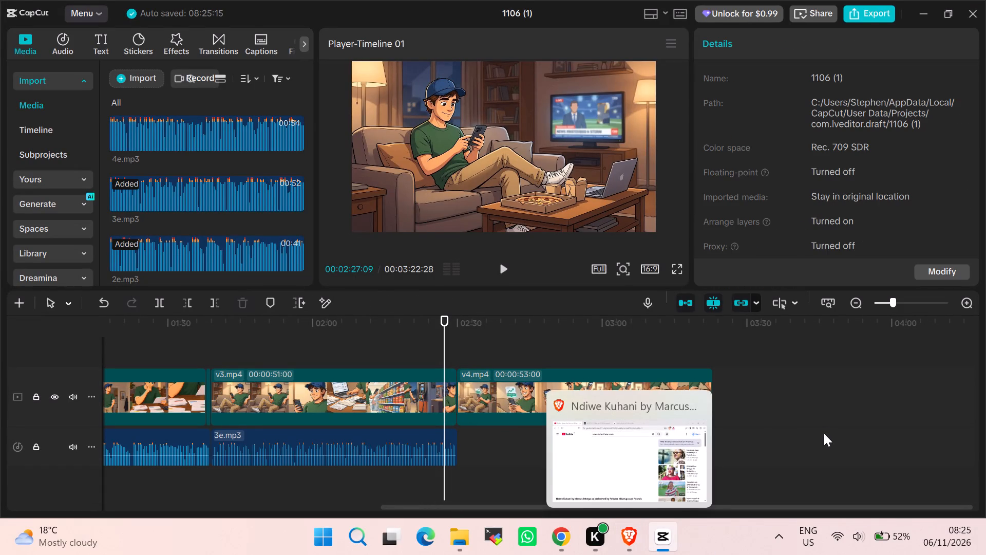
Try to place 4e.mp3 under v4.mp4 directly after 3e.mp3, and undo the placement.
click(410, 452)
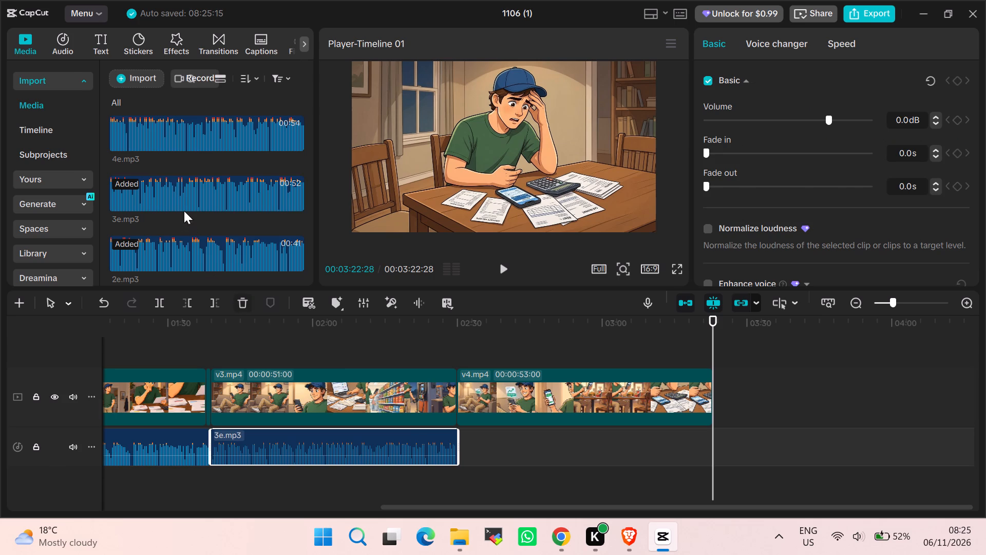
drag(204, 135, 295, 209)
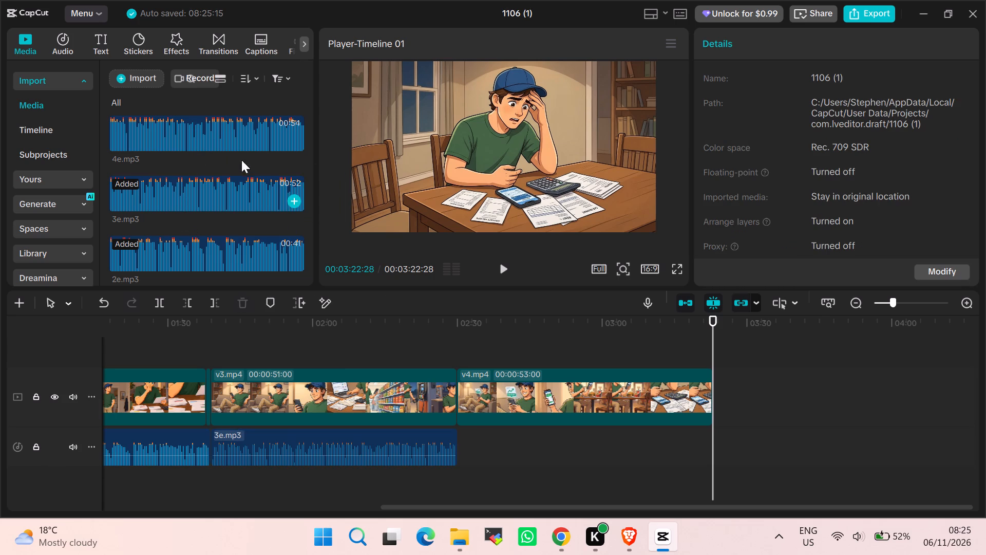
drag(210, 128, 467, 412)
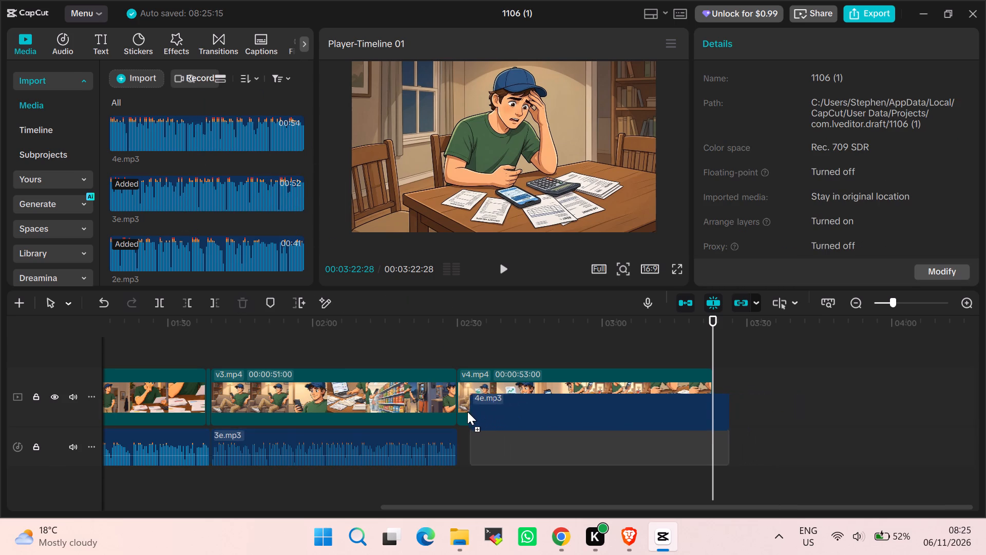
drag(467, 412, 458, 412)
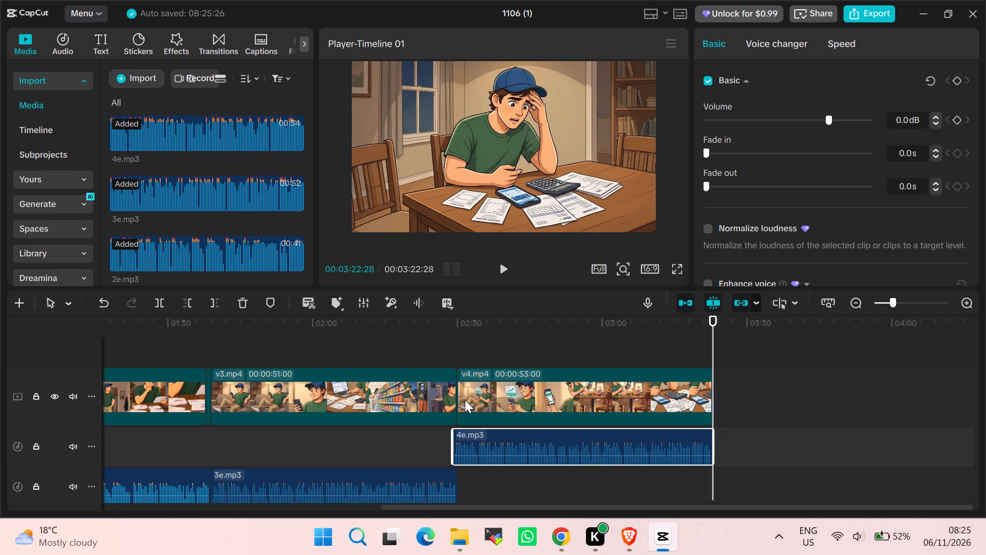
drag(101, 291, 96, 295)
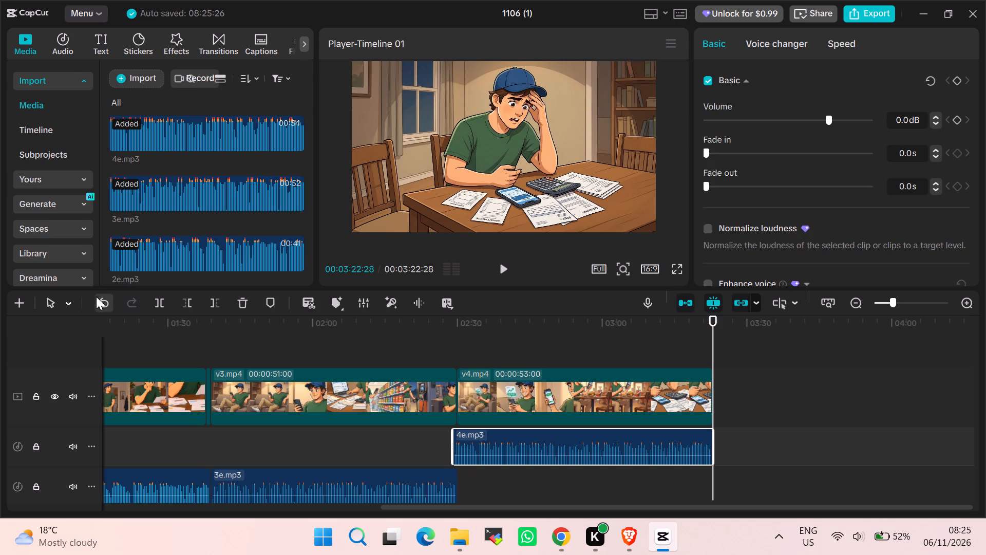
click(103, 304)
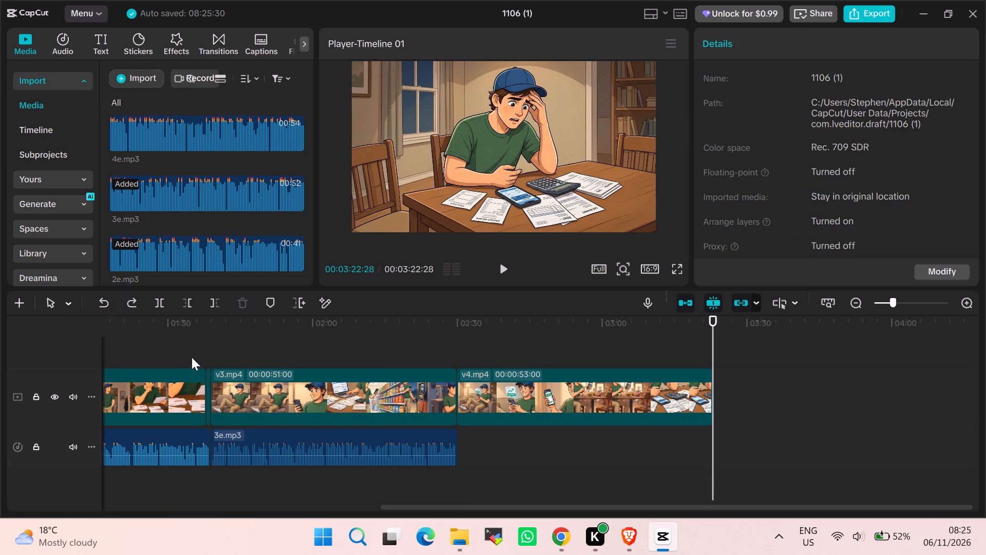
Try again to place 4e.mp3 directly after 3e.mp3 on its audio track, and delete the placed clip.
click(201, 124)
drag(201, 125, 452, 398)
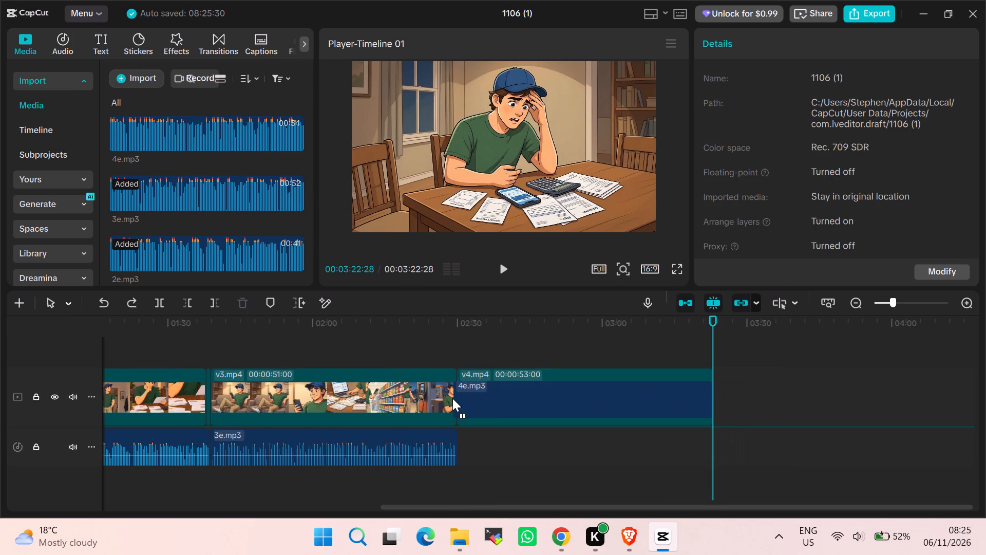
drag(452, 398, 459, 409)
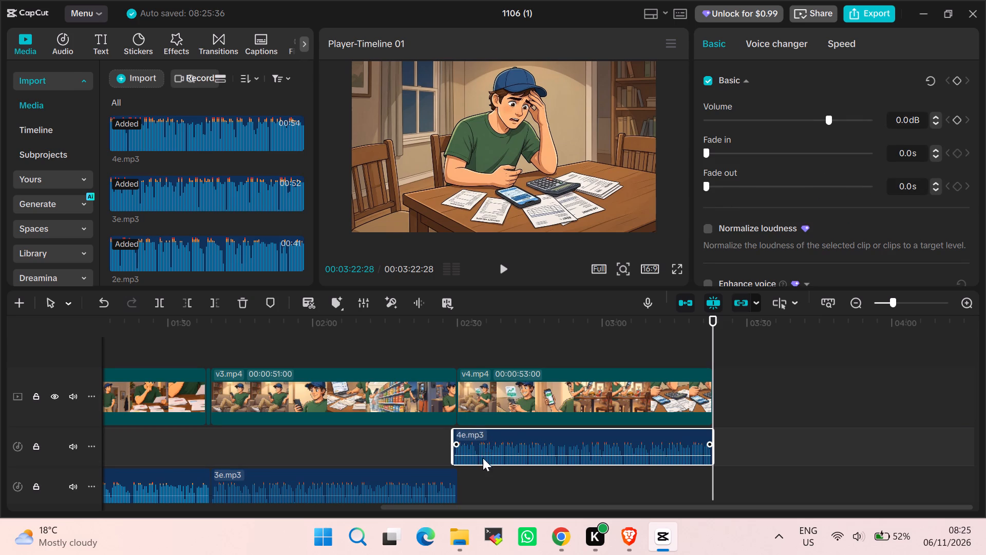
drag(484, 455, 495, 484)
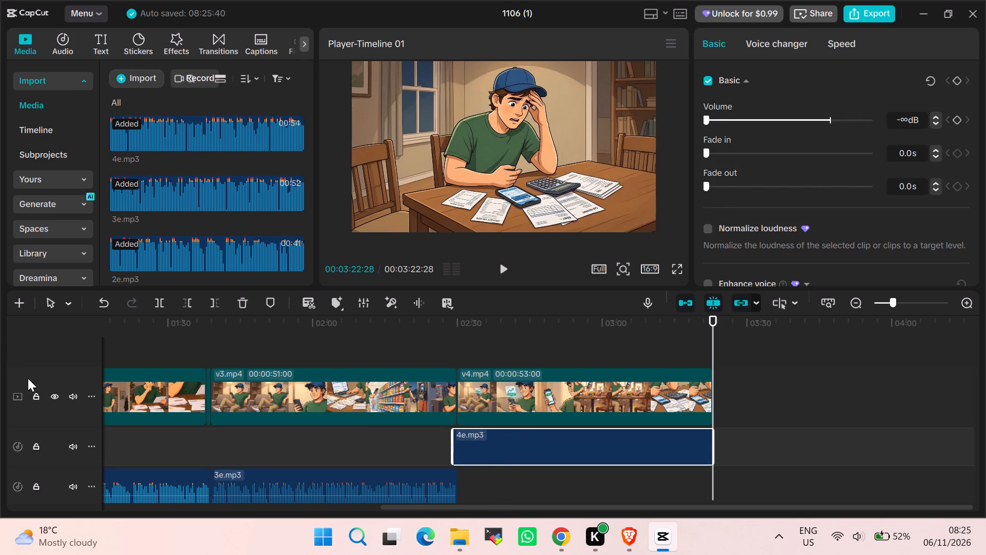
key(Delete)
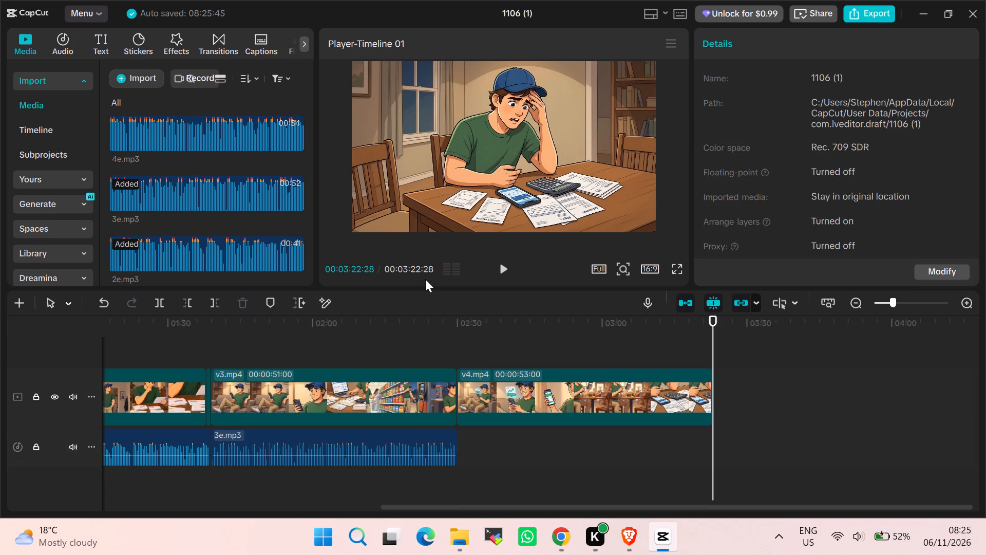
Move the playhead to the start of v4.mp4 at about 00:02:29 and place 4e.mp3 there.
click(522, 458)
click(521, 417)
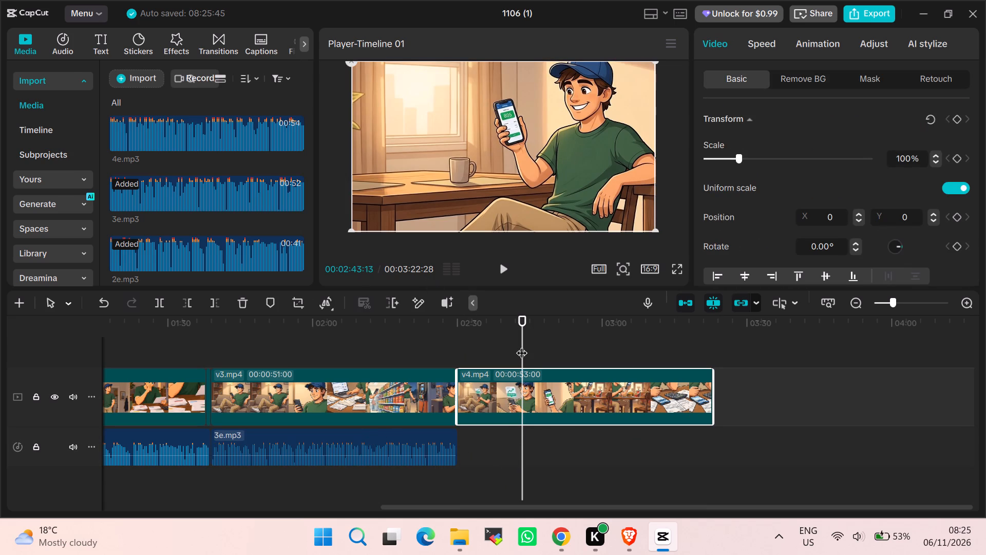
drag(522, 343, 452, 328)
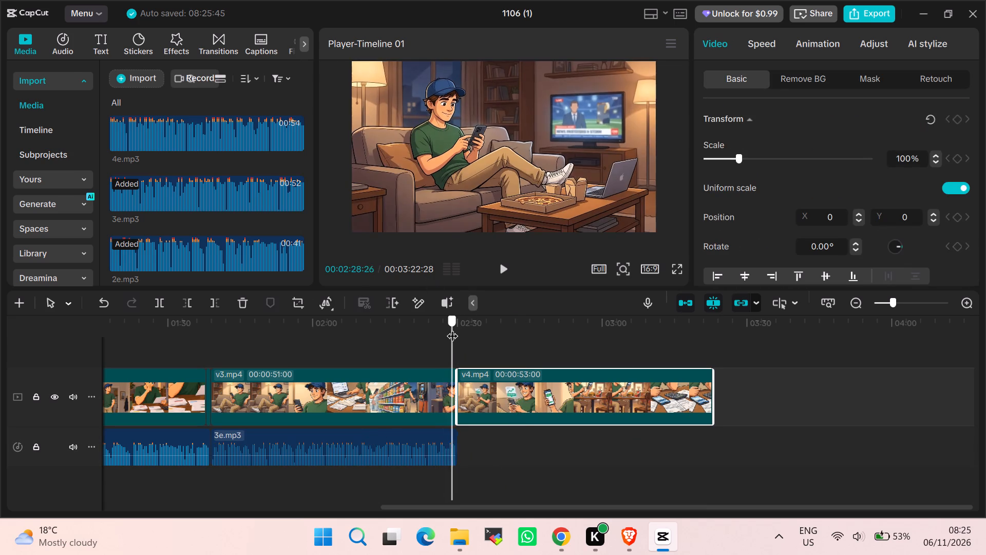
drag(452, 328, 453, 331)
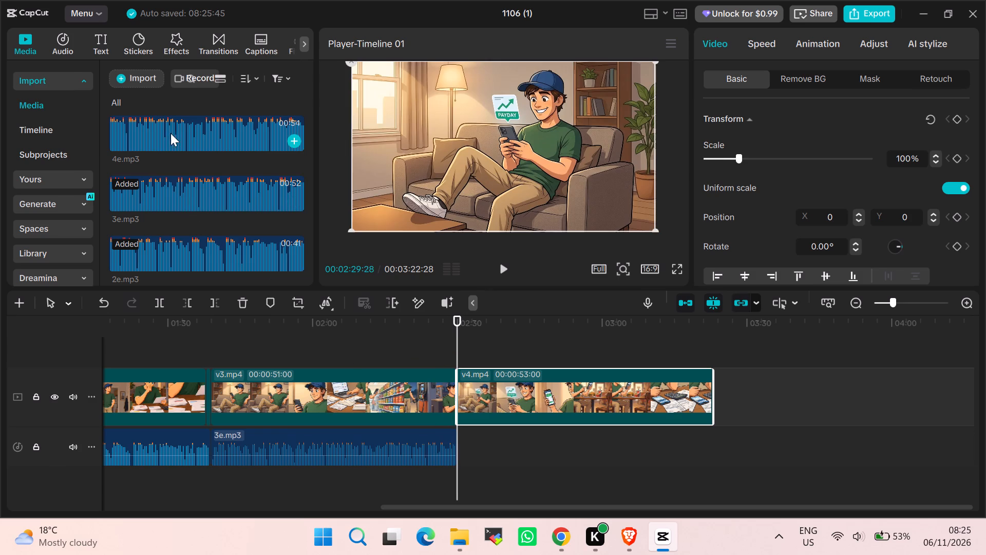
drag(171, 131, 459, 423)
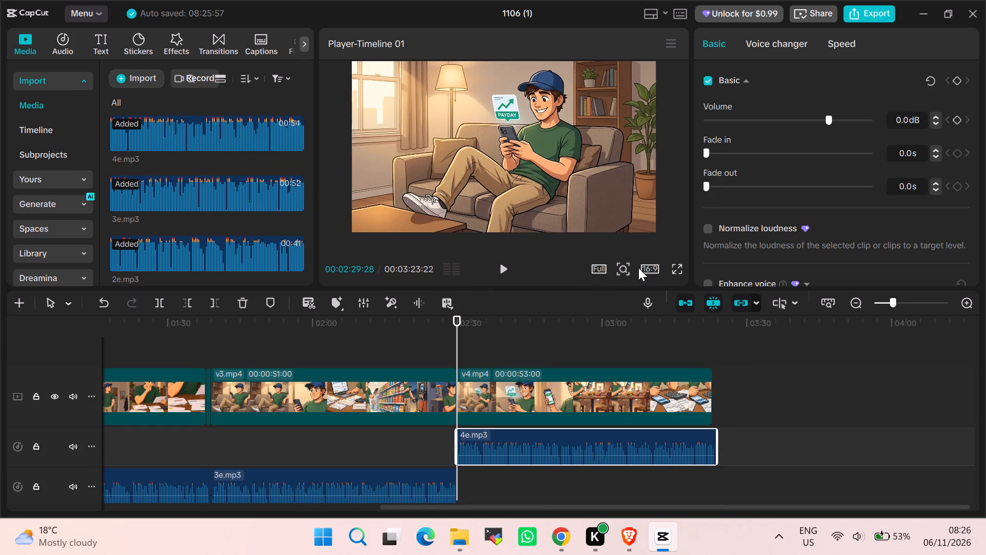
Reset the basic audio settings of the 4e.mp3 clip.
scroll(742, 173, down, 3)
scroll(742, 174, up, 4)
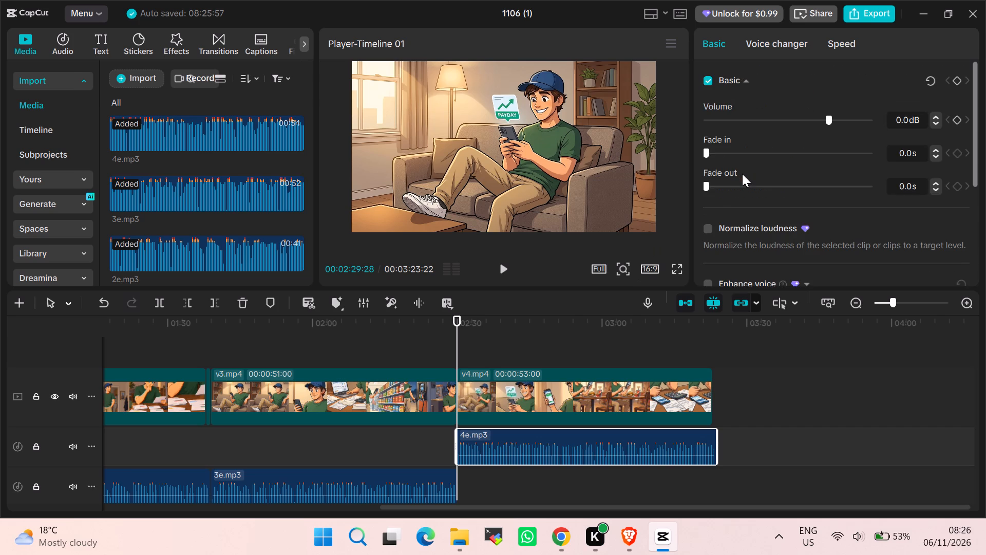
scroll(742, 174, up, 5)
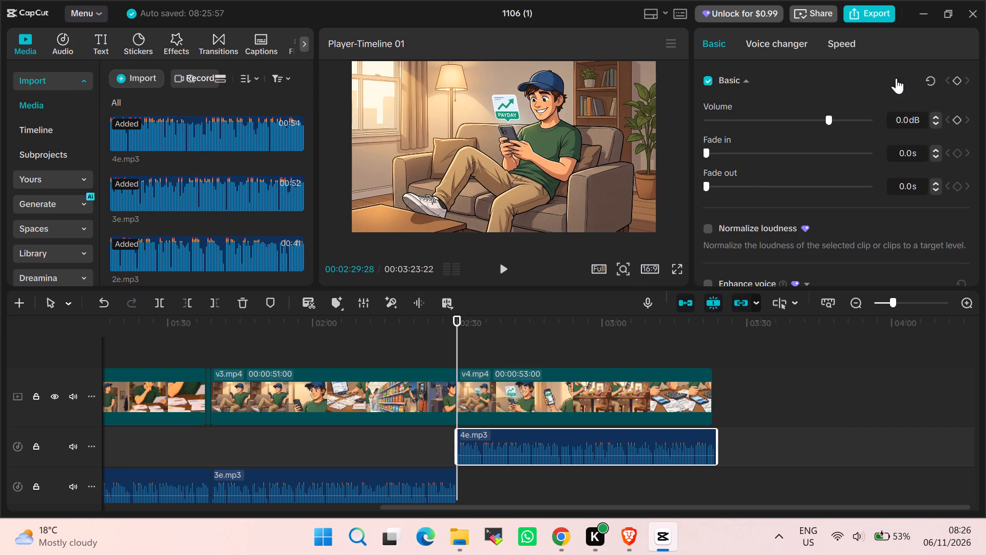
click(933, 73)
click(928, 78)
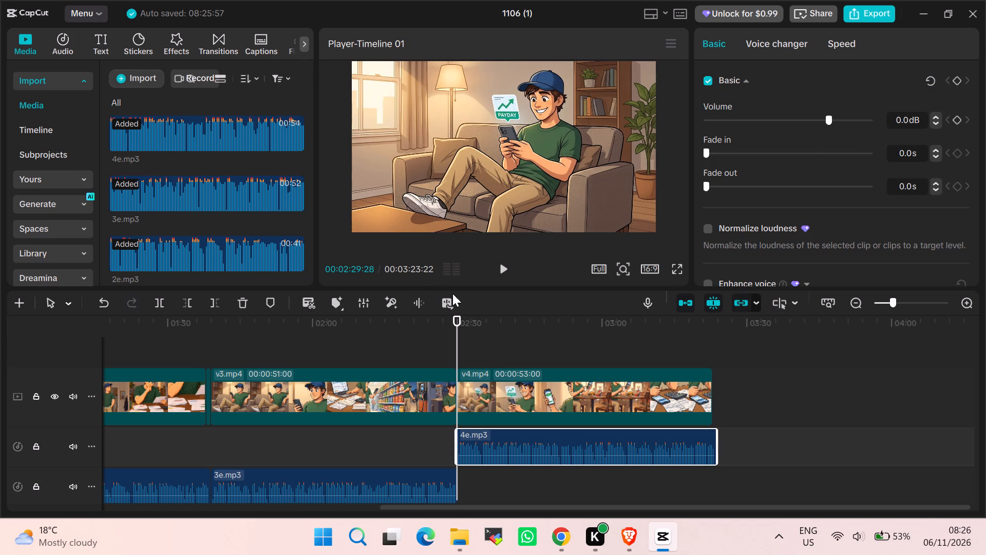
Play the timeline from the start of v4.mp4 and return the playhead to about 00:01:43.
click(502, 264)
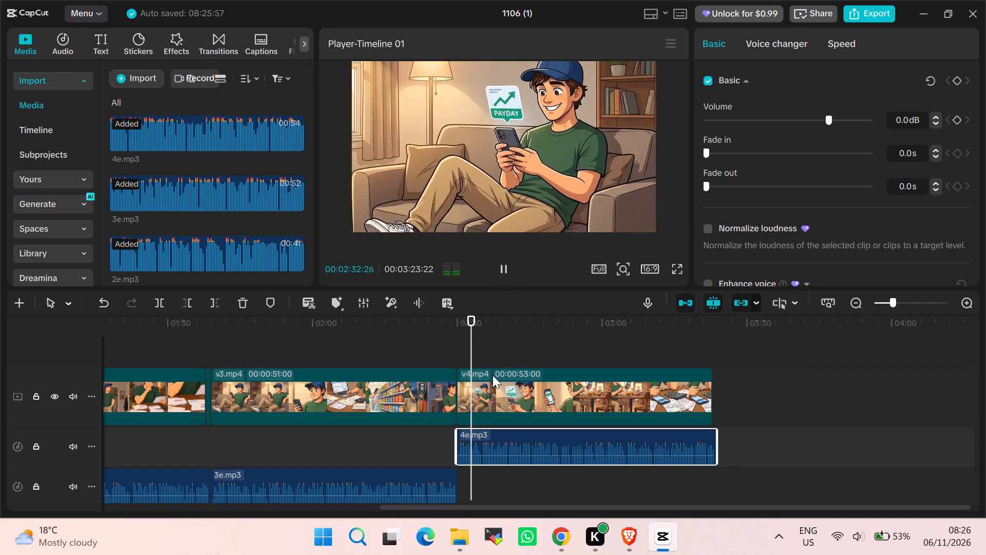
drag(478, 348, 232, 317)
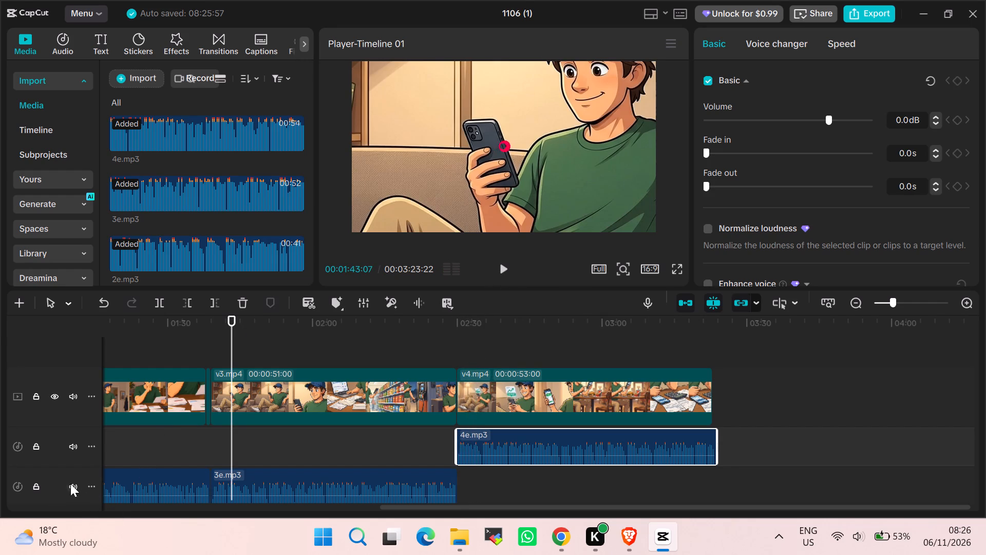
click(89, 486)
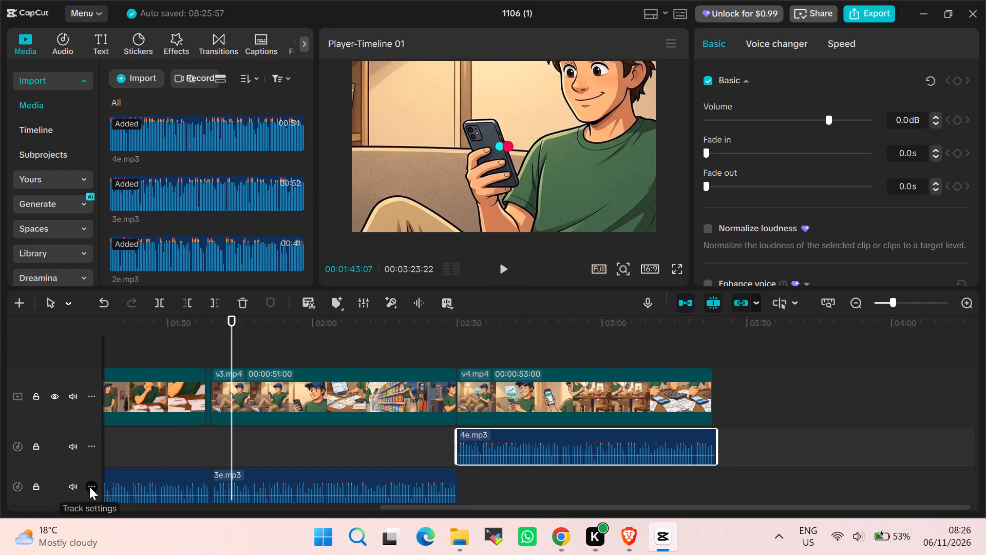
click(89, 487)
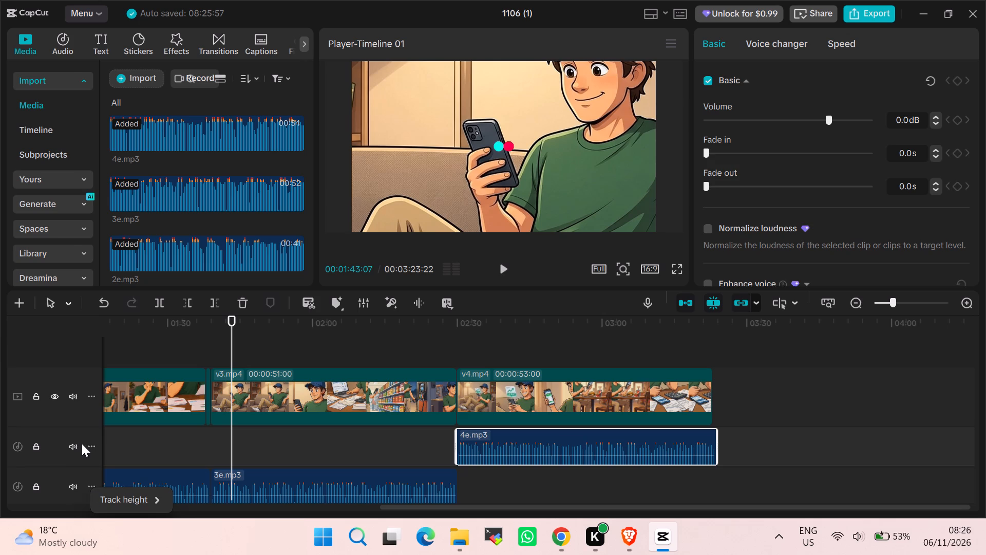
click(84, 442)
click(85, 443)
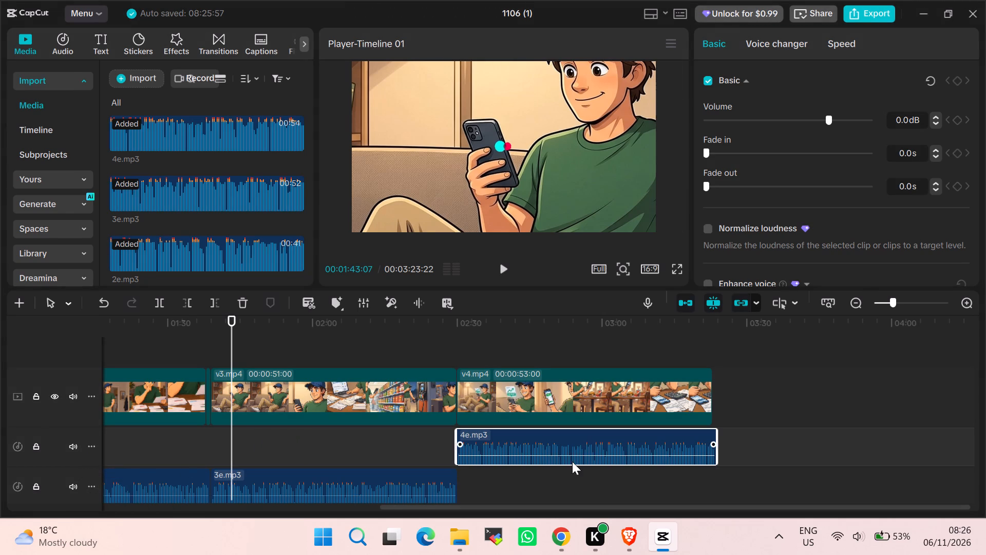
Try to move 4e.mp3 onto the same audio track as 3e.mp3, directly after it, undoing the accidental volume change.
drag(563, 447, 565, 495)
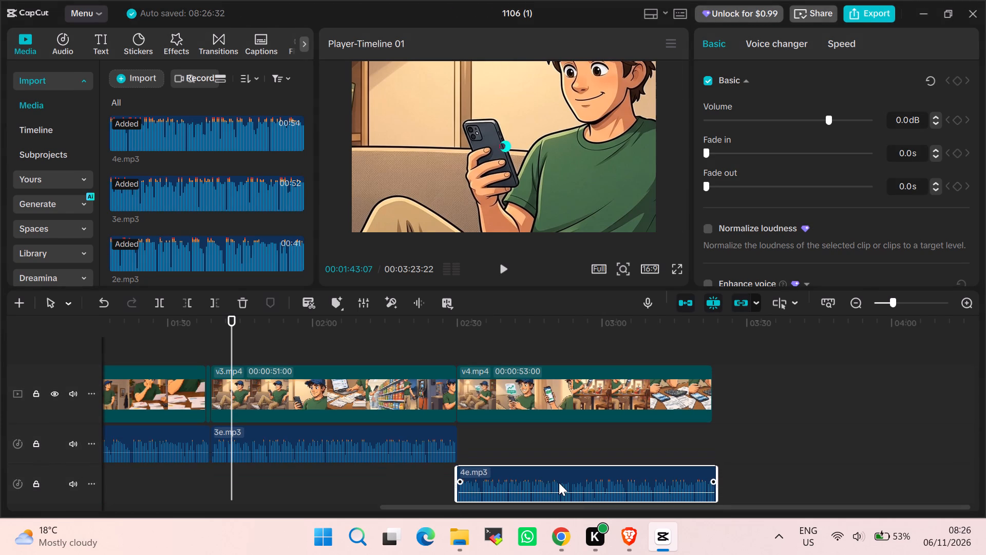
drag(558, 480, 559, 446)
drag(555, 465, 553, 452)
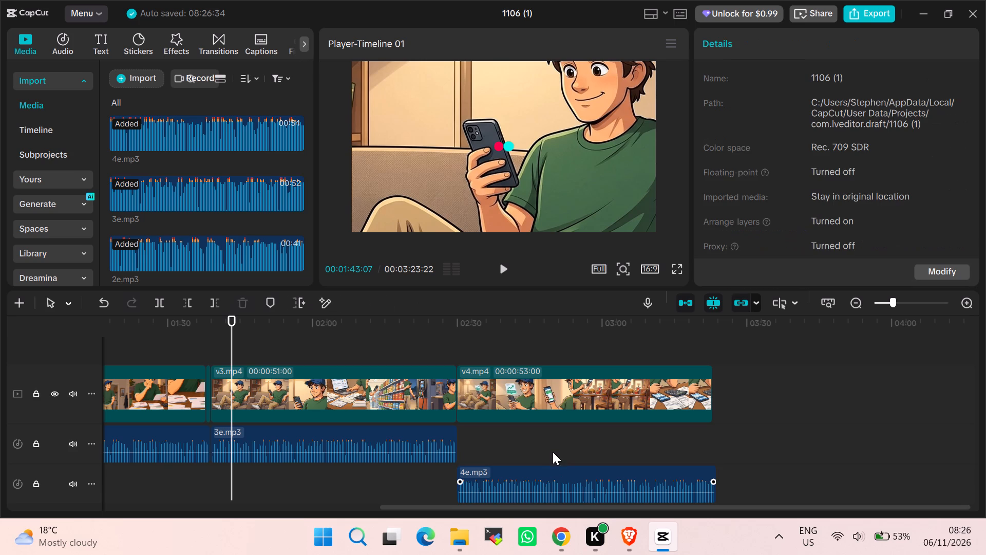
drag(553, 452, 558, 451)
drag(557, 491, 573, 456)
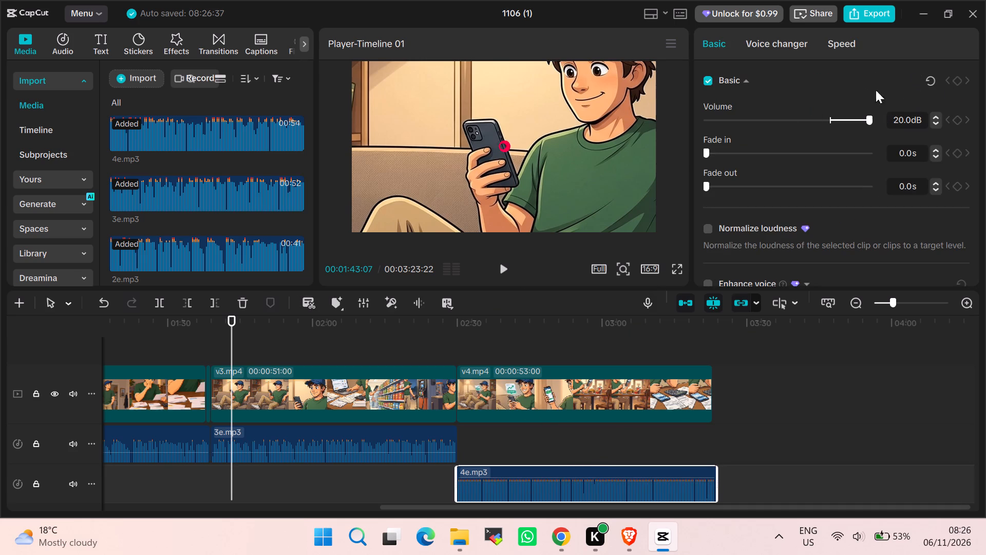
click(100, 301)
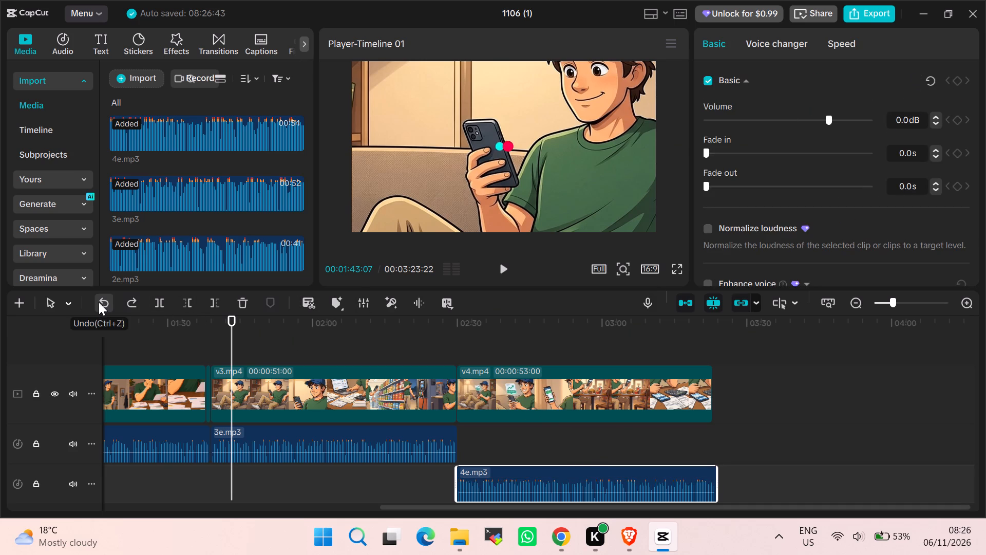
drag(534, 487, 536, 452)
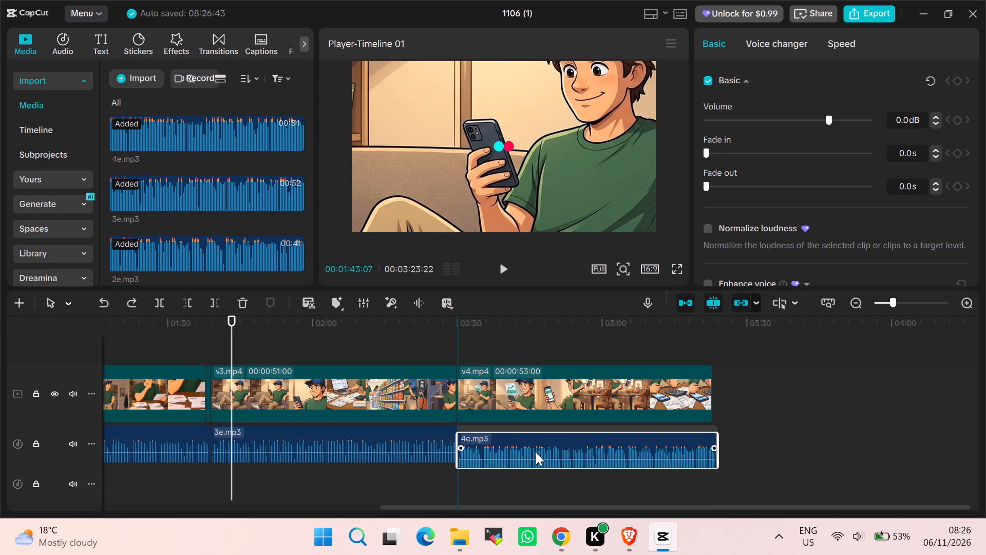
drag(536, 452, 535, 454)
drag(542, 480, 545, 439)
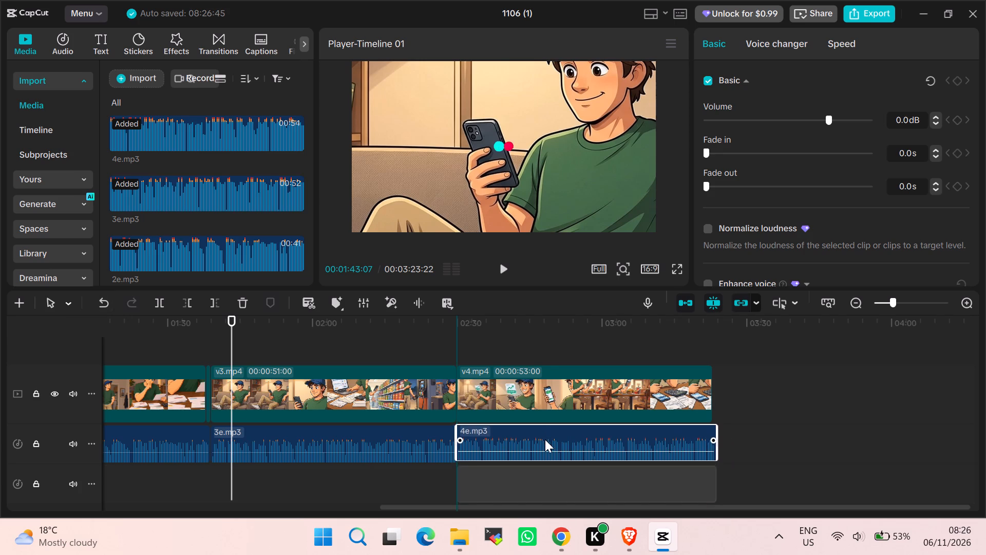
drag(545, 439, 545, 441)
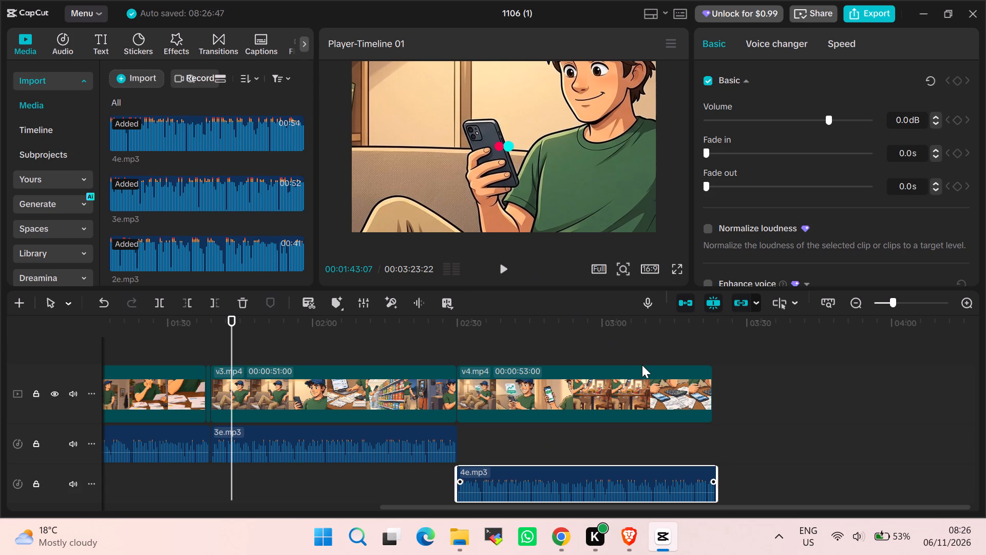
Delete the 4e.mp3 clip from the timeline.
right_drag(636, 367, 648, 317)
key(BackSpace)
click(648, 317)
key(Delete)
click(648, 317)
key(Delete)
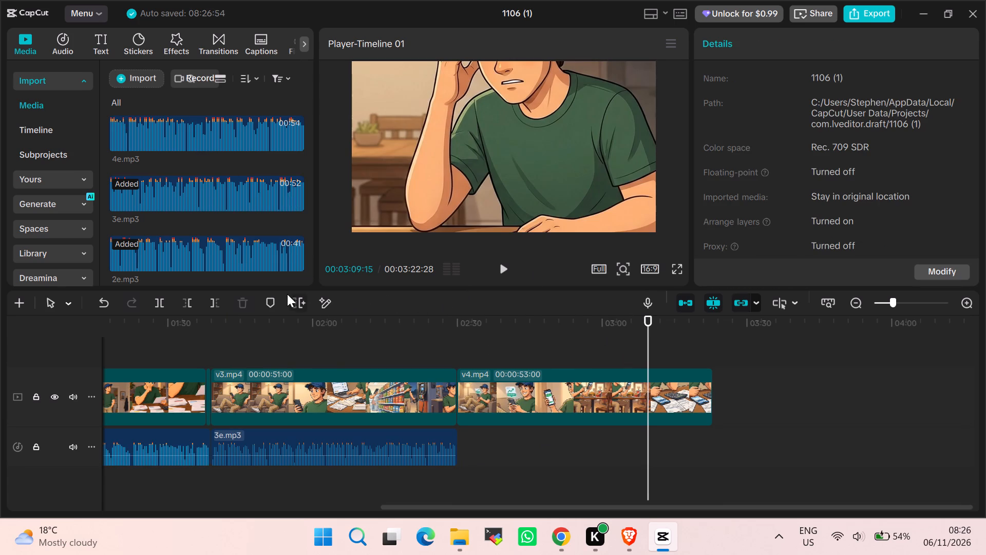
Delete the v3.mp4 clip from the video track.
click(352, 400)
key(Delete)
key(Delete)
key(Delete)
click(373, 394)
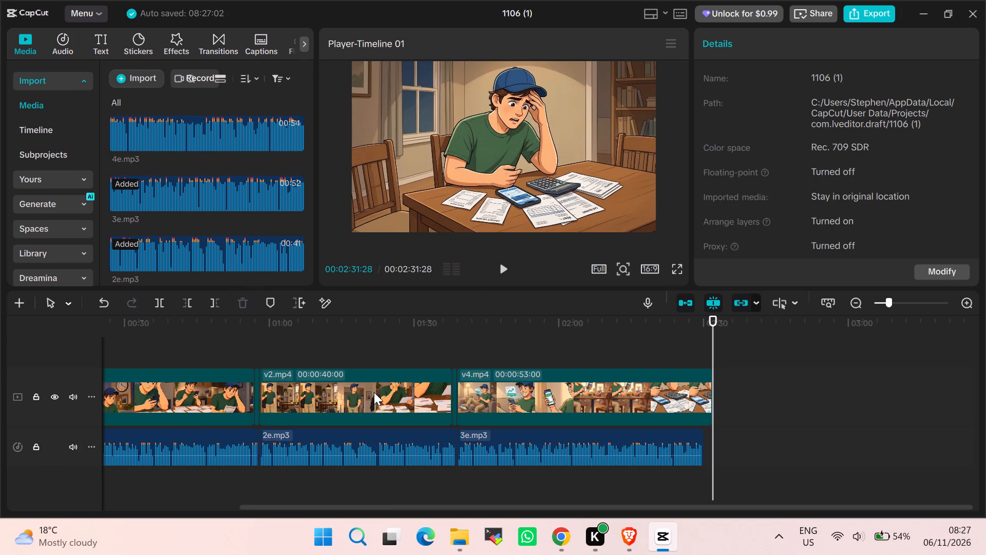
Delete v2.mp4, v4.mp4 and the visible video clips preceding them from the video track.
click(373, 395)
key(Delete)
click(373, 395)
key(Delete)
click(373, 396)
key(Delete)
click(373, 396)
key(Delete)
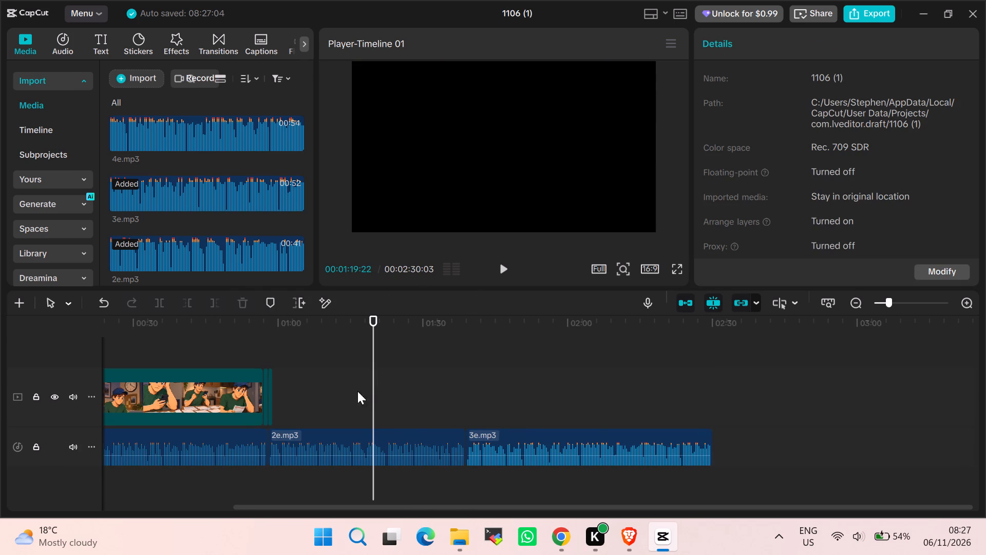
click(248, 380)
key(Delete)
drag(251, 393, 252, 399)
key(Delete)
click(252, 399)
key(Delete)
drag(252, 400, 255, 439)
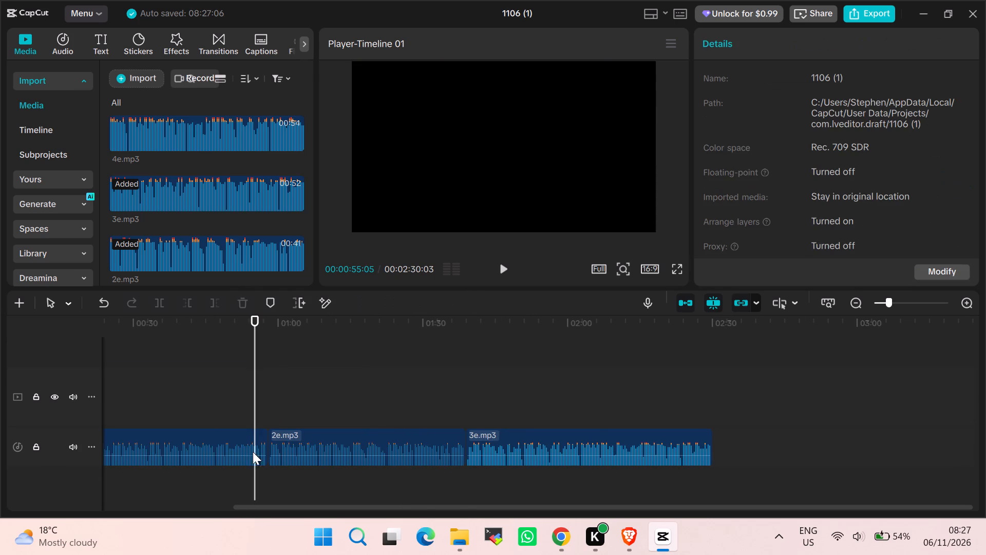
Delete all voice-over clips from the audio tracks, including 2e.mp3 and 3e.mp3.
click(260, 457)
key(Delete)
click(299, 459)
key(Delete)
drag(312, 448, 319, 454)
key(Delete)
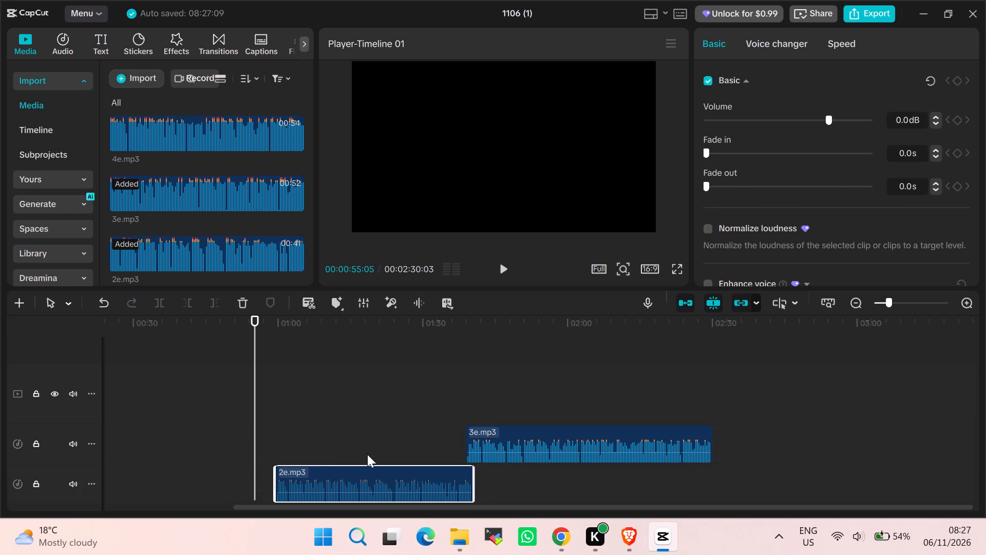
key(Delete)
key(Delete)
click(529, 448)
key(Delete)
drag(530, 450, 525, 452)
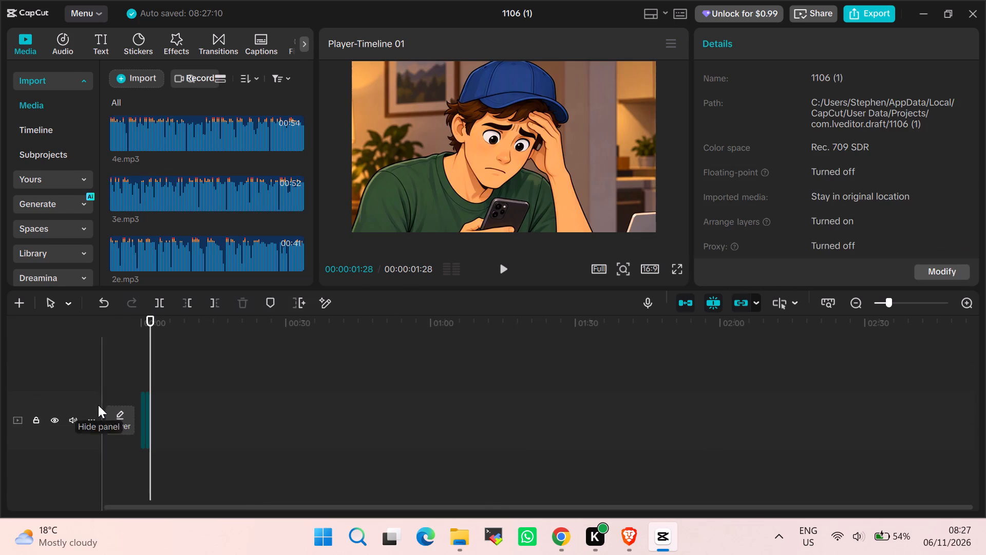
Delete the leftover short video clips at the start of the timeline until it is empty.
drag(151, 377, 0, 347)
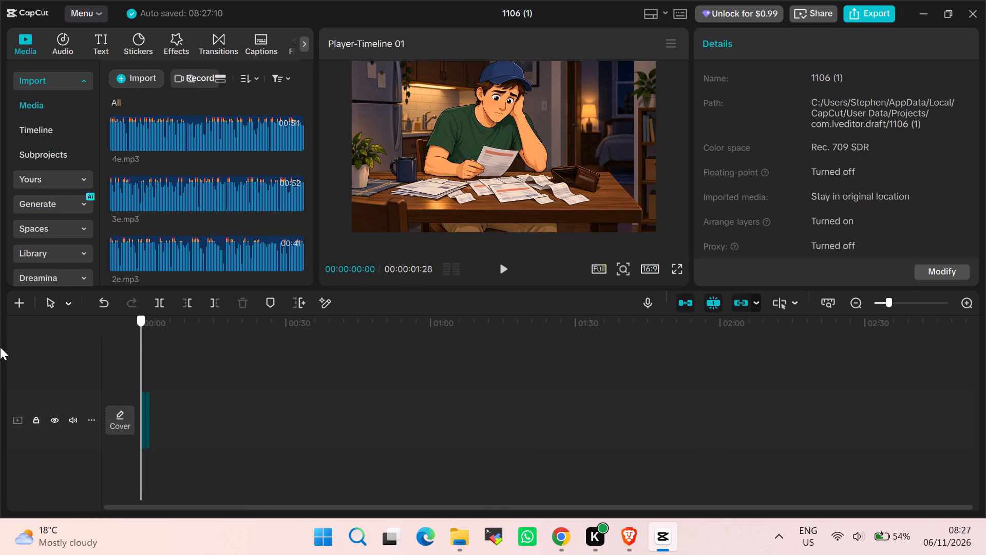
drag(0, 347, 1, 348)
key(Delete)
click(148, 420)
key(Delete)
click(147, 420)
key(Delete)
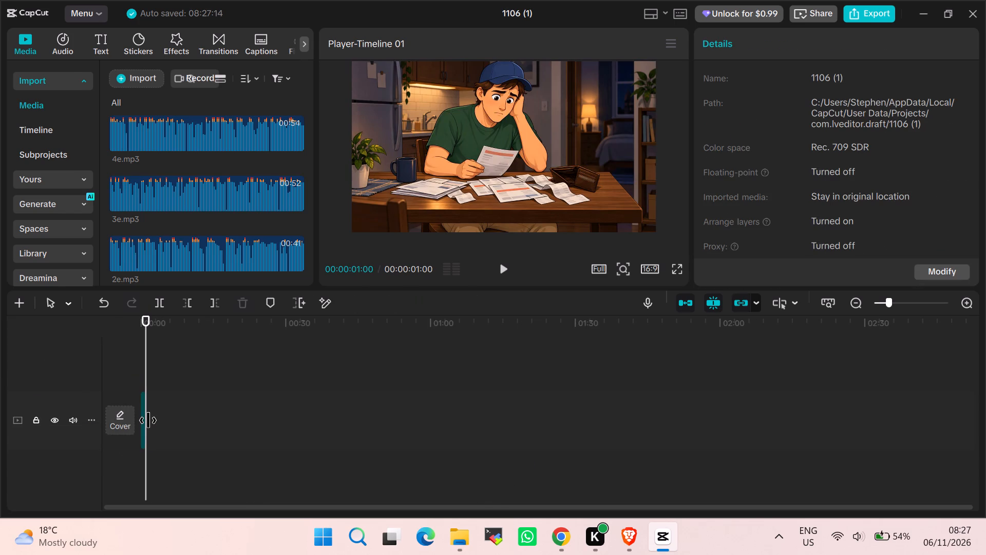
click(148, 420)
click(143, 415)
key(Delete)
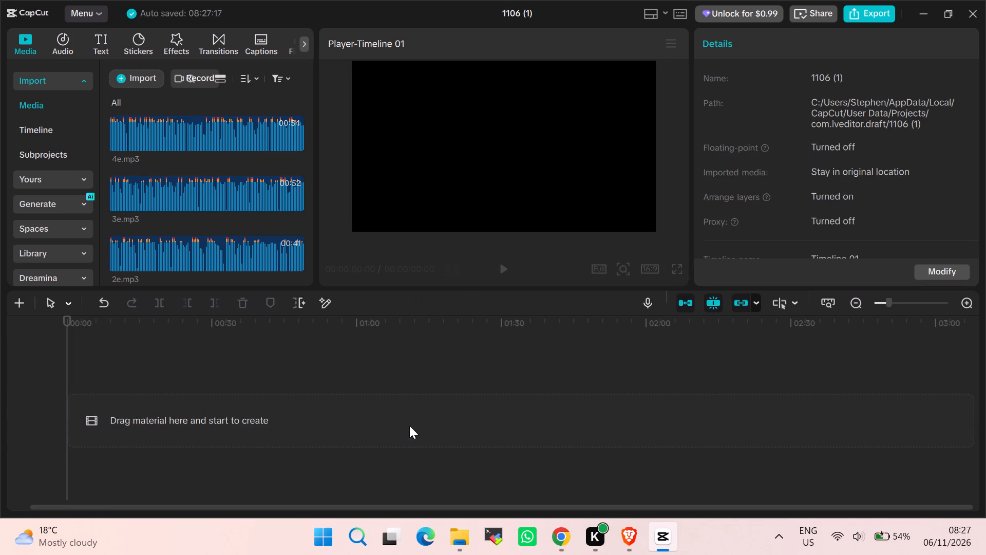
Place v1.mp4 from the imported media at the start of the empty timeline.
scroll(223, 227, up, 13)
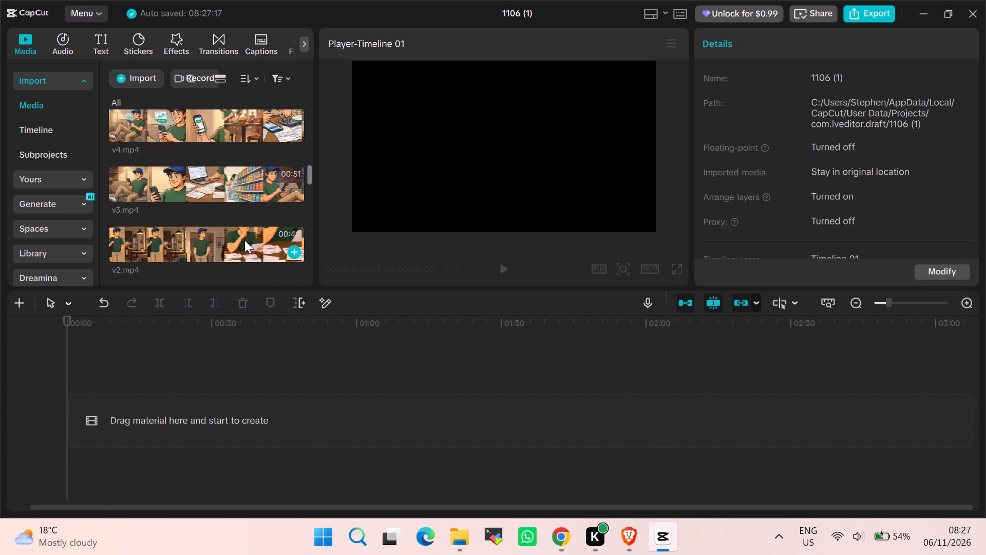
scroll(244, 240, down, 8)
scroll(249, 246, up, 9)
scroll(251, 248, down, 1)
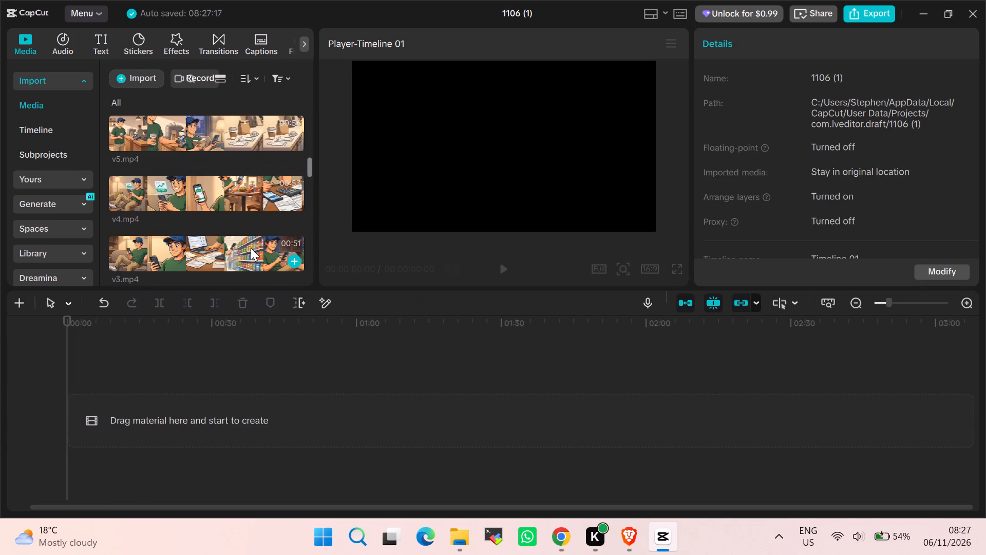
scroll(246, 244, down, 2)
drag(202, 221, 127, 386)
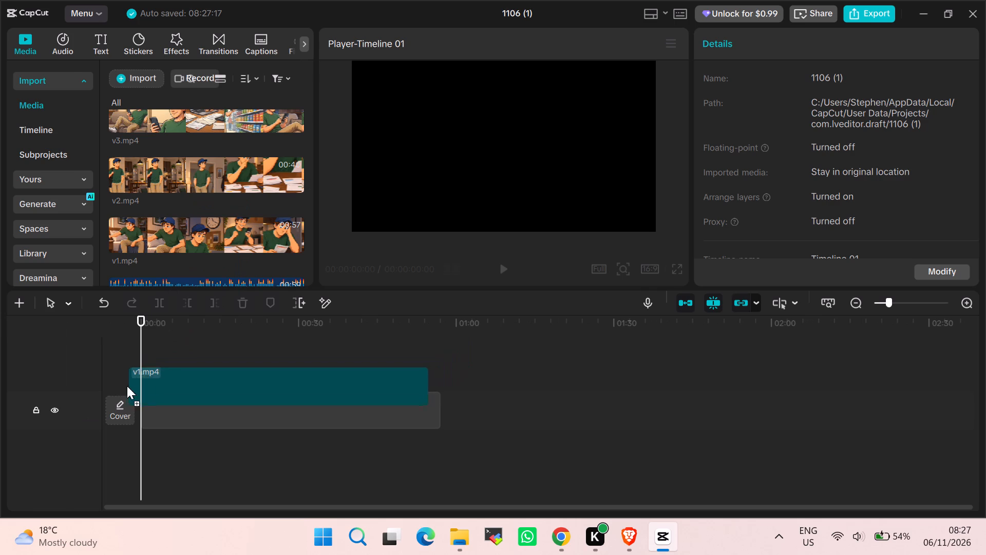
drag(127, 386, 141, 389)
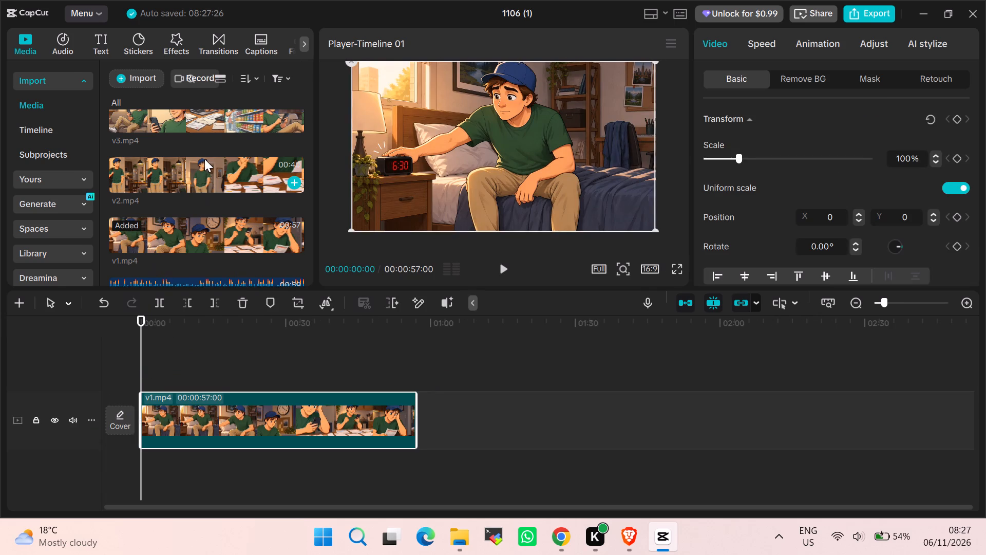
Add v2.mp4 to the video track directly after v1.mp4.
drag(216, 171, 427, 409)
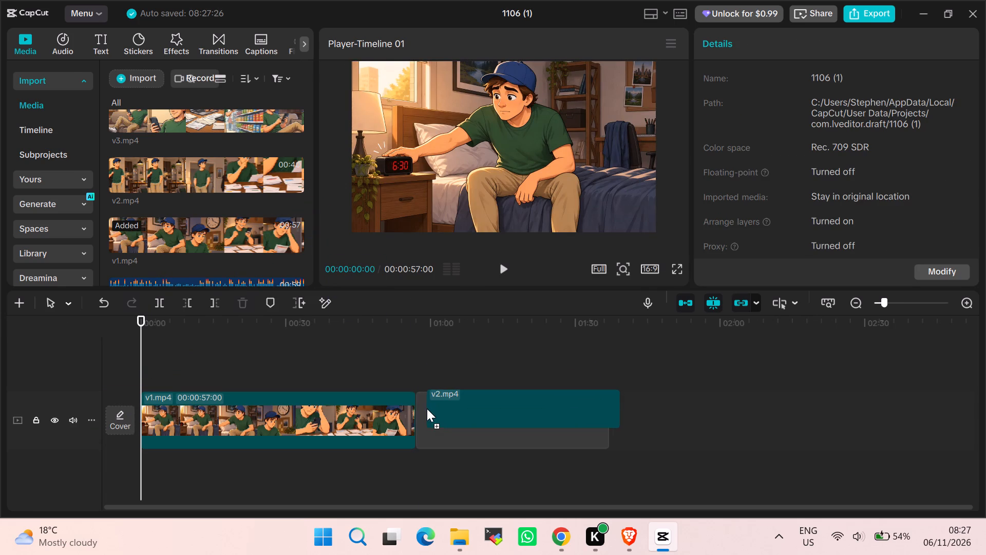
drag(427, 409, 427, 408)
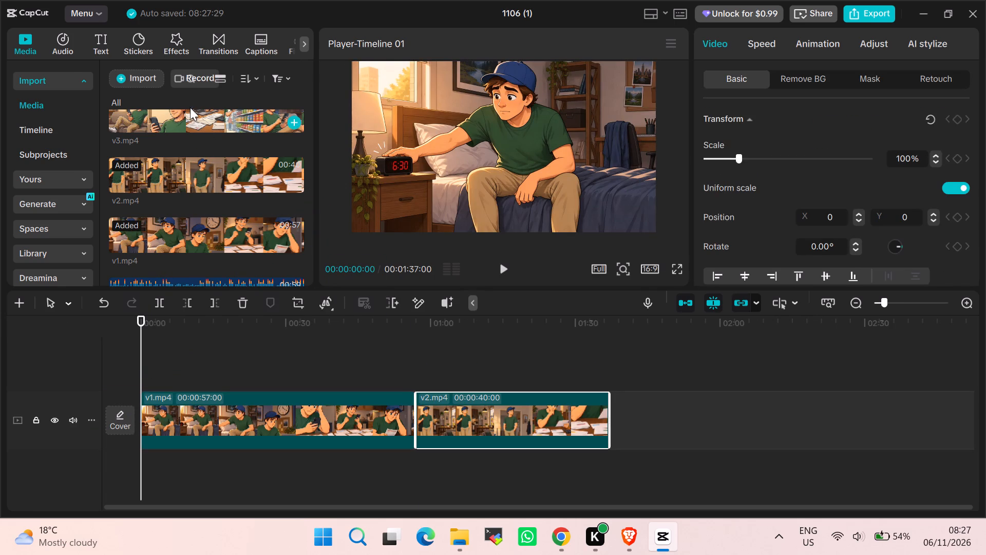
Add v3.mp4 to the video track directly after v2.mp4.
drag(191, 107, 274, 170)
drag(220, 111, 318, 221)
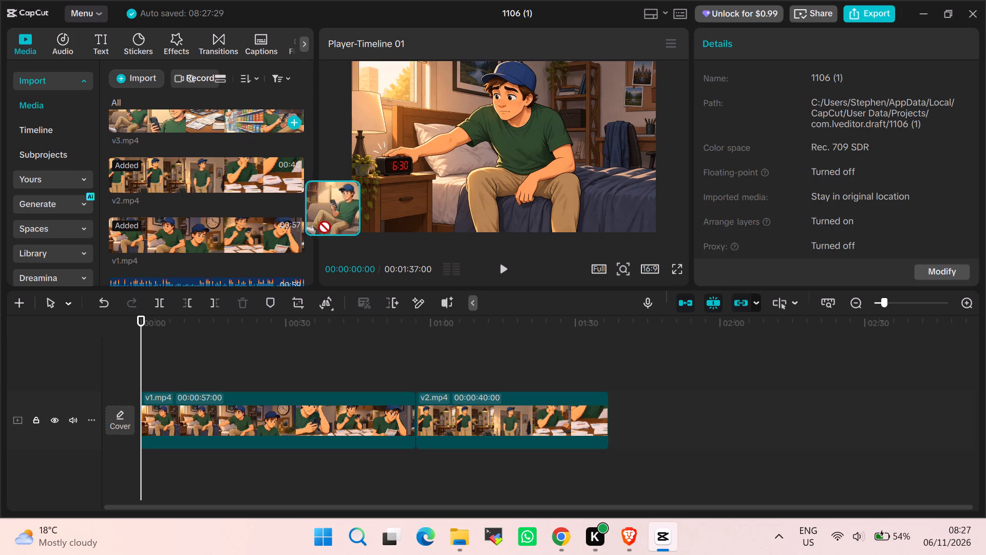
drag(318, 221, 318, 223)
drag(196, 113, 585, 392)
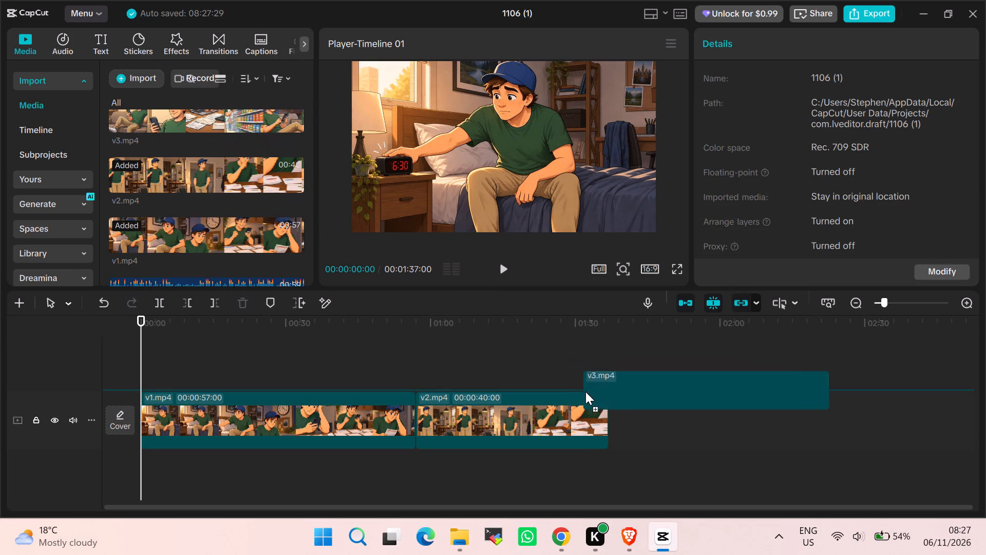
drag(585, 392, 615, 422)
Add v4.mp4 to the video track directly after v3.mp4.
scroll(269, 230, up, 2)
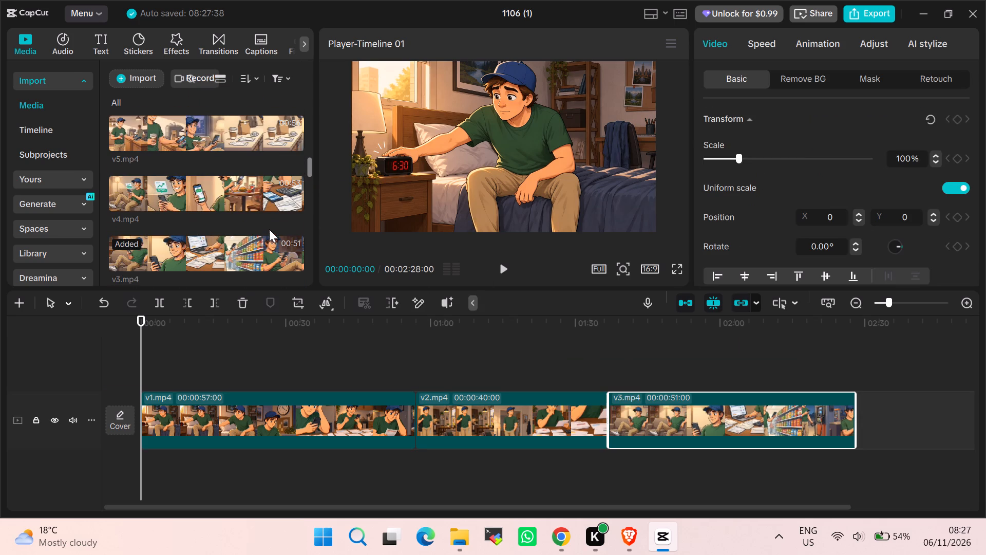
drag(200, 181, 788, 398)
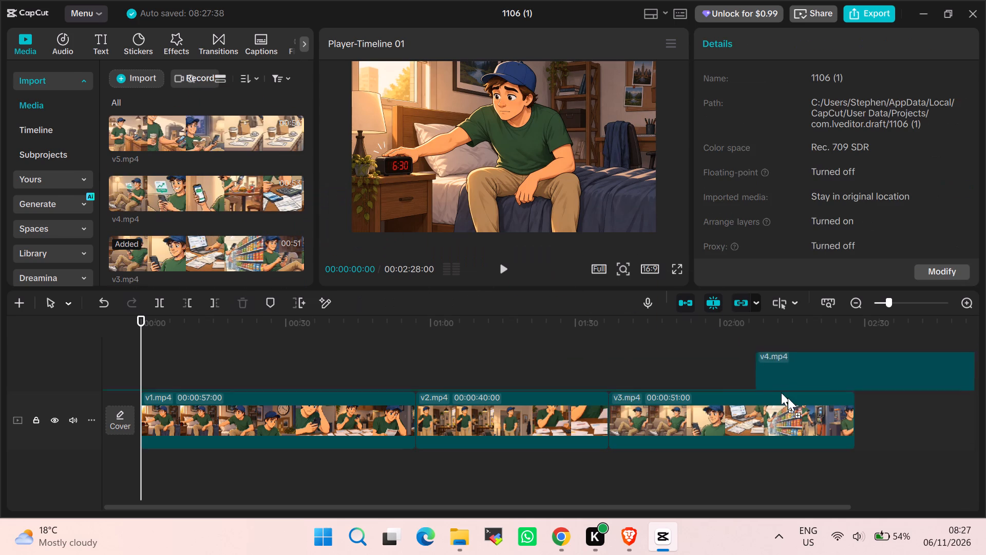
drag(788, 398, 853, 416)
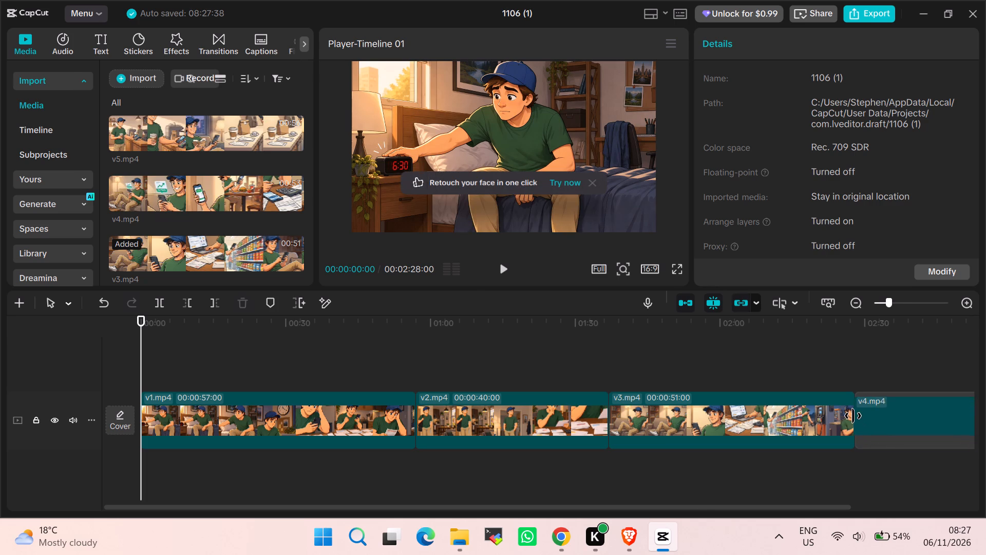
Add v5.mp4 to the video track directly after v4.mp4, at 00:03:21:00.
drag(141, 346, 985, 482)
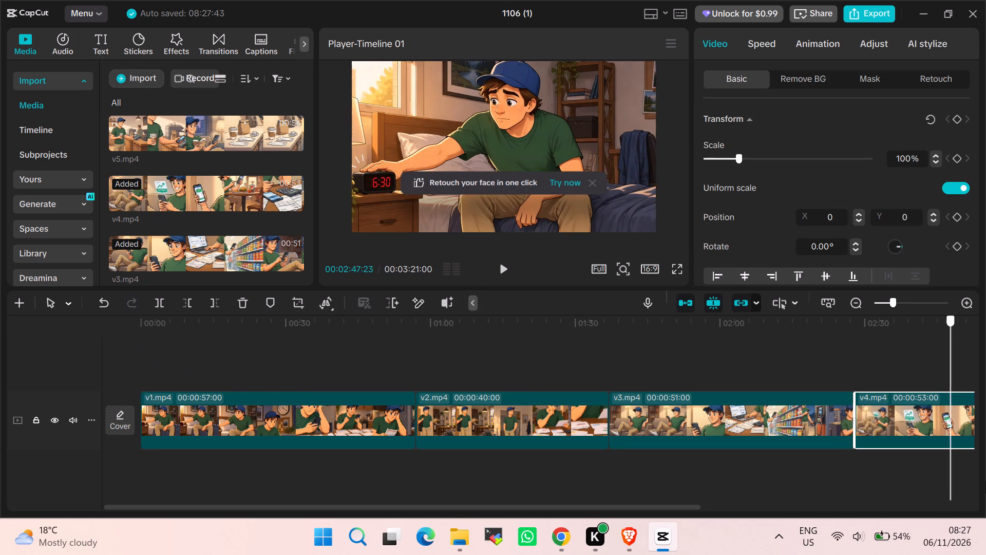
drag(985, 482, 985, 489)
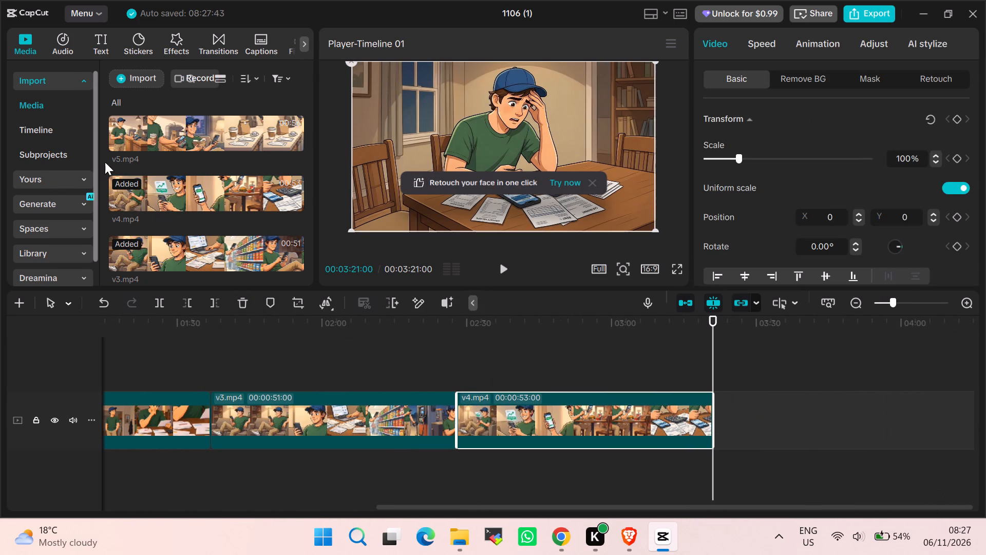
drag(197, 121, 202, 122)
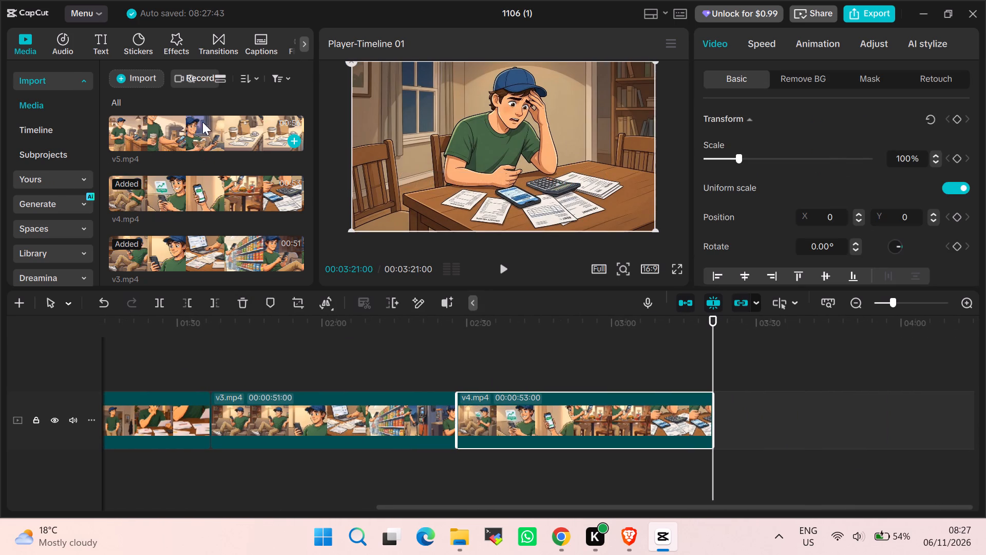
drag(202, 122, 706, 406)
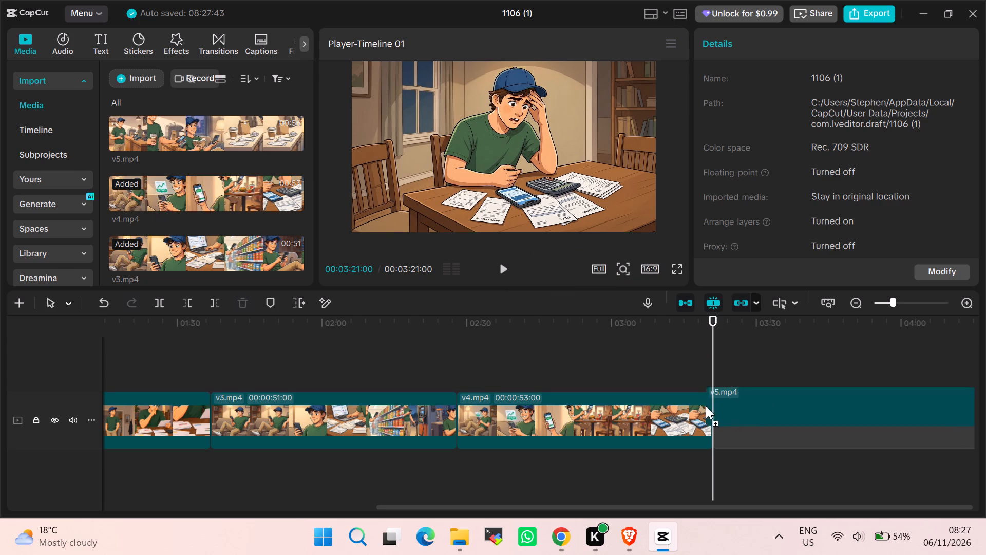
drag(706, 406, 713, 410)
Add v6.mp4 to the video track directly after v5.mp4, at 00:04:17:00.
scroll(250, 180, up, 2)
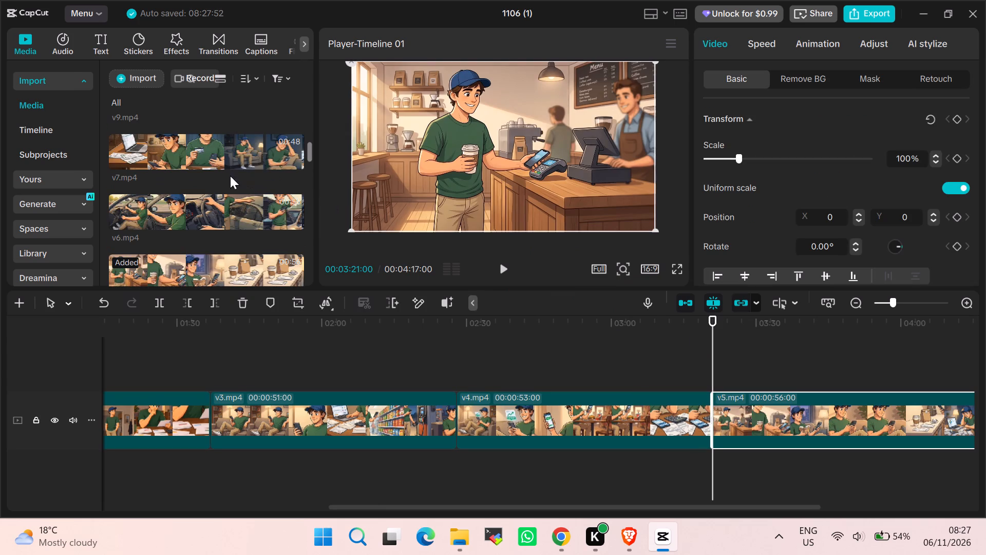
drag(192, 188, 332, 239)
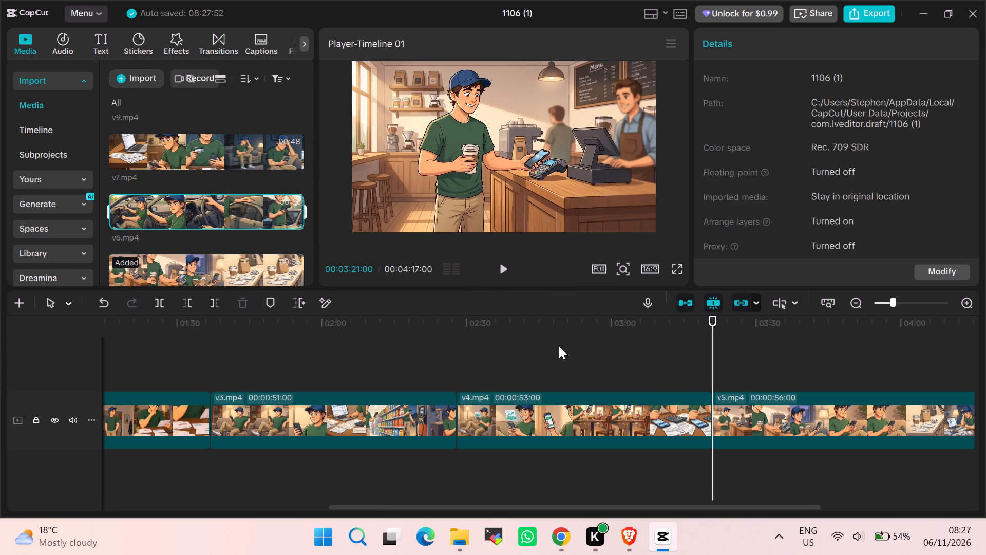
drag(710, 366, 953, 424)
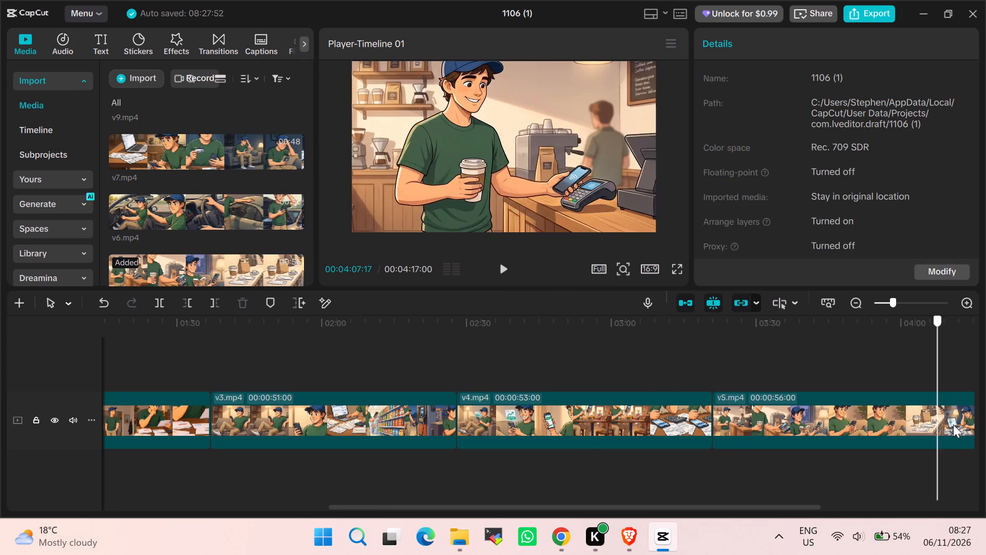
drag(953, 424, 961, 428)
drag(140, 214, 720, 424)
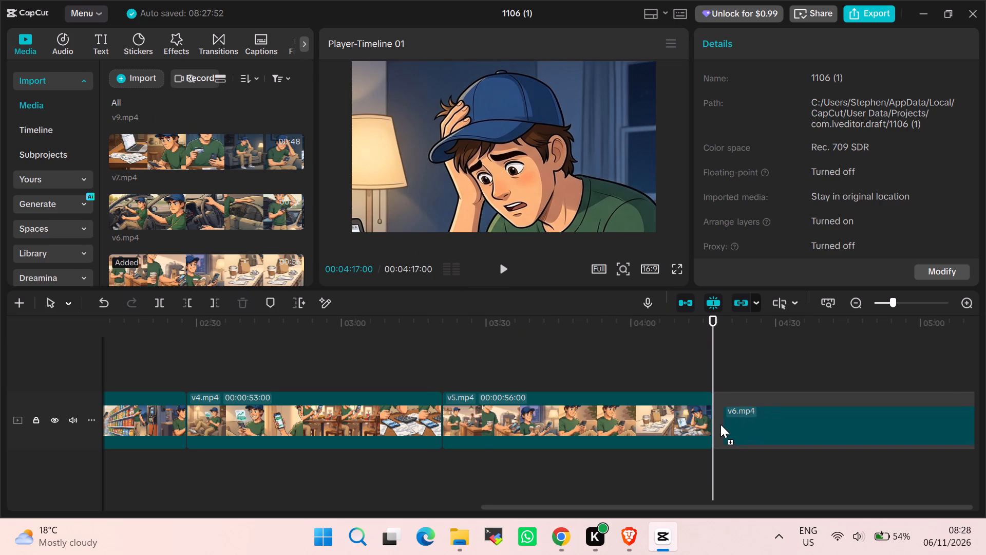
drag(720, 424, 716, 420)
Add v7.mp4 to the video track directly after v6.mp4, at 00:05:12:00.
drag(715, 356, 718, 355)
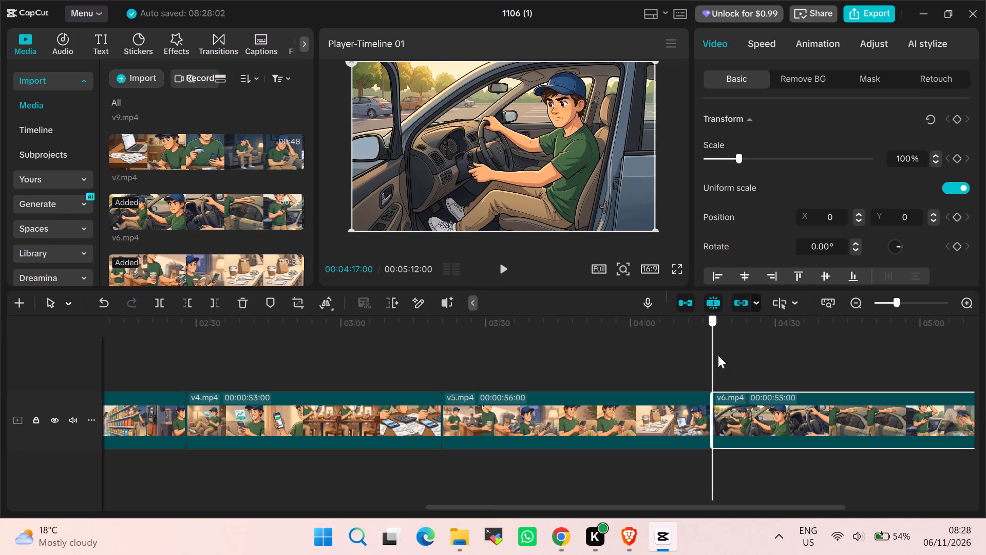
drag(718, 355, 985, 424)
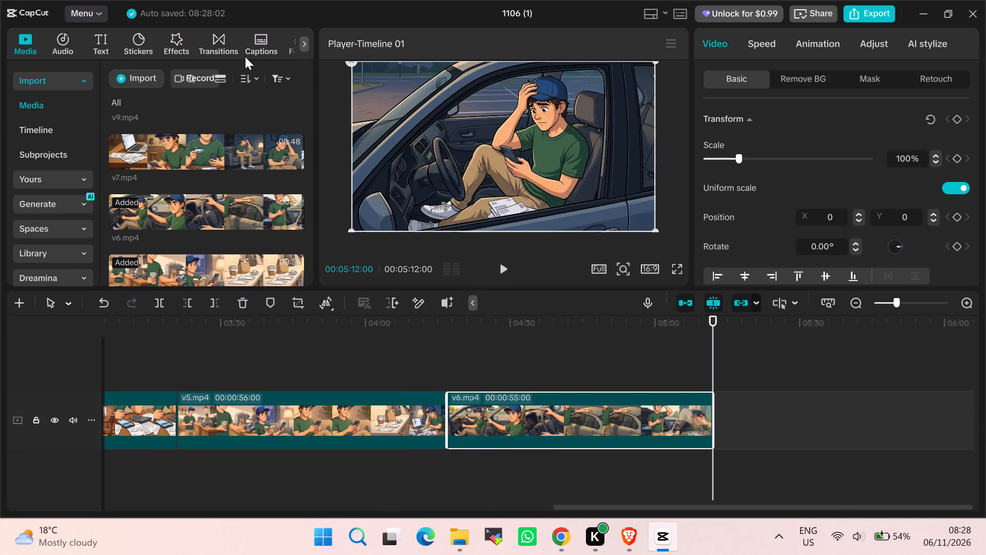
drag(117, 144, 352, 234)
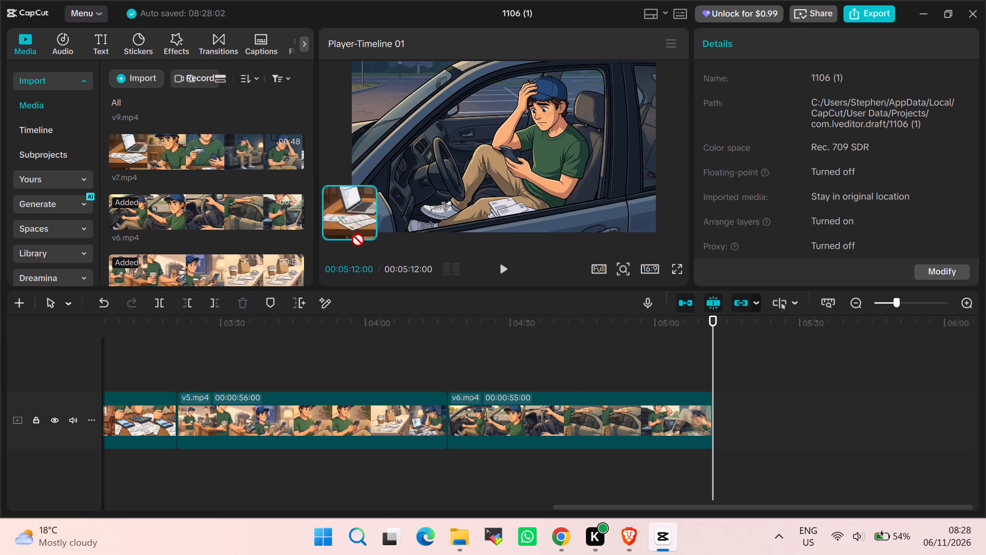
drag(352, 234, 718, 409)
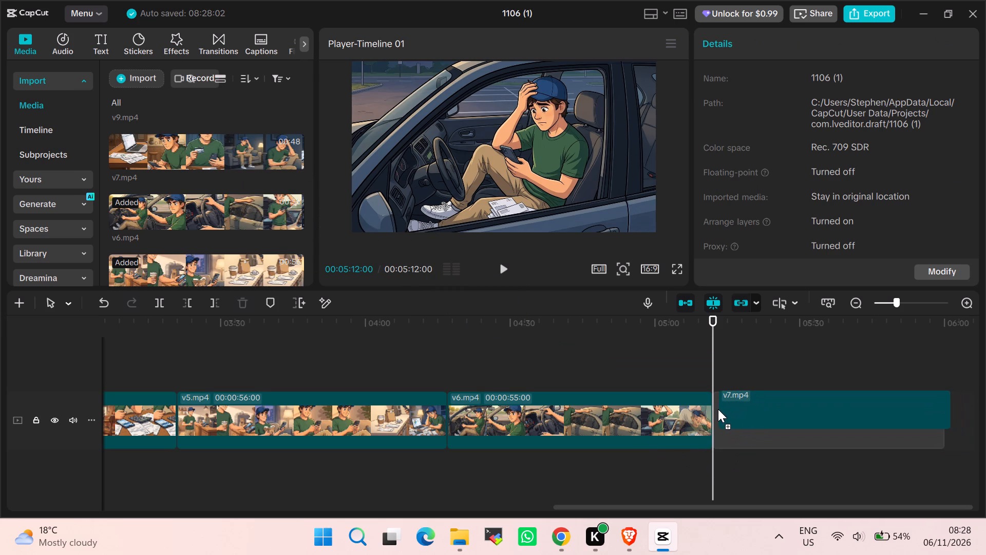
drag(718, 409, 712, 409)
Add v8.mp4 to the video track directly after v7.mp4, at 00:06:00:00.
drag(712, 362, 880, 380)
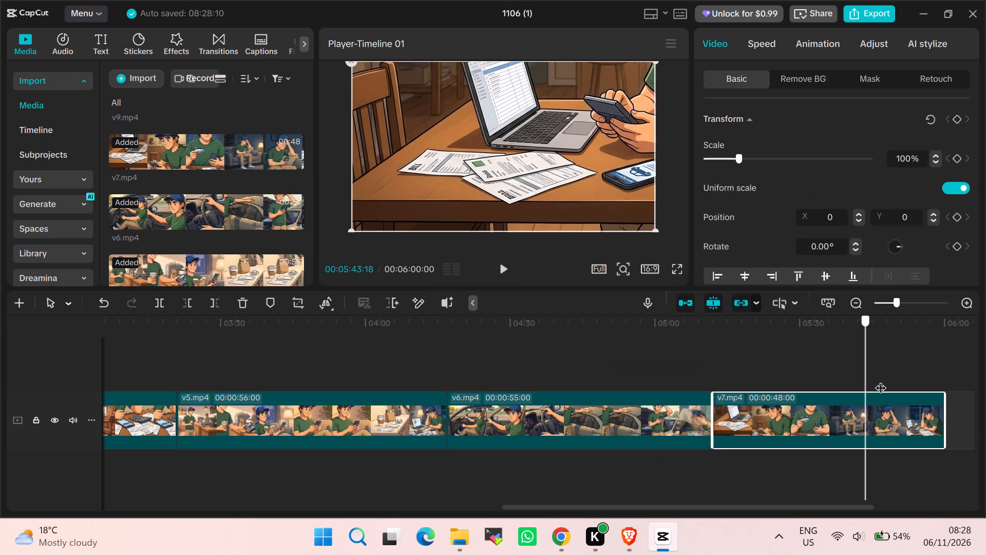
drag(880, 380, 973, 399)
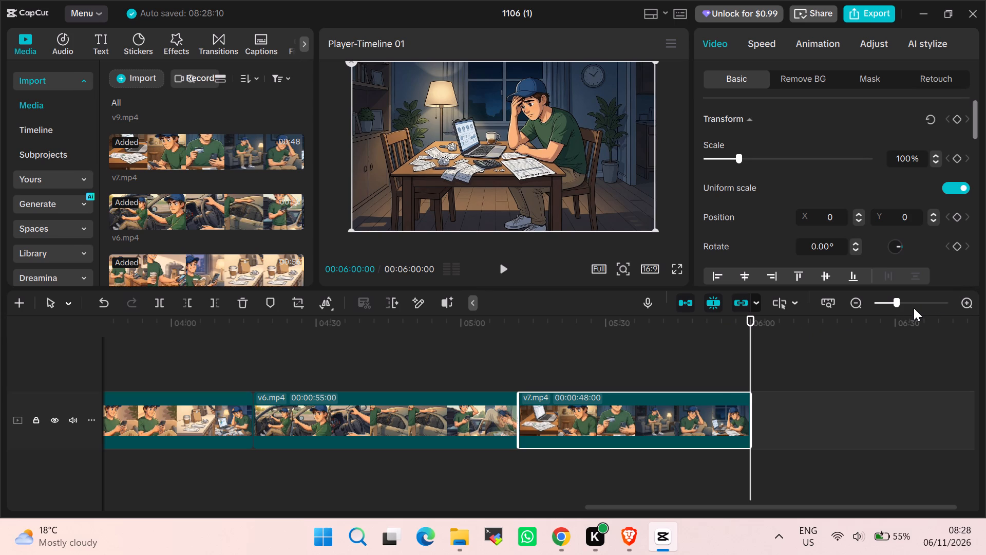
click(897, 304)
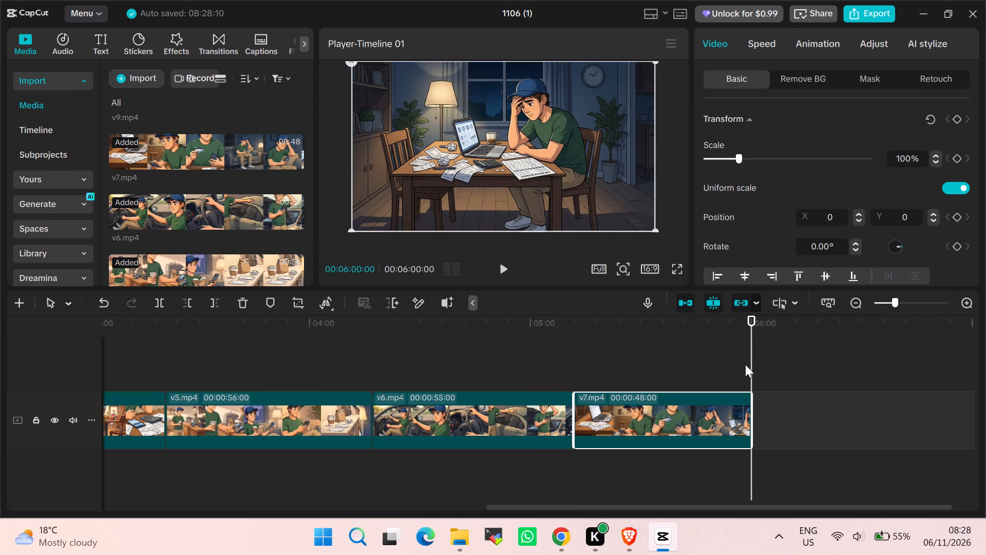
drag(751, 364, 766, 364)
scroll(175, 171, up, 2)
scroll(184, 232, down, 1)
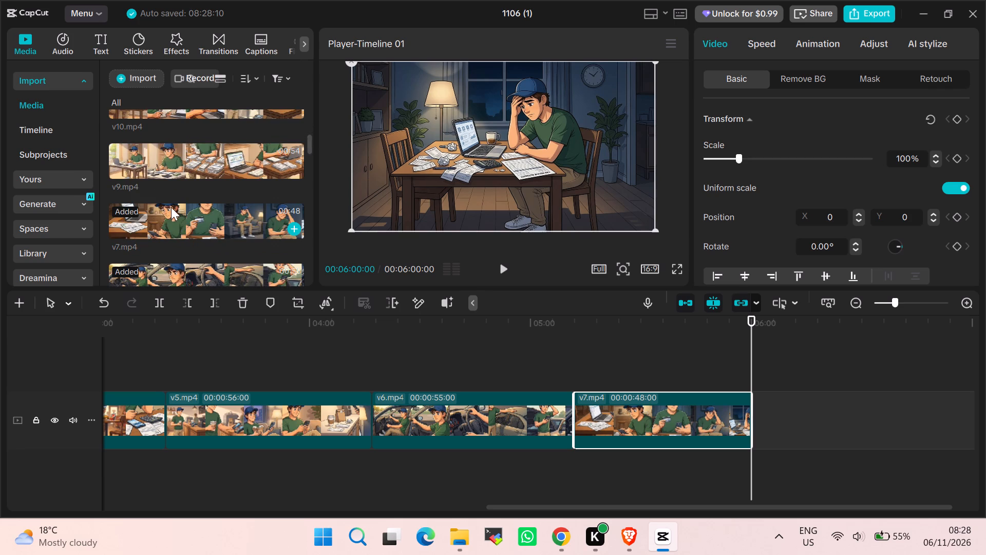
scroll(174, 174, up, 5)
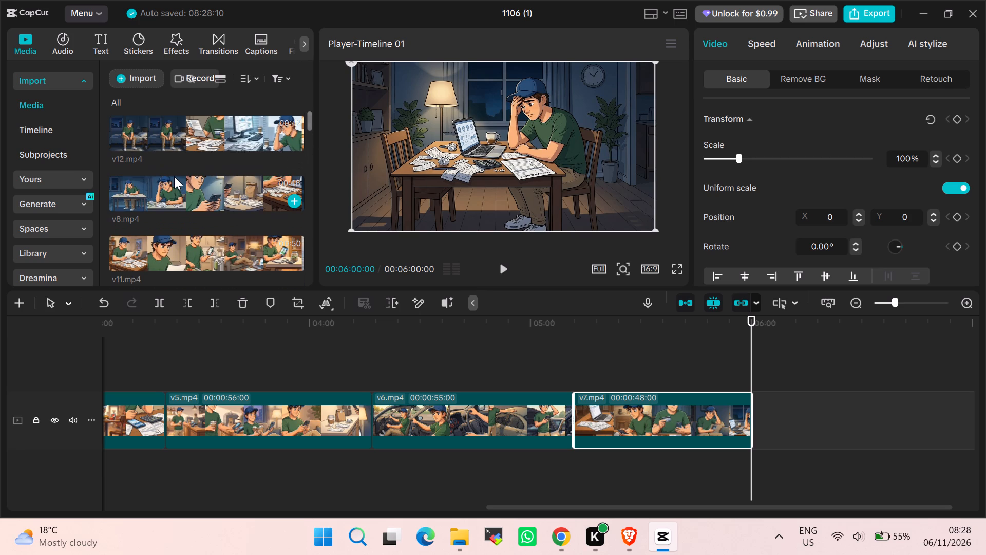
drag(180, 196, 750, 378)
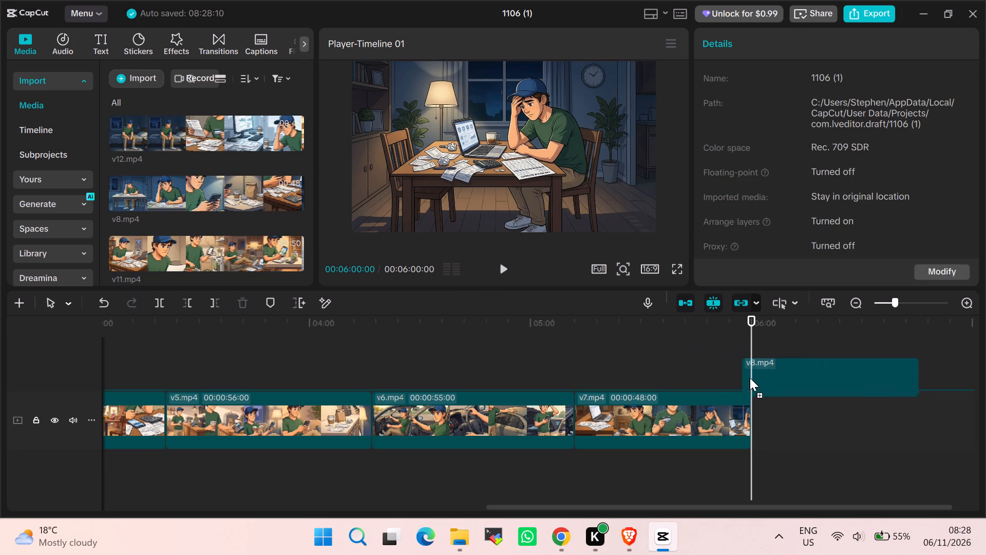
drag(750, 378, 752, 409)
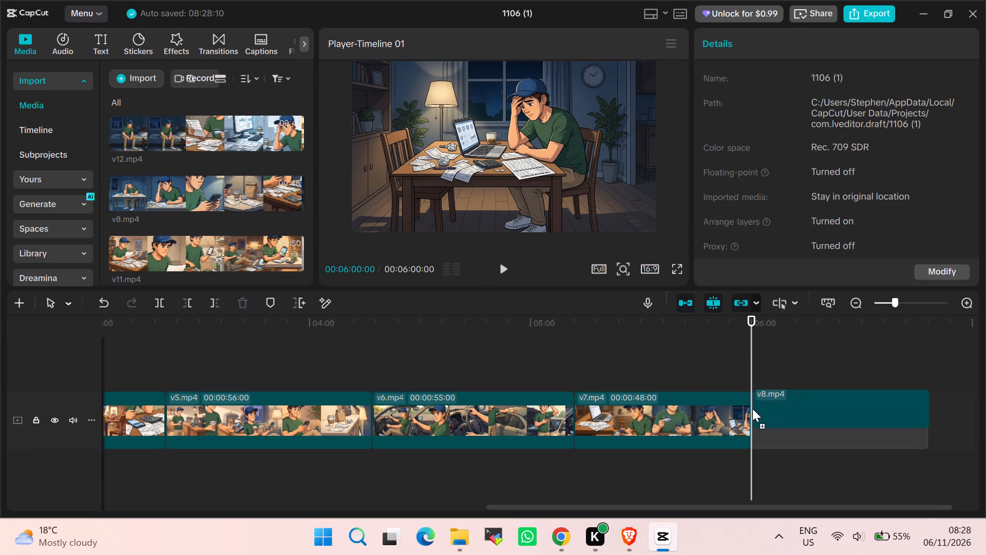
drag(752, 409, 752, 410)
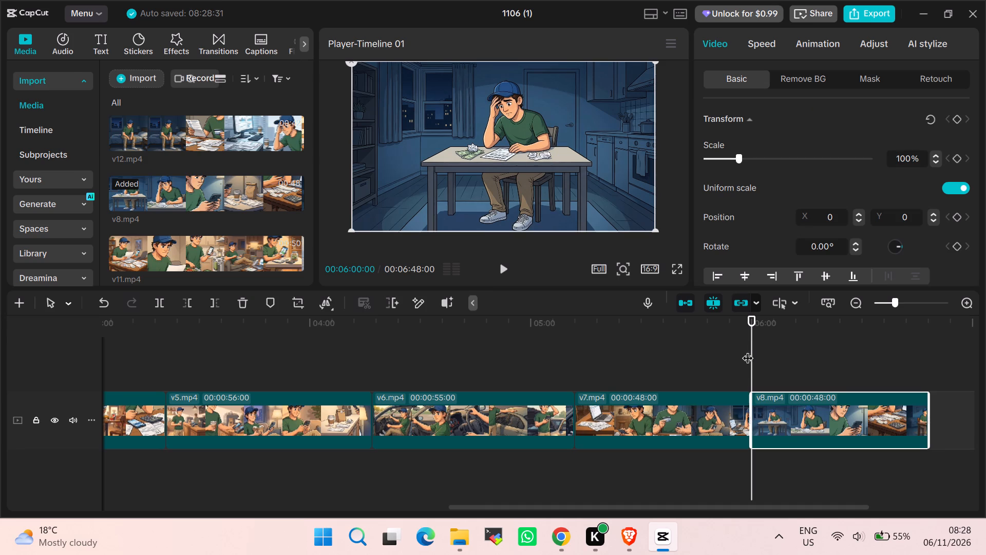
Add v9.mp4 to the video track directly after v8.mp4, at 00:06:48:00.
drag(751, 352, 980, 351)
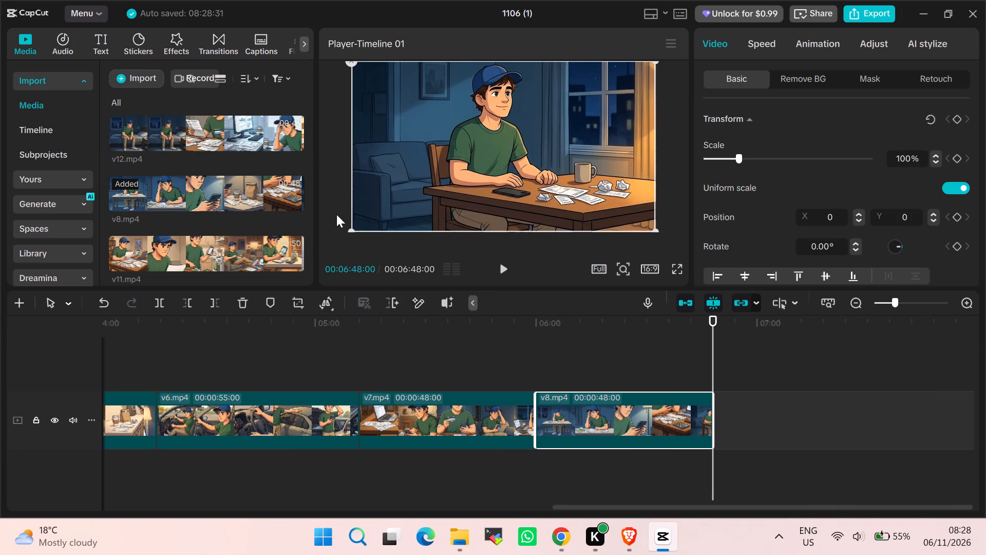
scroll(180, 172, down, 1)
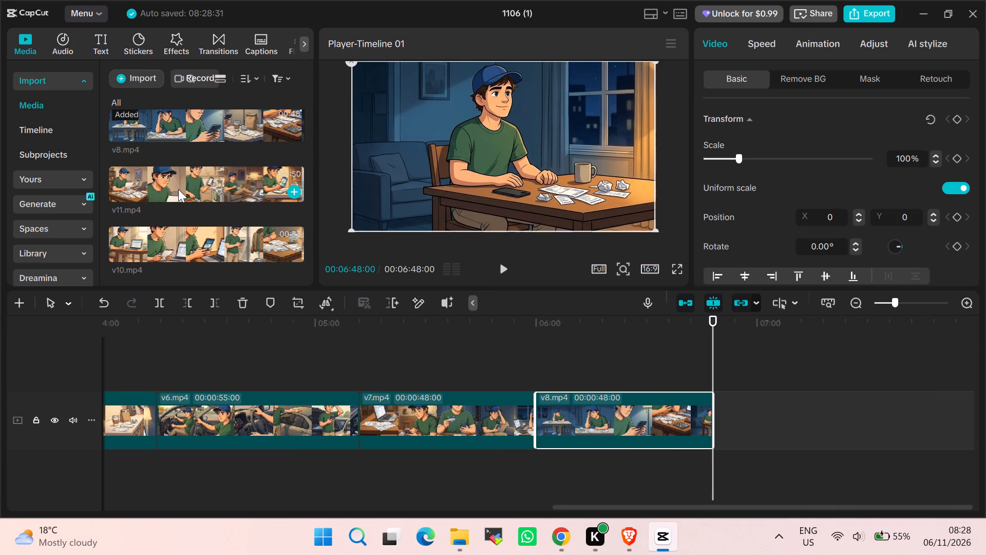
scroll(178, 189, down, 1)
click(179, 205)
click(185, 224)
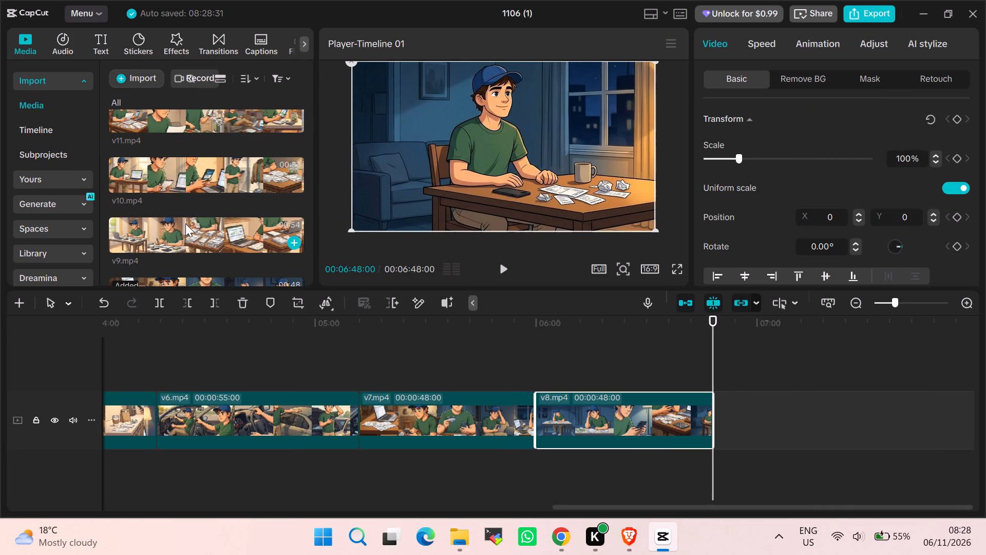
drag(185, 225, 724, 409)
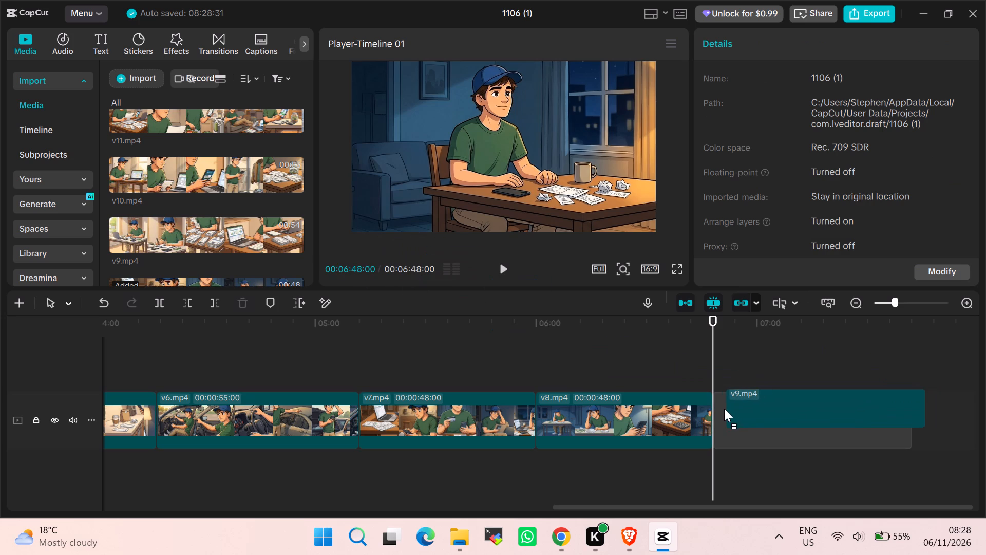
drag(724, 409, 712, 411)
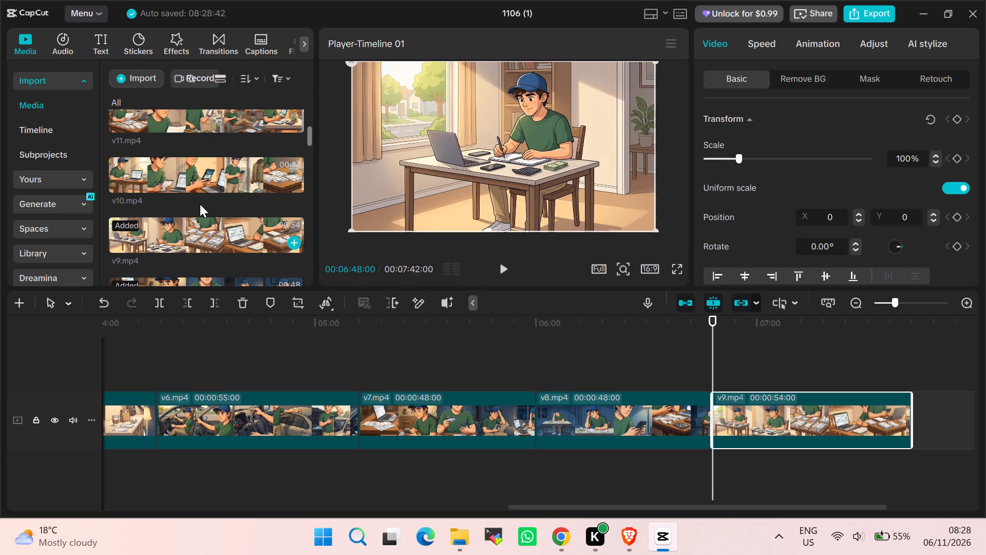
Add v10.mp4 to the video track directly after v9.mp4, at 00:07:42:00.
drag(180, 172, 900, 360)
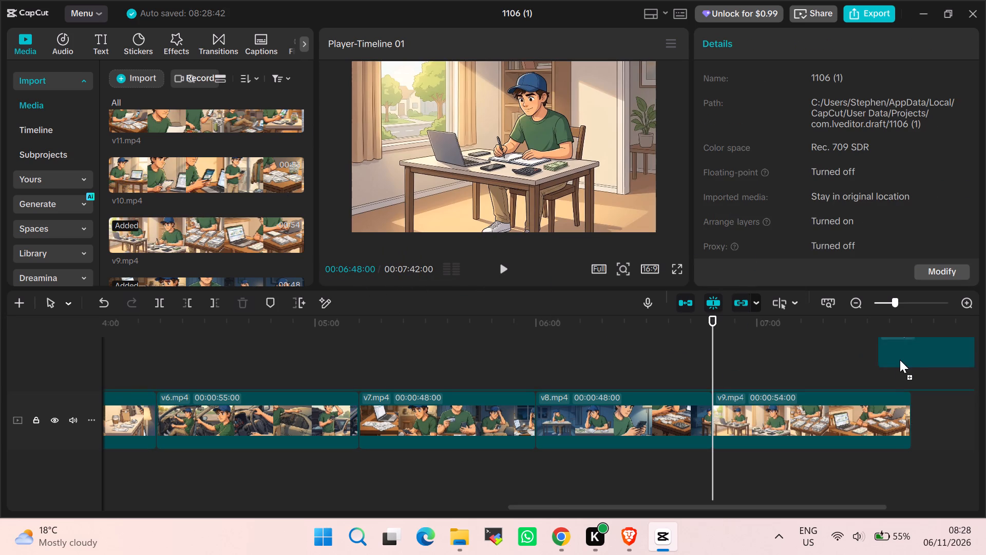
drag(900, 360, 914, 413)
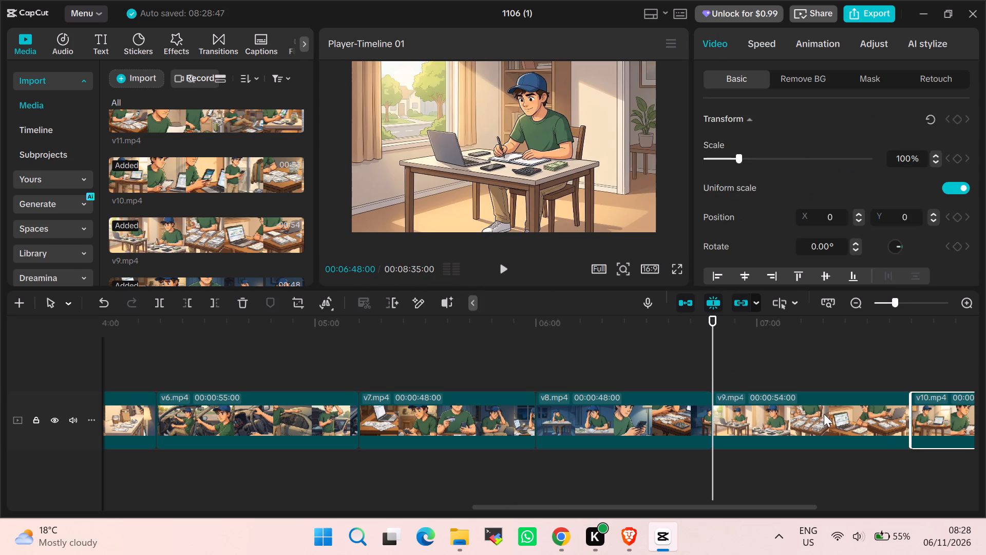
Add v11.mp4 to the video track directly after v10.mp4, at 00:08:35:00.
drag(715, 364, 934, 360)
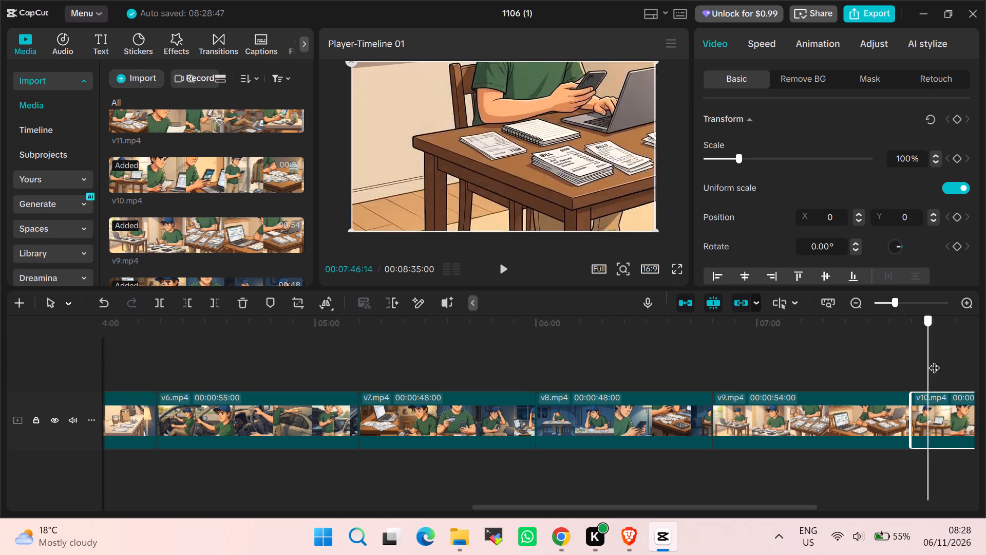
drag(934, 360, 985, 370)
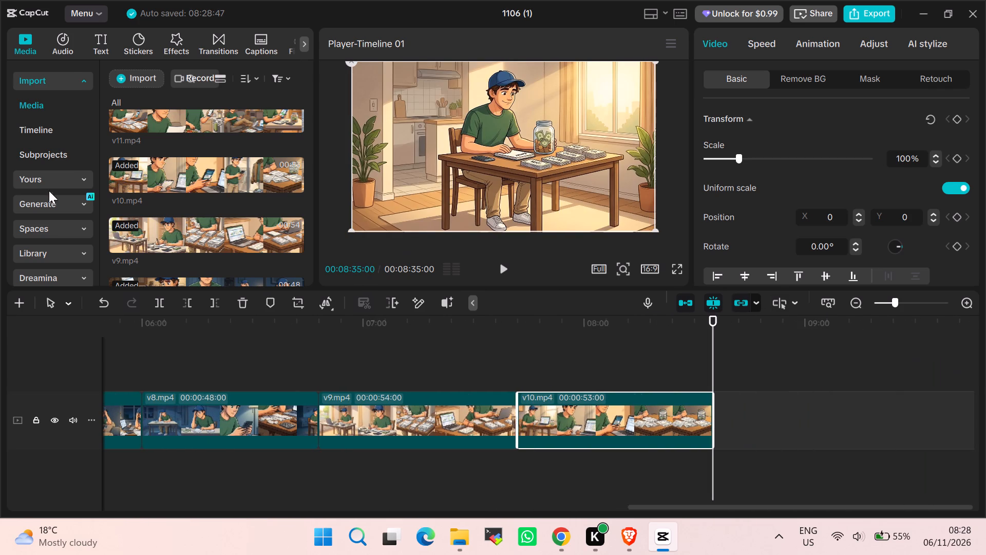
drag(148, 115, 585, 323)
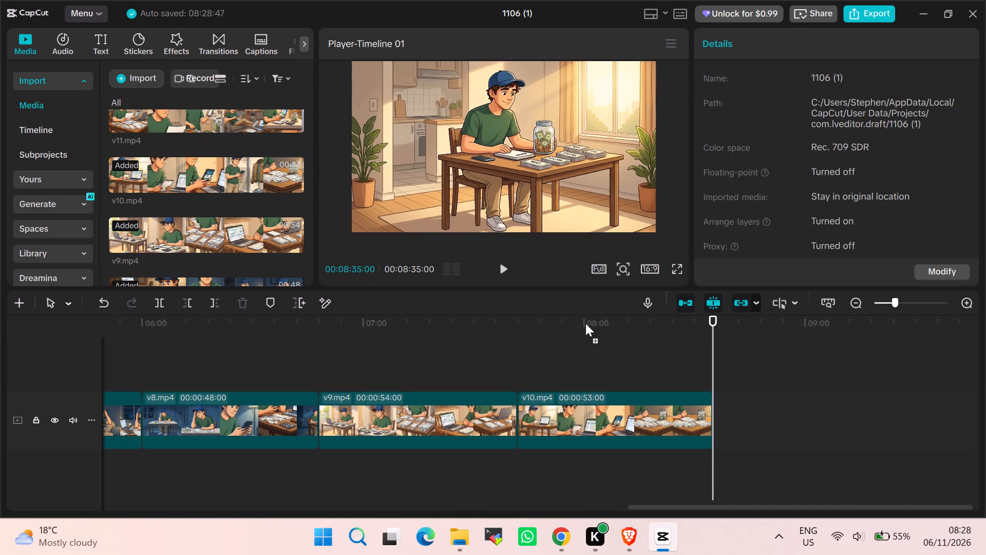
drag(585, 323, 711, 408)
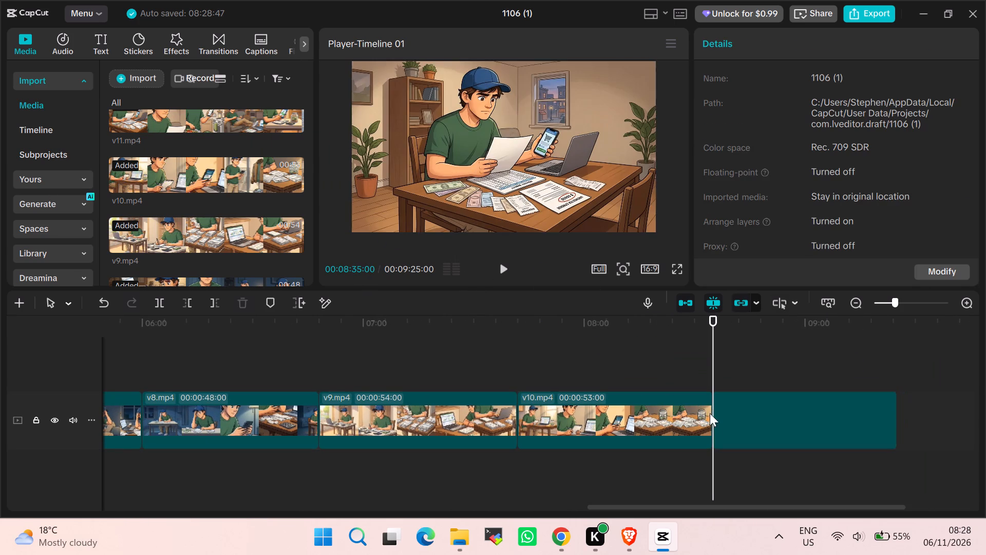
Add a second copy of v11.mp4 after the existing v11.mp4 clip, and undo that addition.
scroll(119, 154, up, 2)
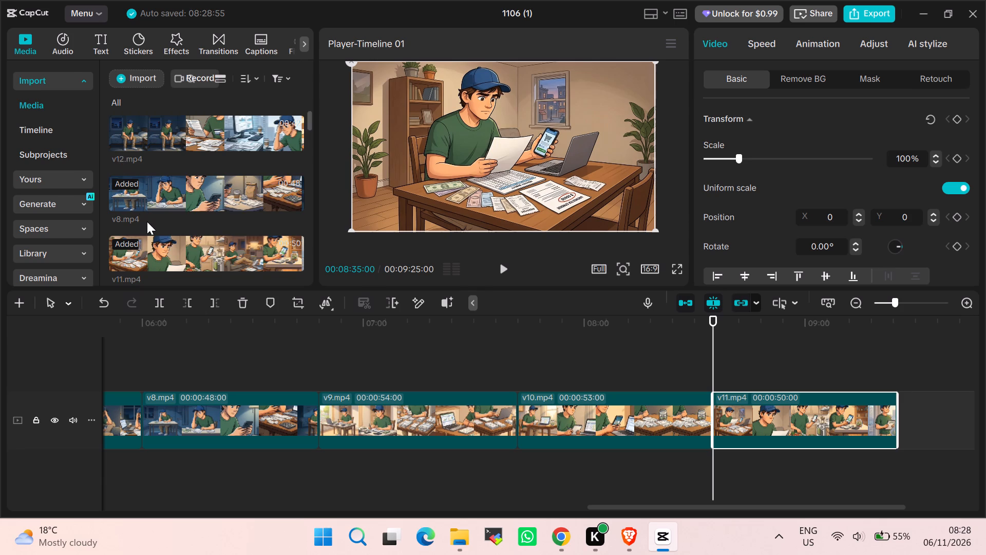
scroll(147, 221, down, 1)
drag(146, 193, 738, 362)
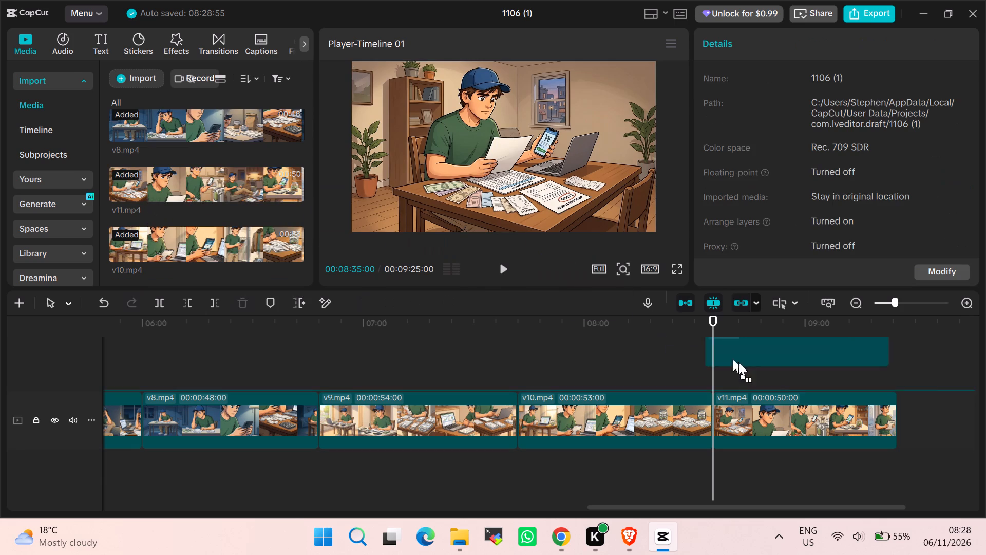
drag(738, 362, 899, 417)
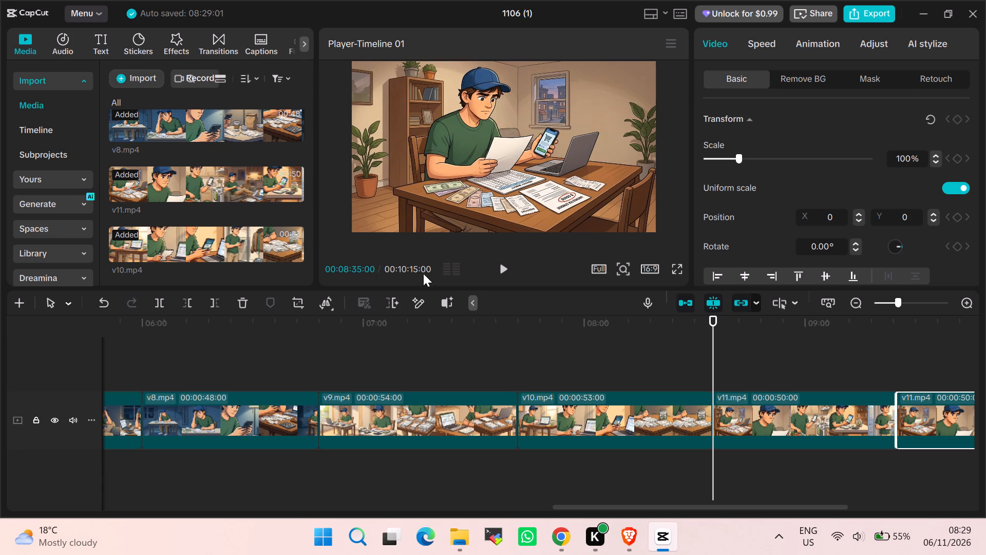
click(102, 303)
Add v12.mp4 to the video track directly after v11.mp4, at 00:09:25:00.
scroll(184, 135, up, 3)
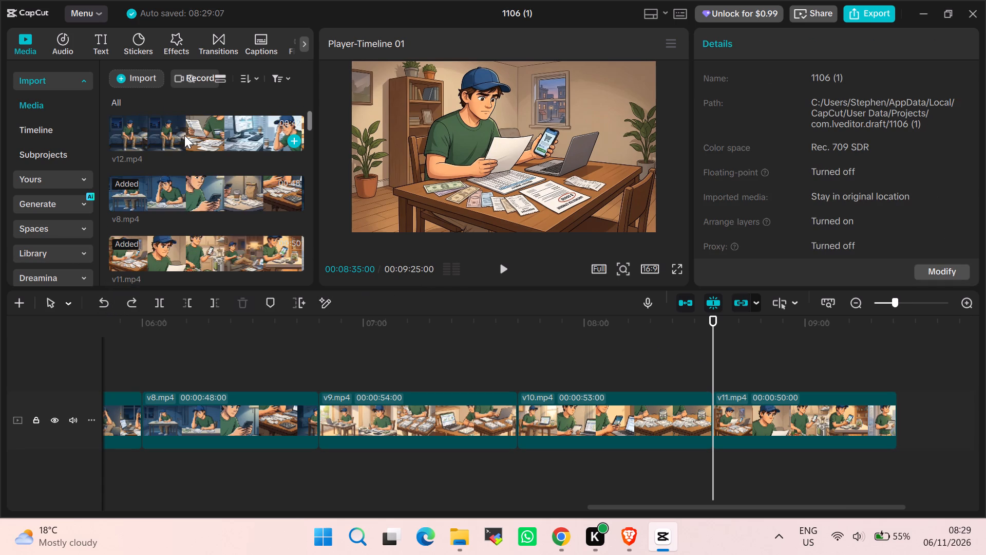
drag(178, 119, 946, 431)
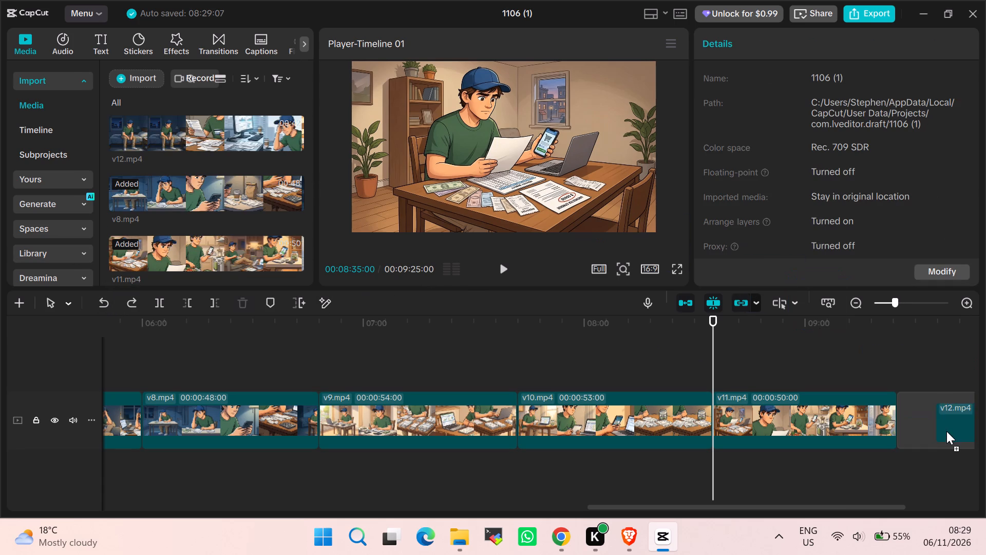
drag(946, 431, 906, 410)
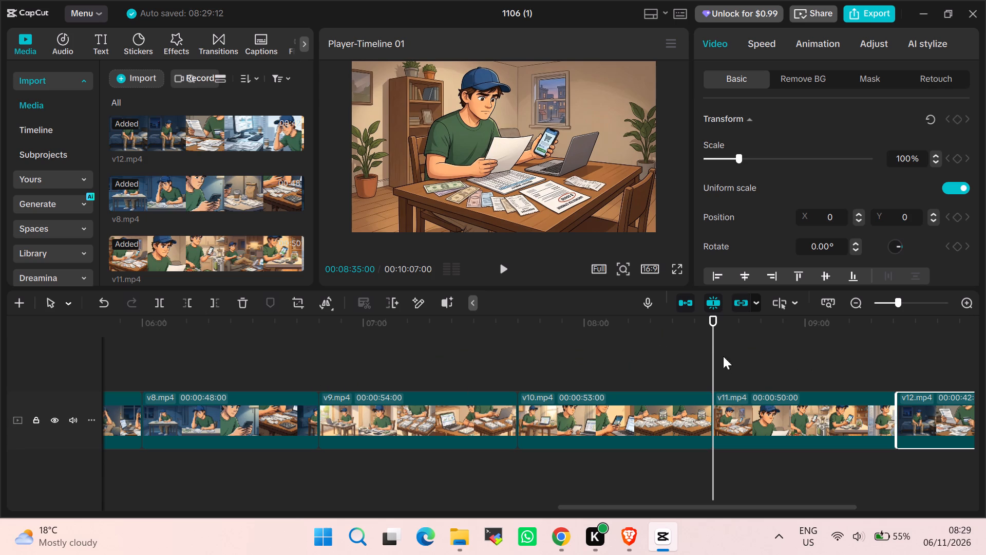
Return the playhead to the start of the timeline, at 00:00:00:00.
drag(710, 350, 251, 449)
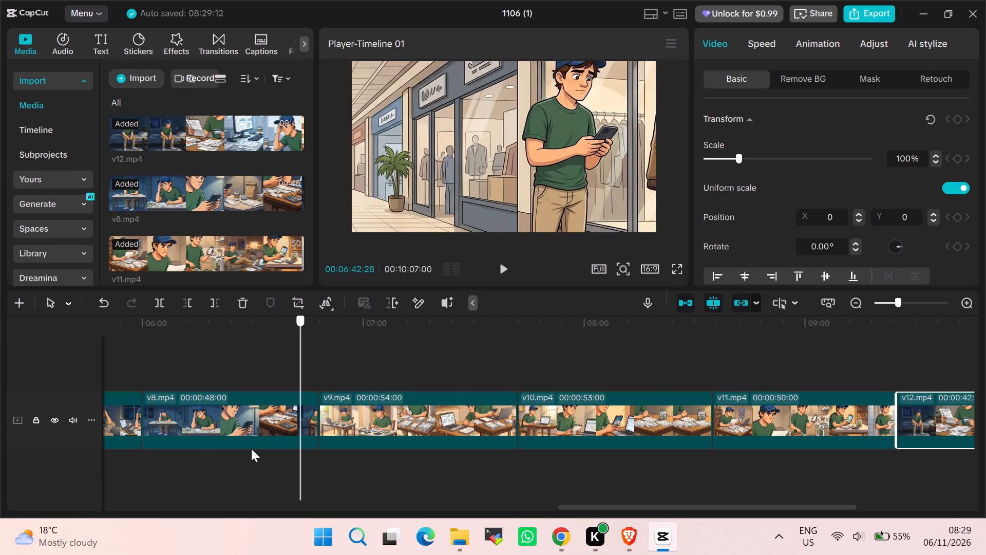
drag(251, 449, 116, 469)
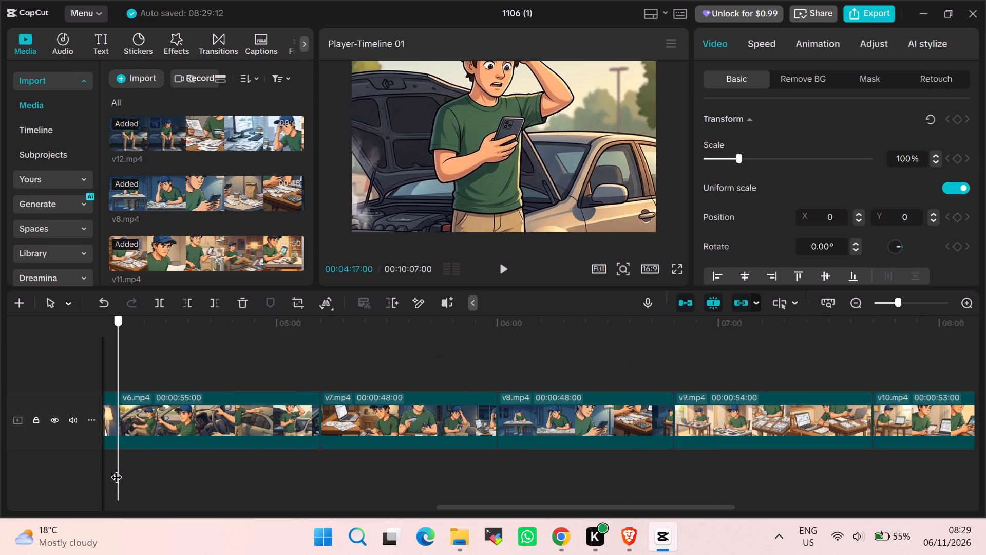
drag(116, 469, 306, 432)
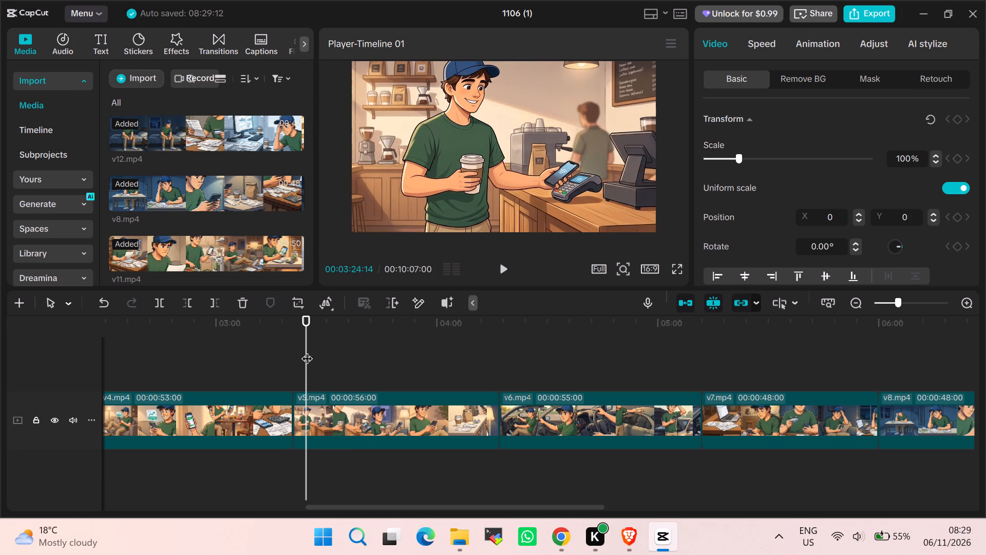
drag(305, 350, 158, 380)
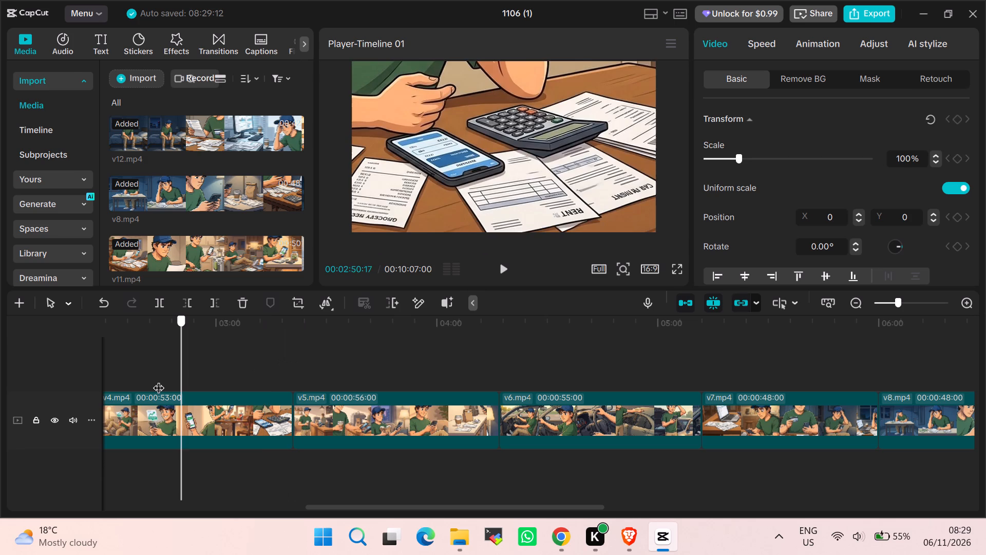
drag(158, 380, 196, 384)
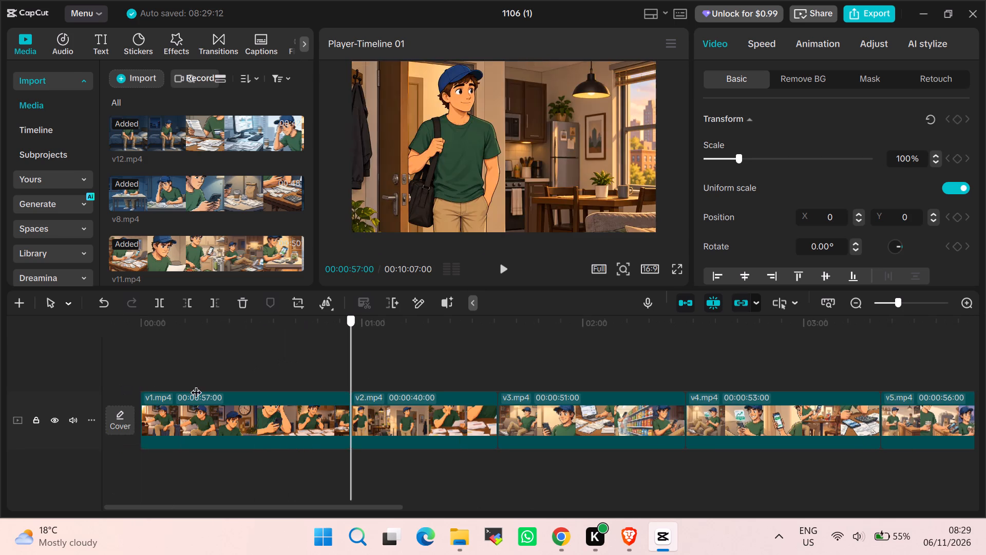
drag(196, 384, 67, 410)
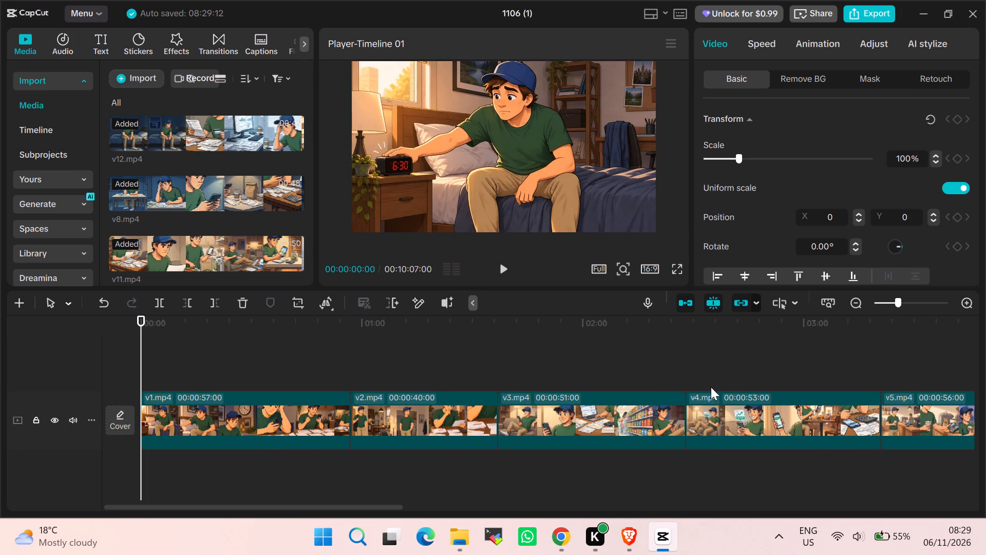
Add the voice-over 1e.mp3 to an audio track below v1.mp4, at the start of the timeline.
scroll(138, 195, down, 7)
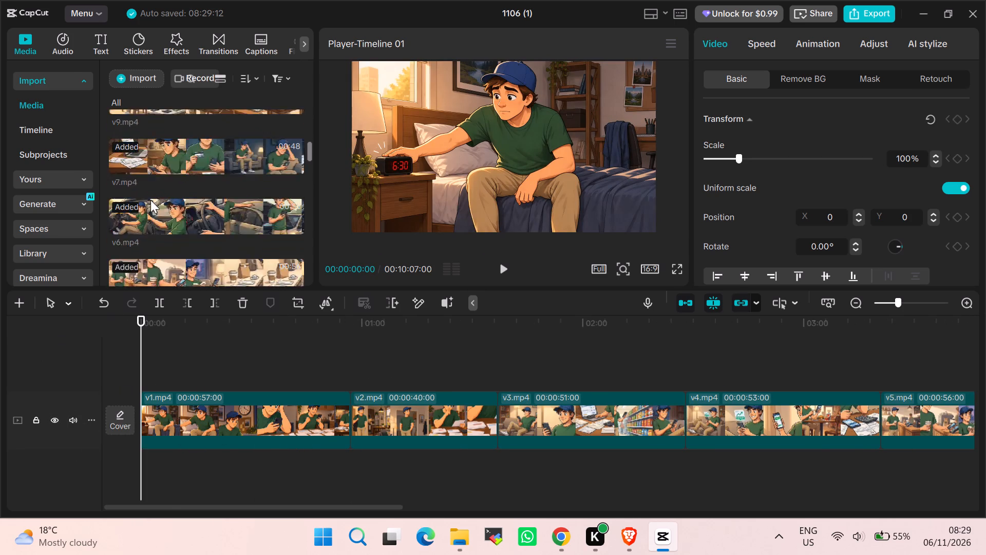
scroll(150, 200, down, 6)
scroll(153, 201, down, 17)
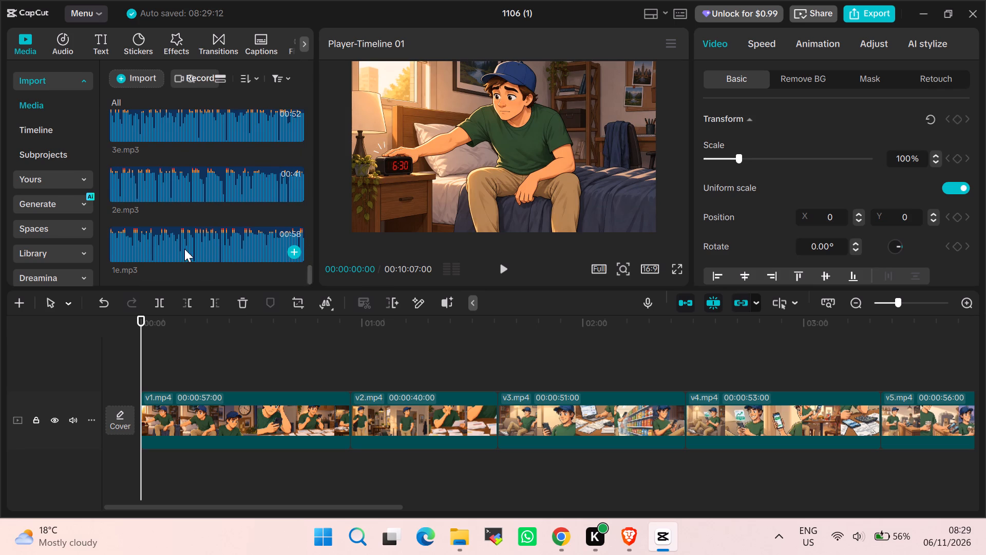
drag(184, 248, 137, 469)
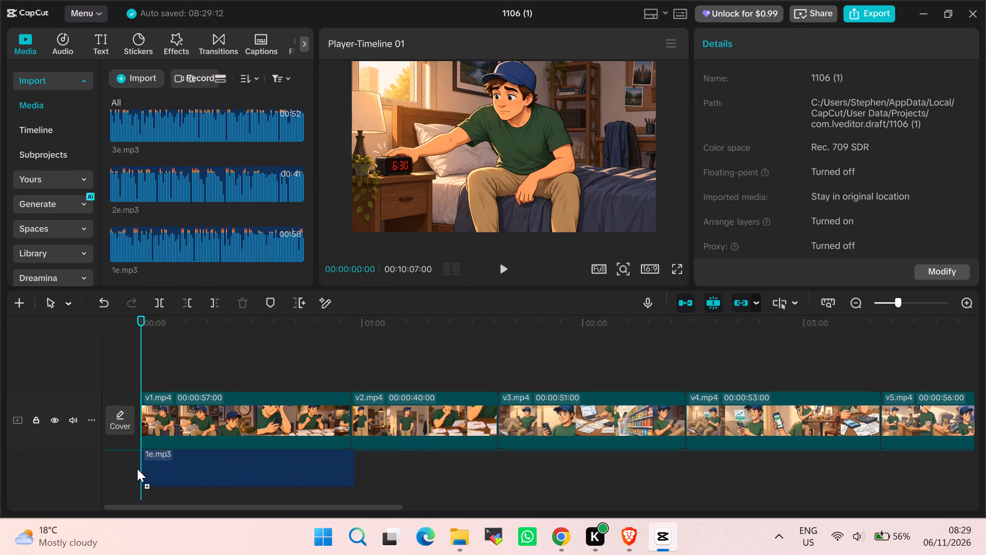
drag(137, 469, 140, 466)
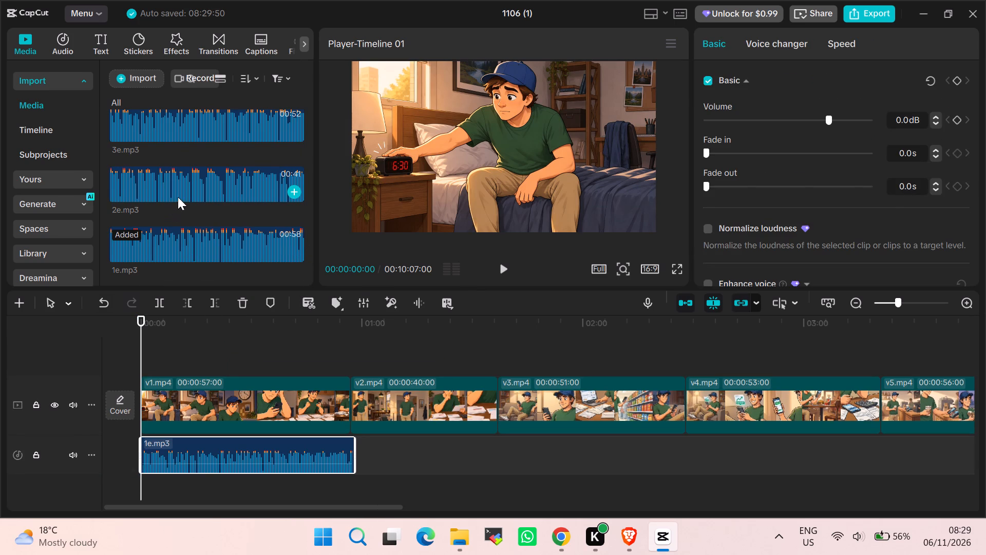
Add the voice-over 2e.mp3 directly after 1e.mp3 on the same audio track.
drag(175, 194, 399, 466)
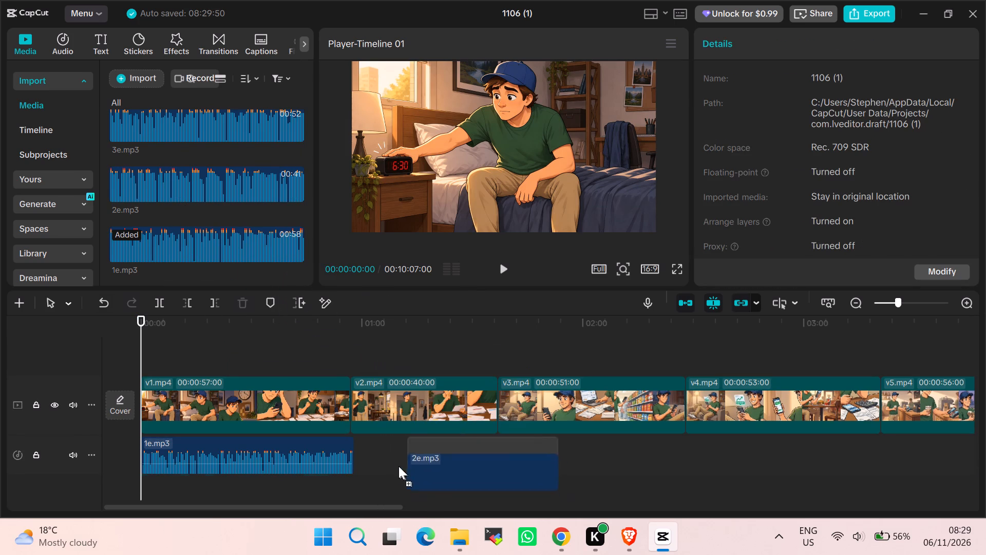
drag(399, 466, 352, 453)
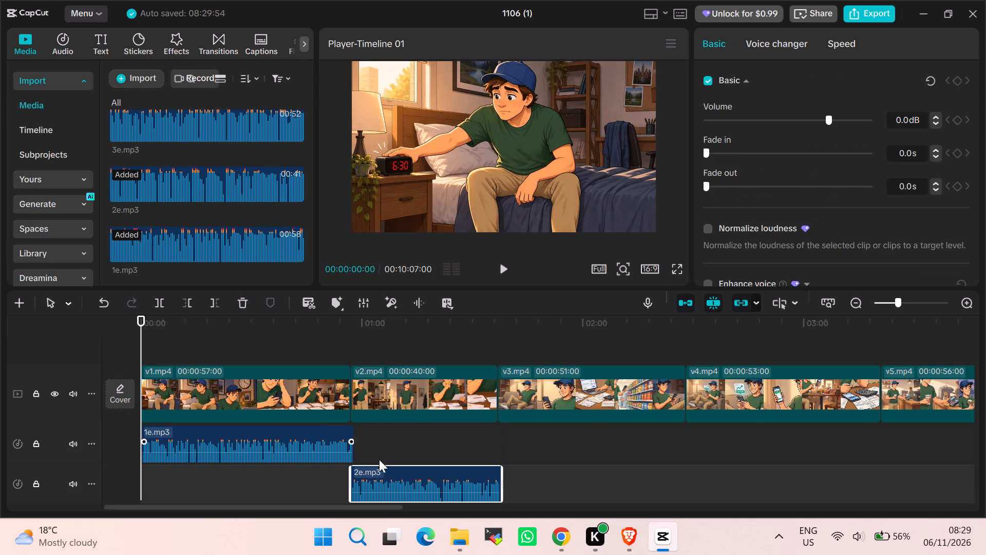
drag(388, 472, 398, 433)
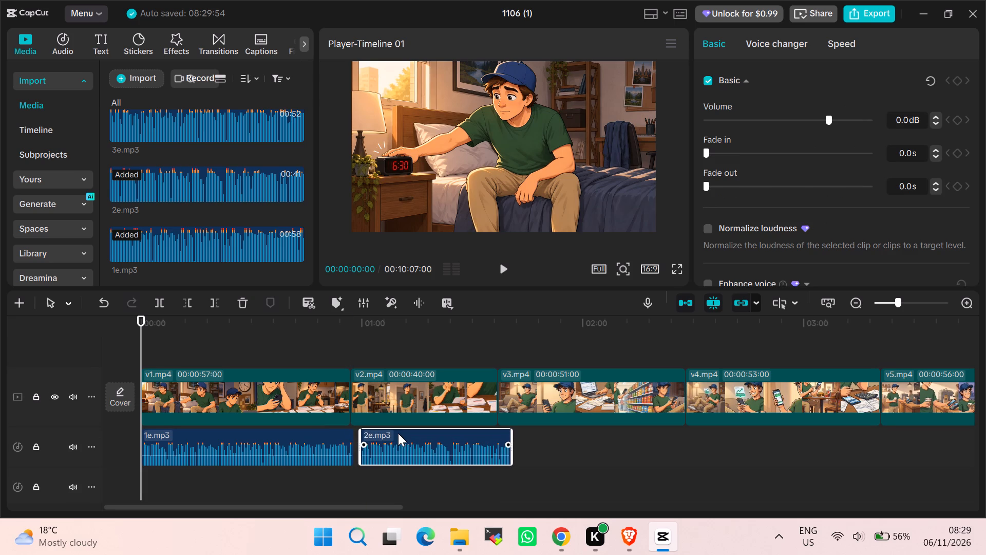
drag(387, 445, 380, 445)
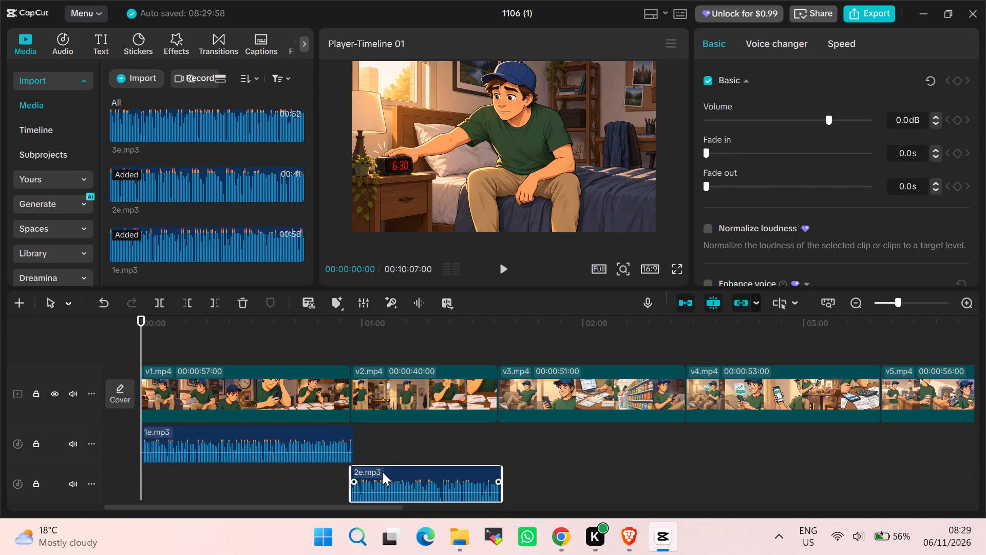
drag(383, 472, 392, 439)
click(392, 439)
click(389, 441)
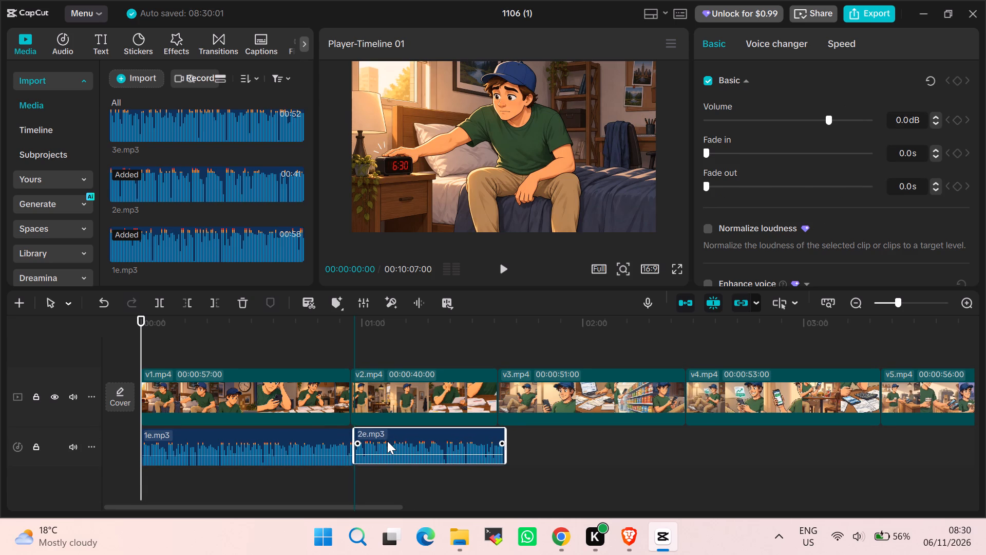
Play the timeline from 00:00:00:00 to check v1.mp4 and v2.mp4 against the voice-overs 1e.mp3 and 2e.mp3.
click(549, 465)
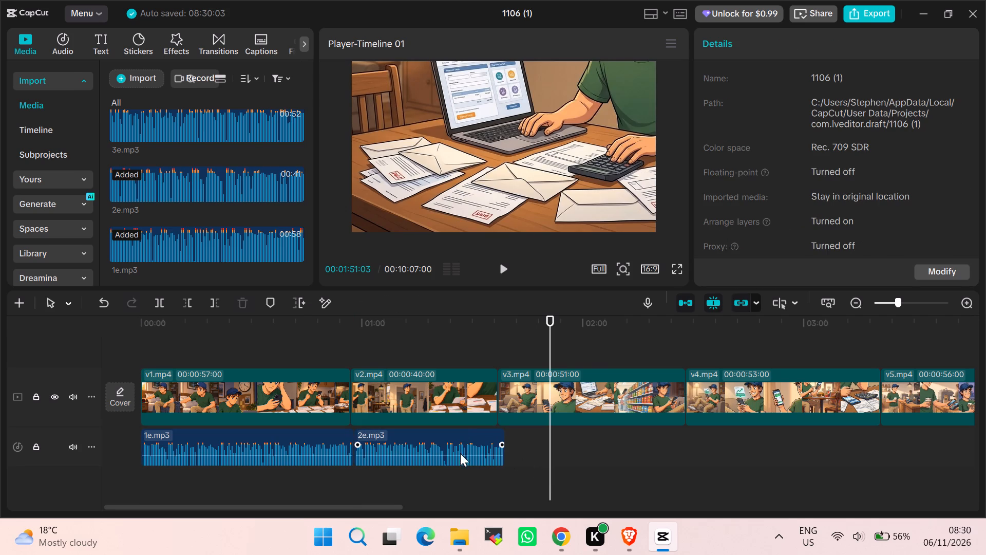
click(339, 405)
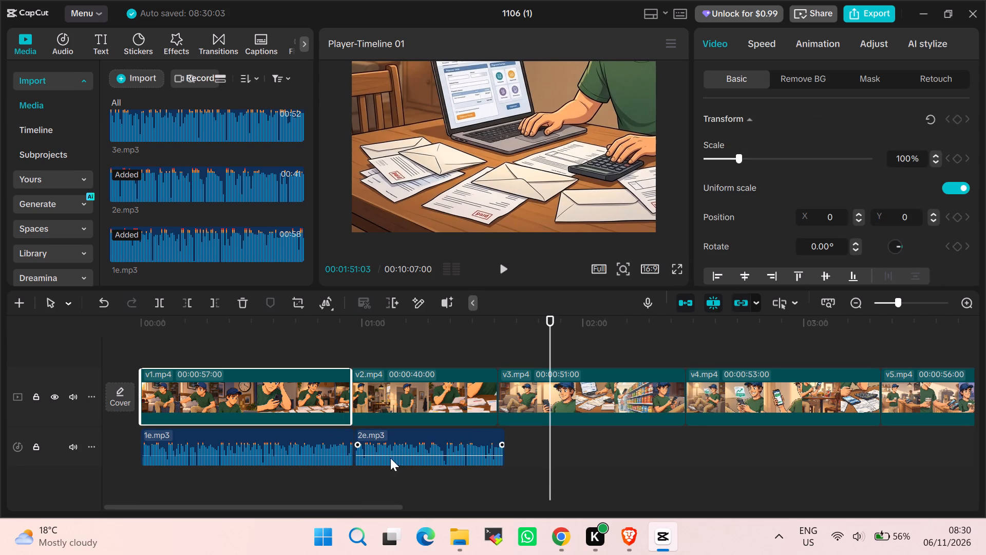
click(492, 497)
click(305, 434)
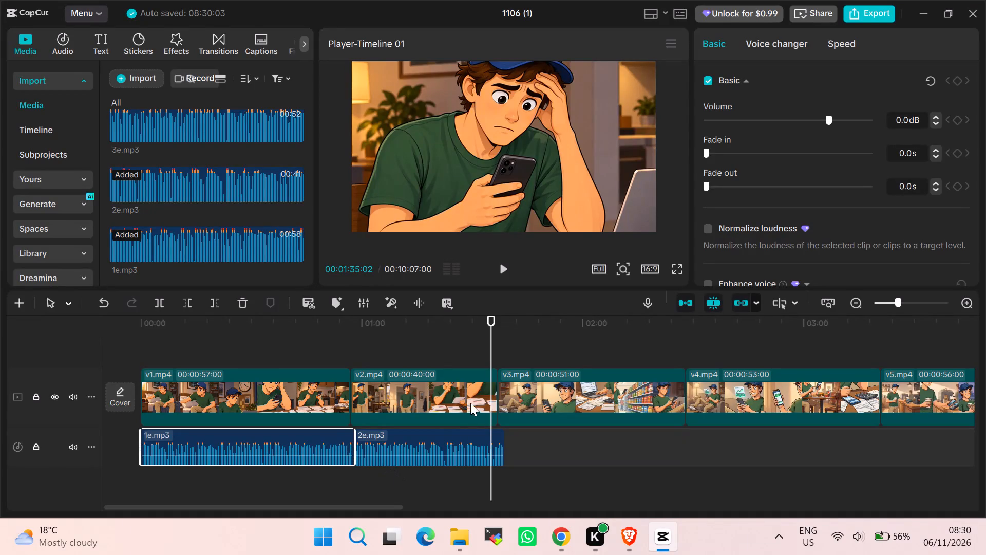
drag(489, 344, 228, 354)
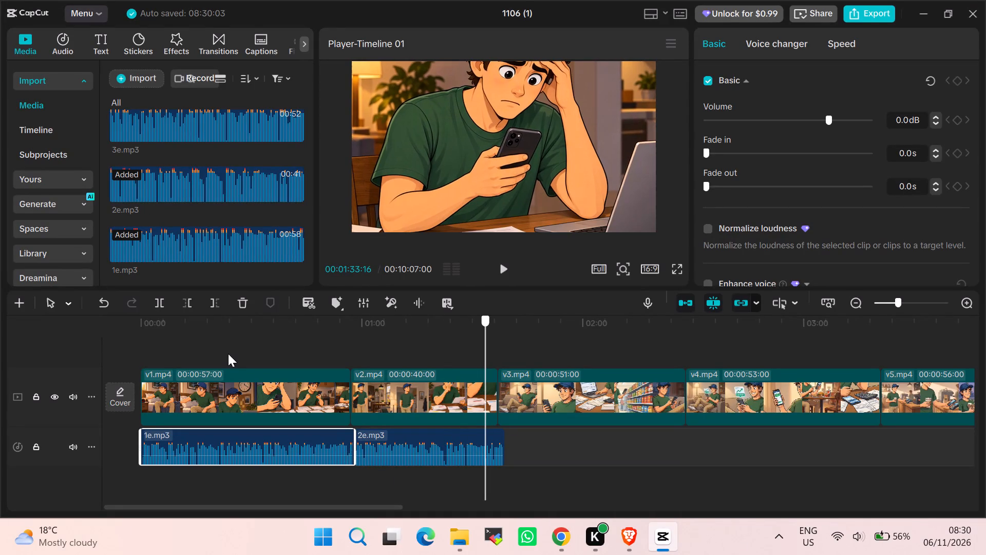
drag(228, 354, 124, 373)
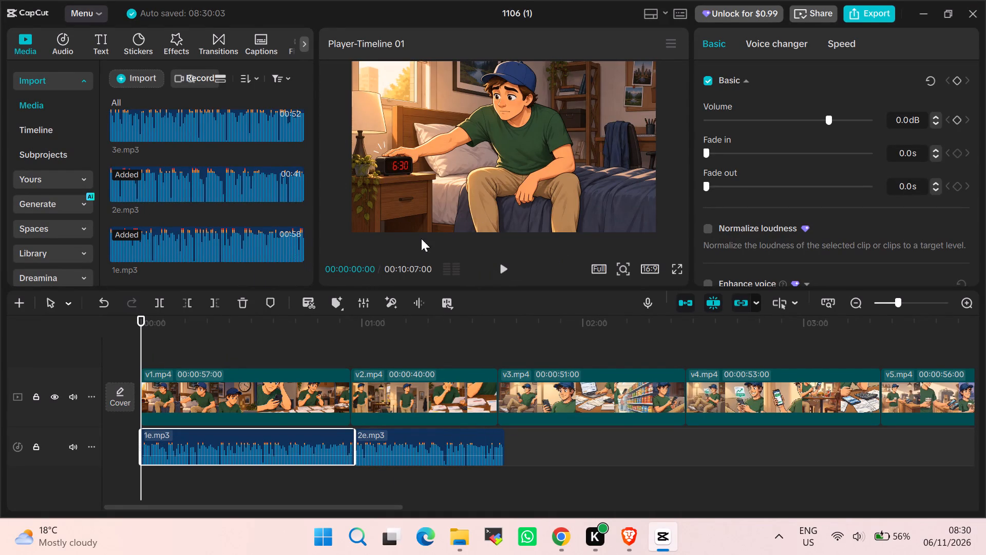
click(502, 269)
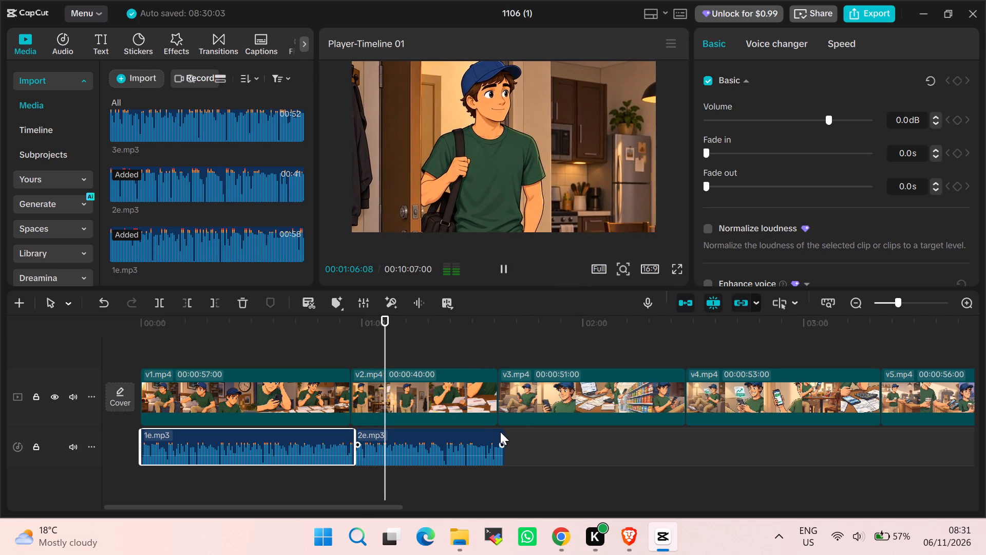
click(488, 441)
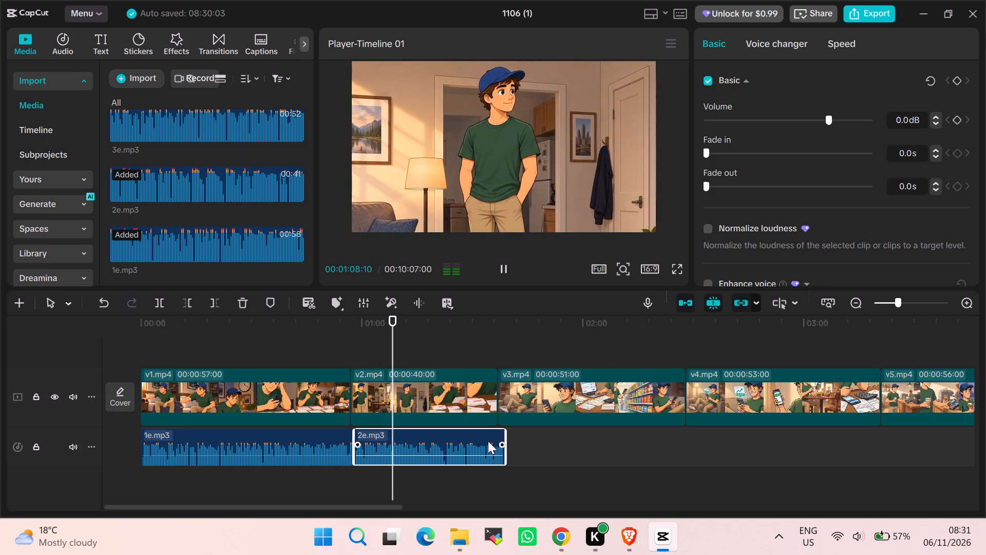
click(466, 393)
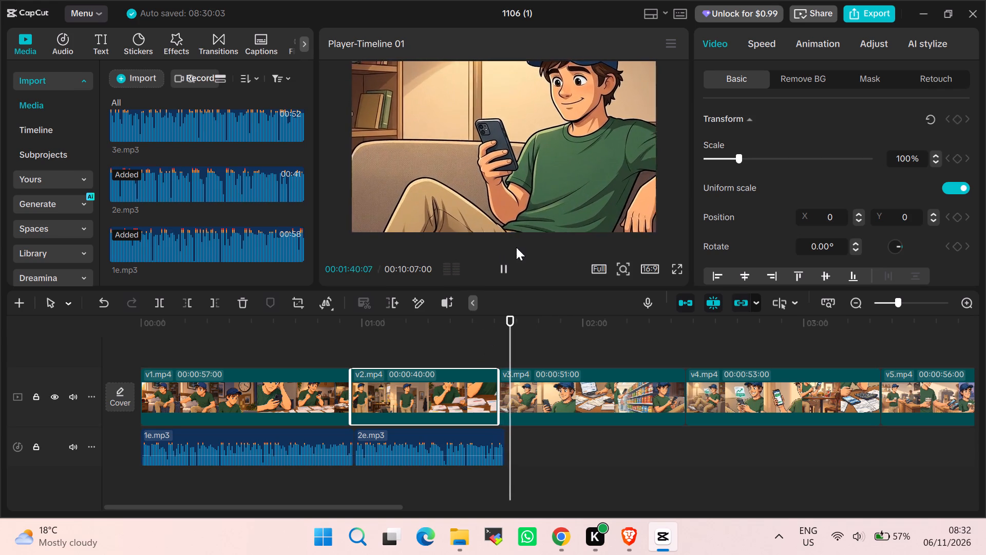
click(502, 260)
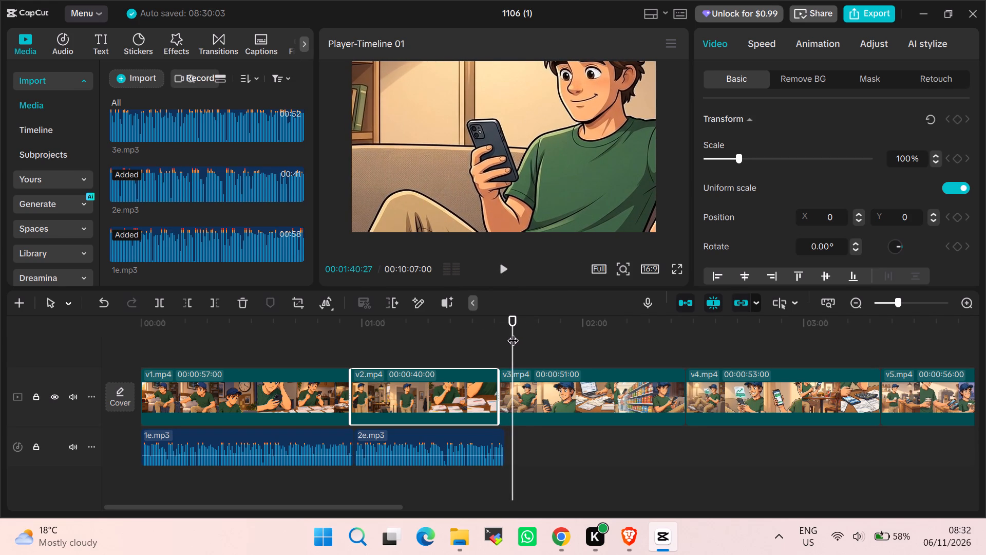
Insert a freeze frame at the end of v2.mp4, at 00:01:37:00.
drag(513, 332, 498, 332)
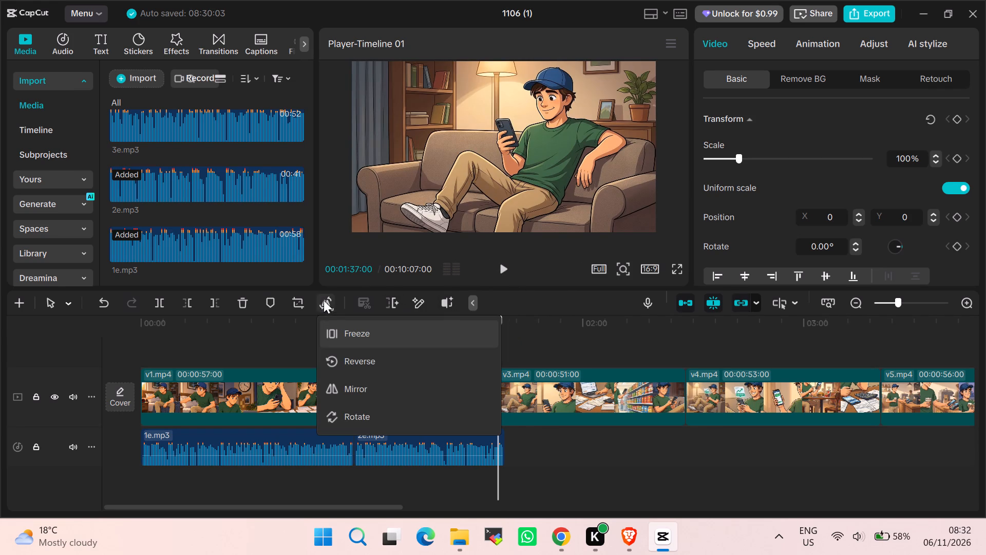
click(324, 300)
click(328, 301)
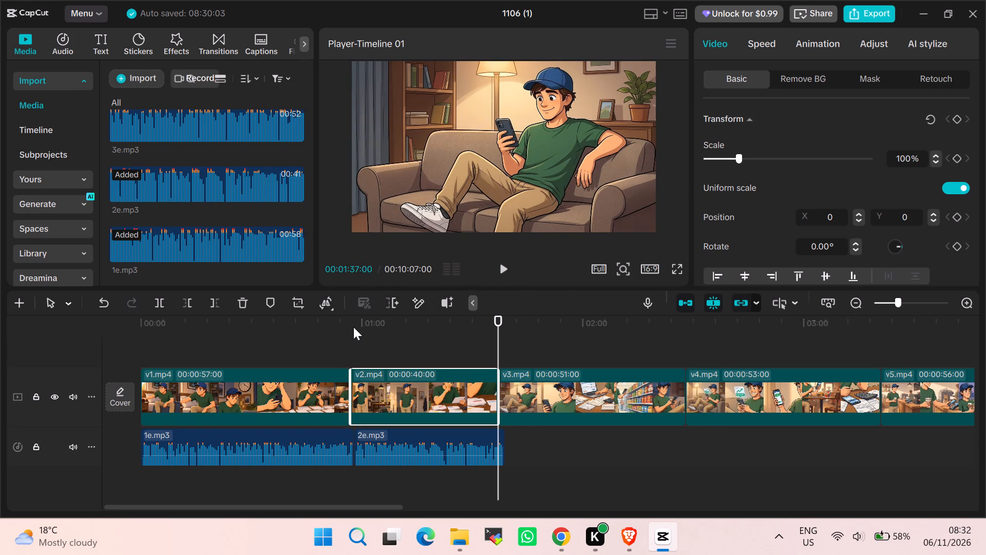
click(331, 305)
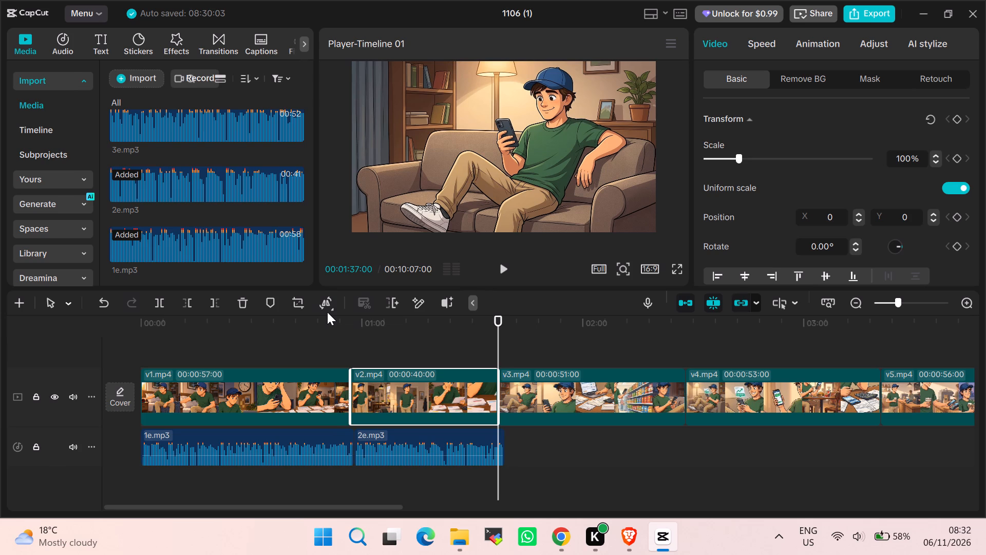
click(328, 312)
click(344, 328)
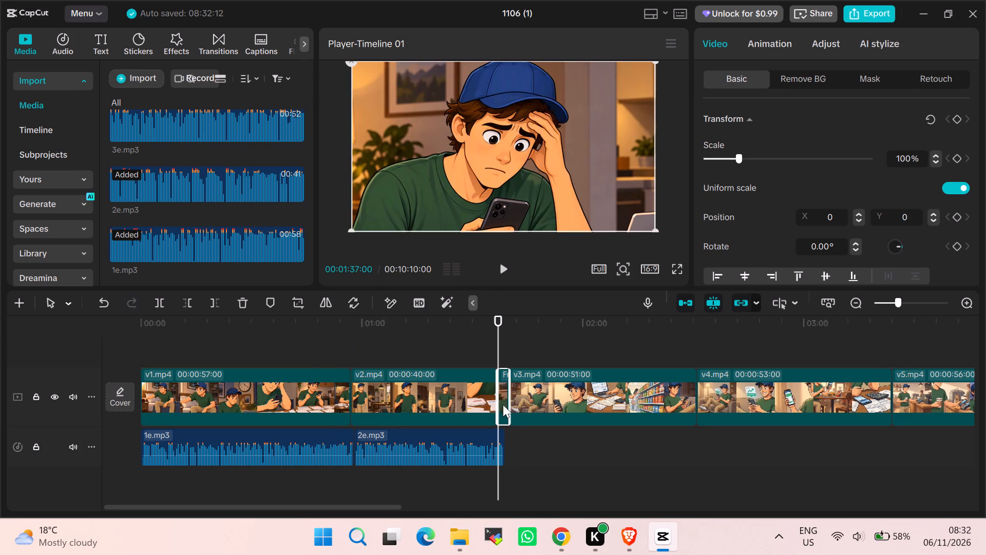
Shorten the freeze frame after v2.mp4 so it ends at 00:01:38:28, in line with the end of 2e.mp3.
click(513, 398)
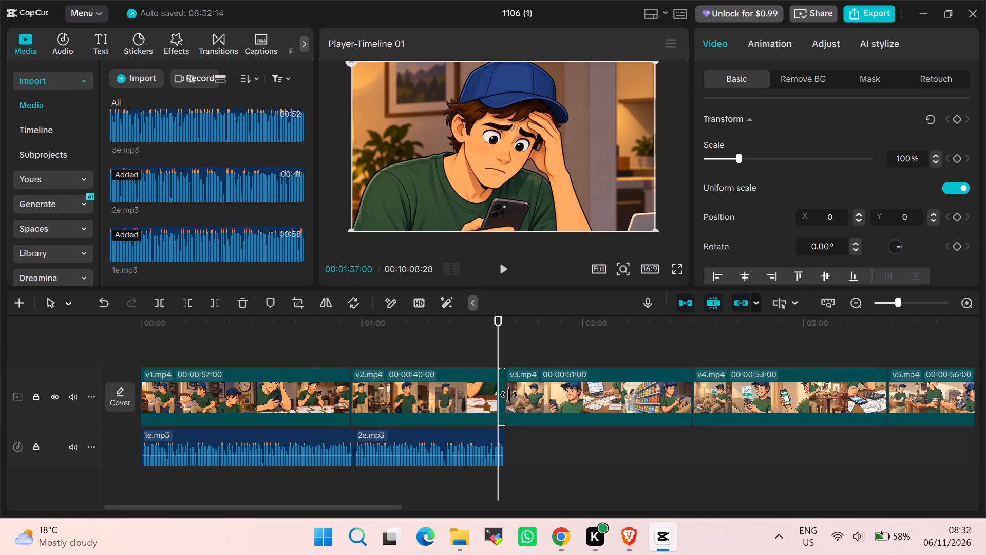
click(503, 392)
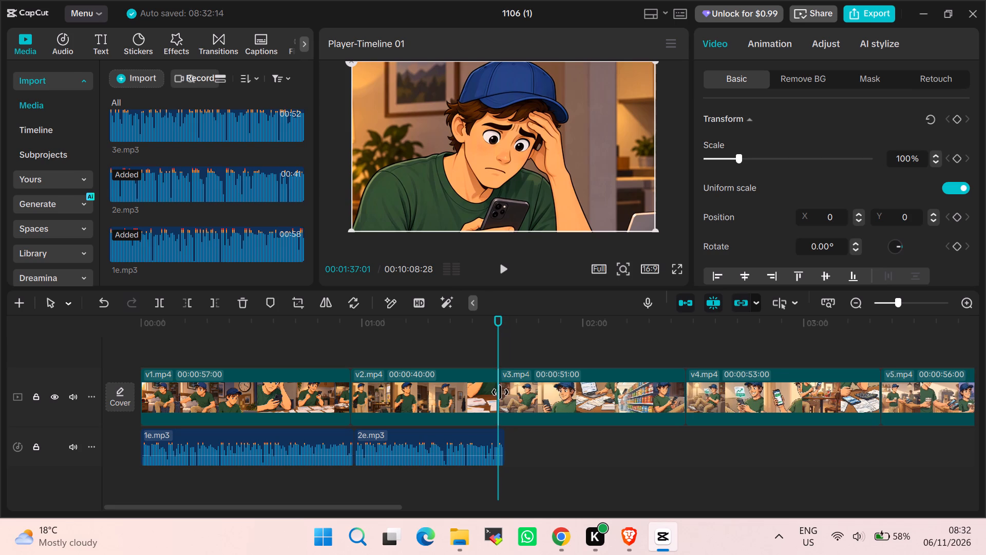
Add the voice-over 3e.mp3 to the audio track directly after 2e.mp3, at 00:01:38:28.
click(498, 347)
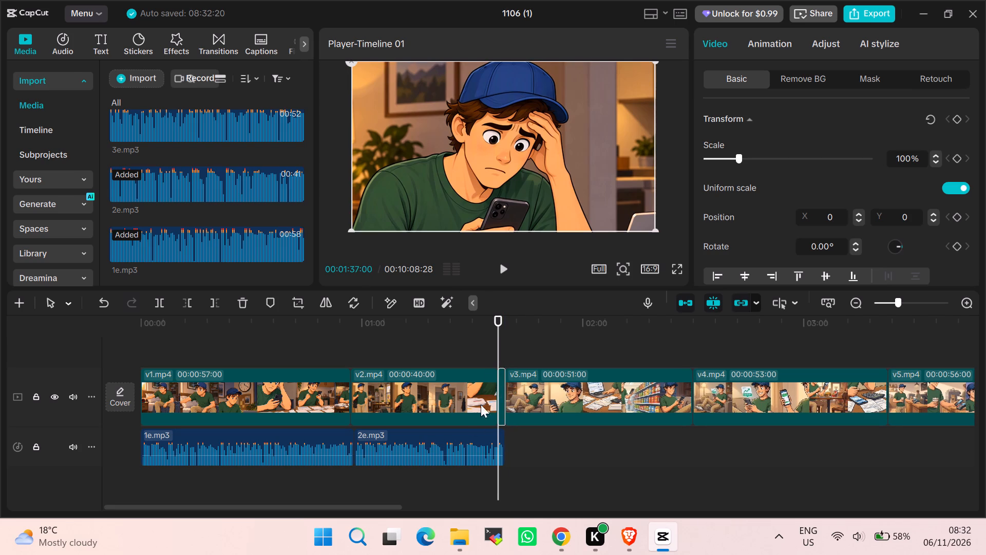
click(465, 448)
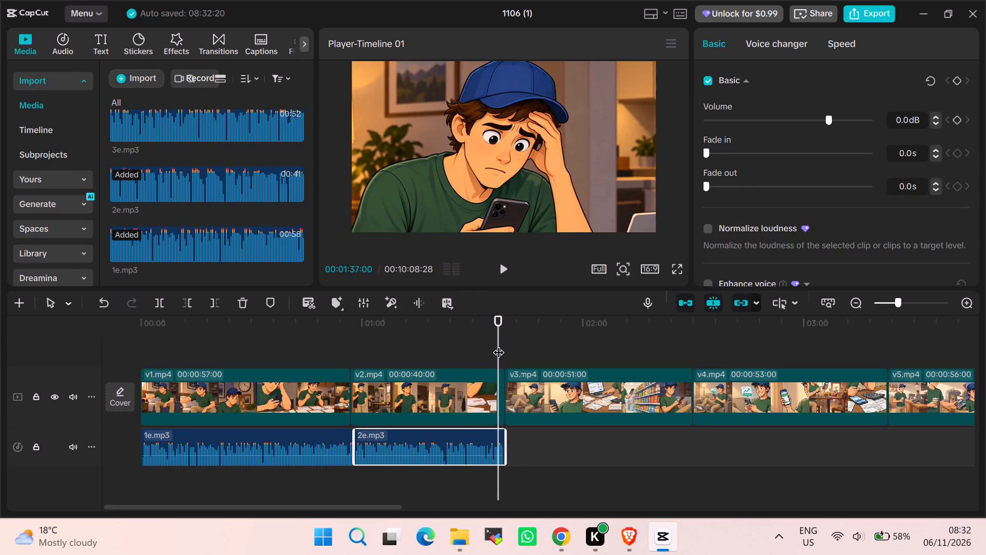
drag(498, 343, 506, 346)
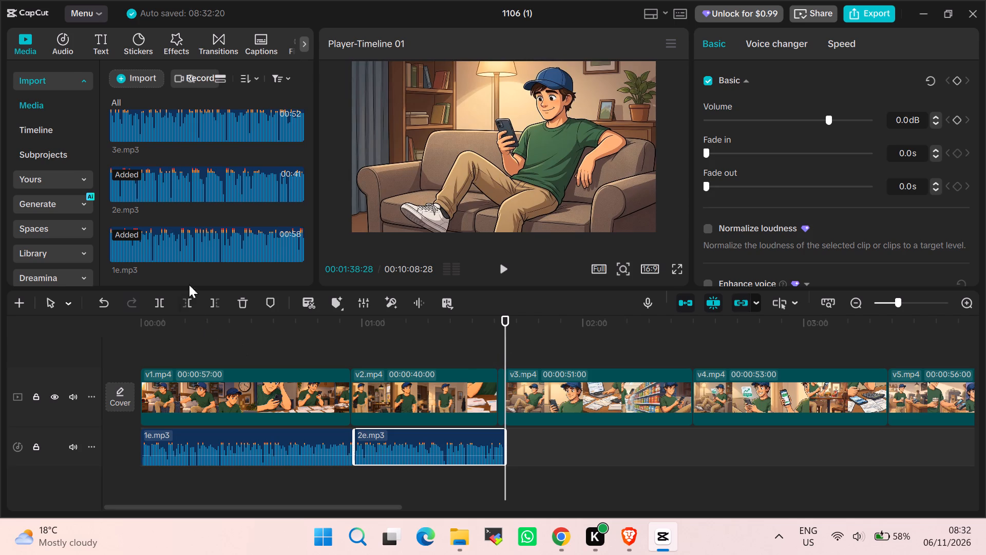
drag(183, 122, 405, 297)
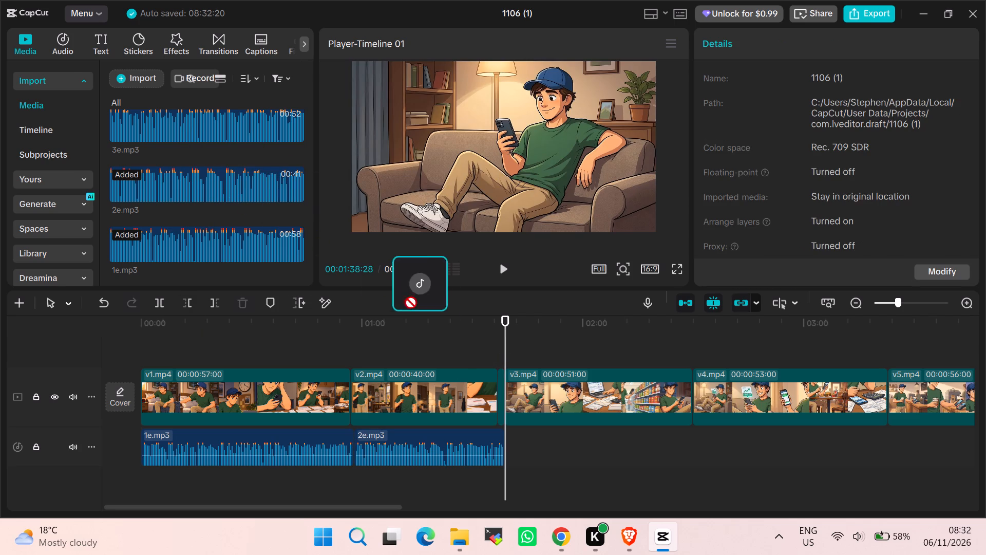
drag(405, 297, 510, 415)
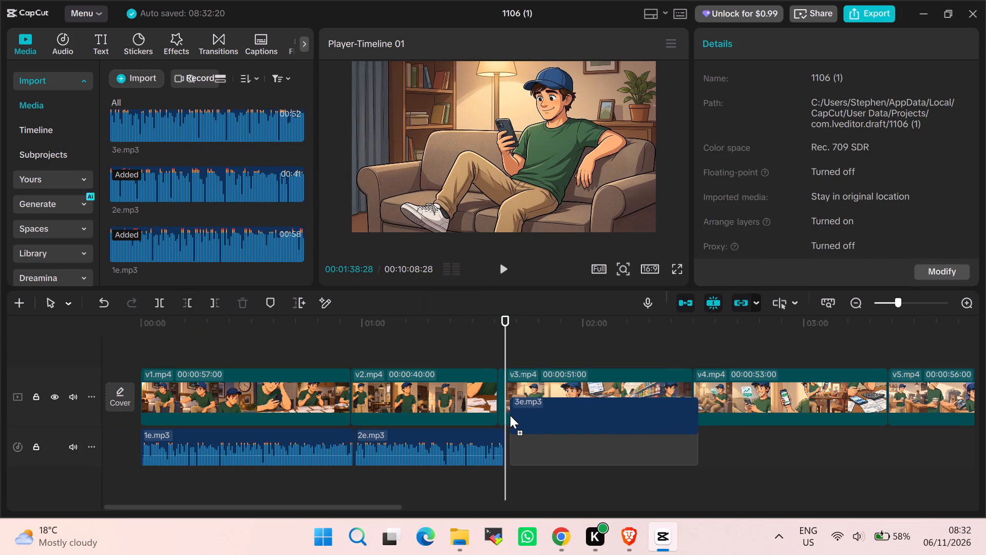
drag(510, 415, 506, 415)
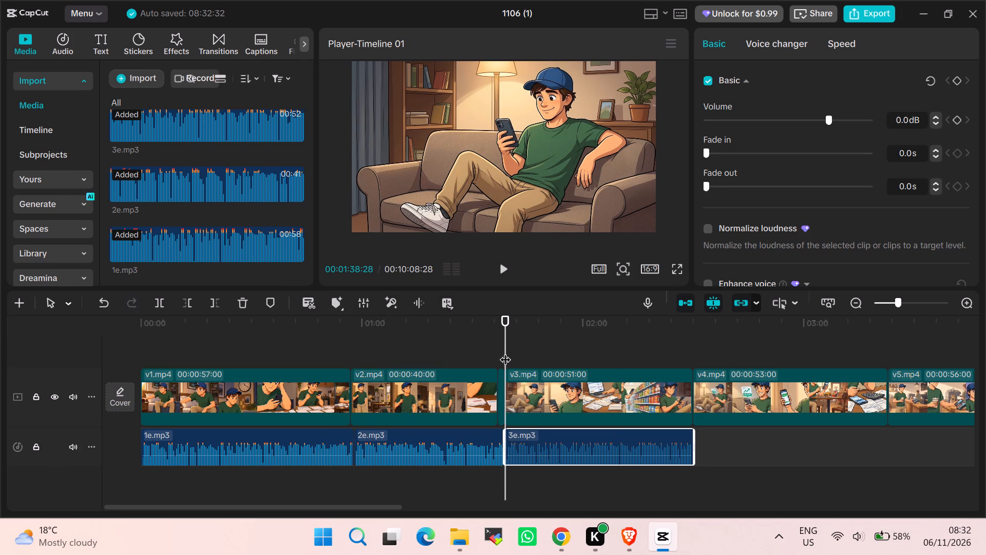
Play the timeline from 00:01:34:15 to the end of v3.mp4 to check it against the voice-over 3e.mp3.
drag(505, 351, 489, 348)
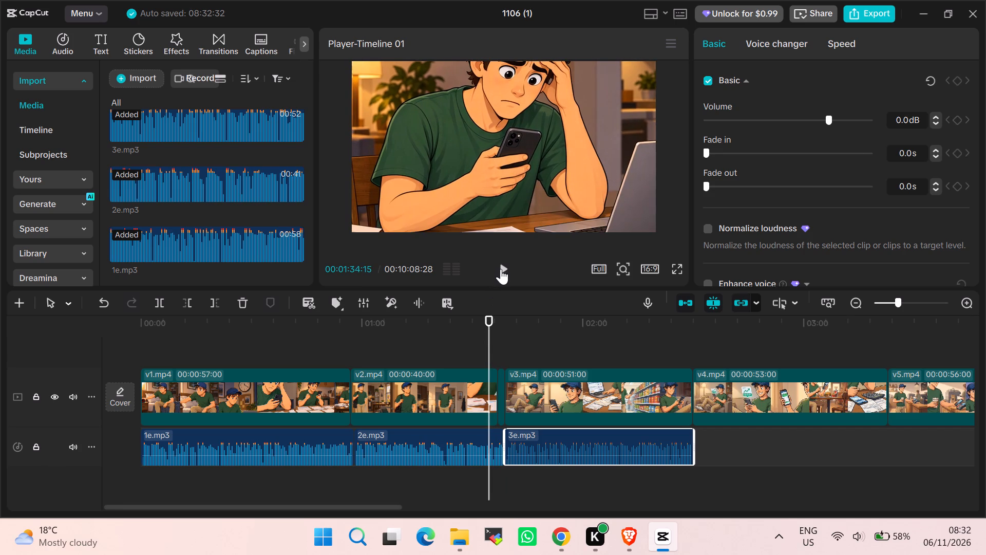
click(501, 268)
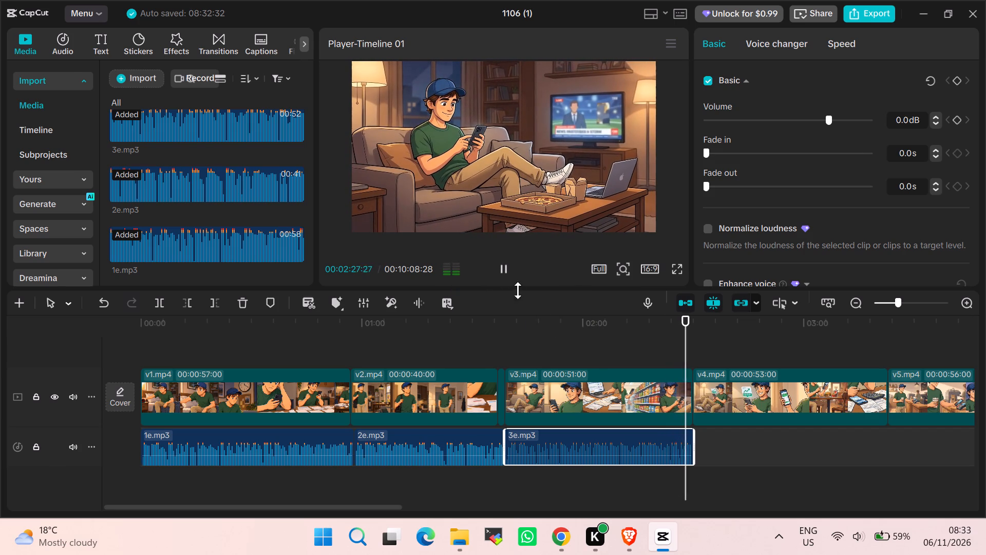
click(502, 268)
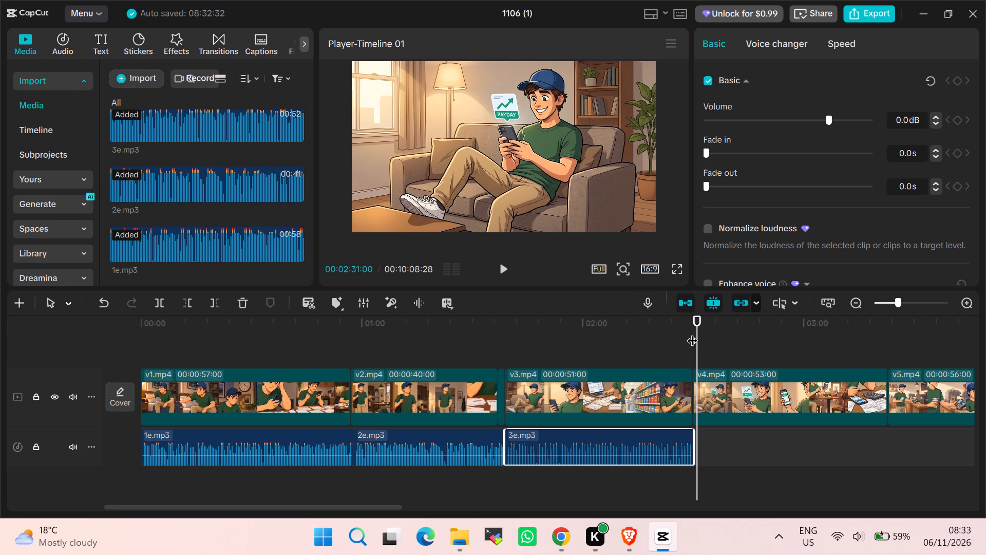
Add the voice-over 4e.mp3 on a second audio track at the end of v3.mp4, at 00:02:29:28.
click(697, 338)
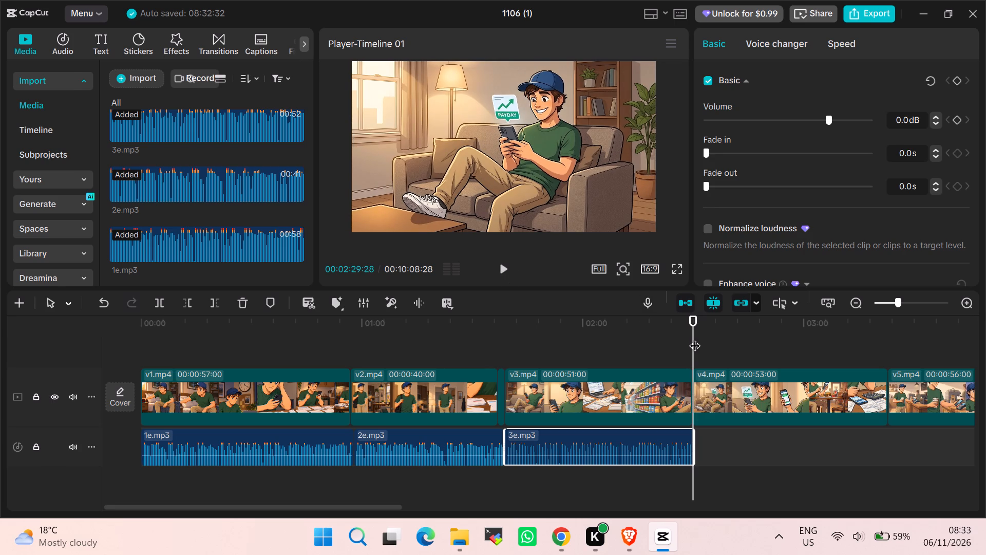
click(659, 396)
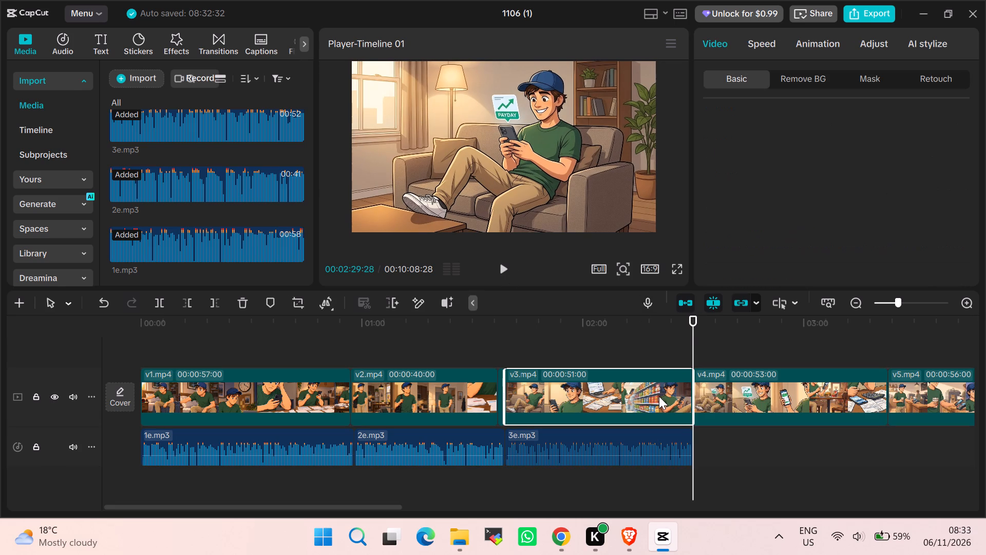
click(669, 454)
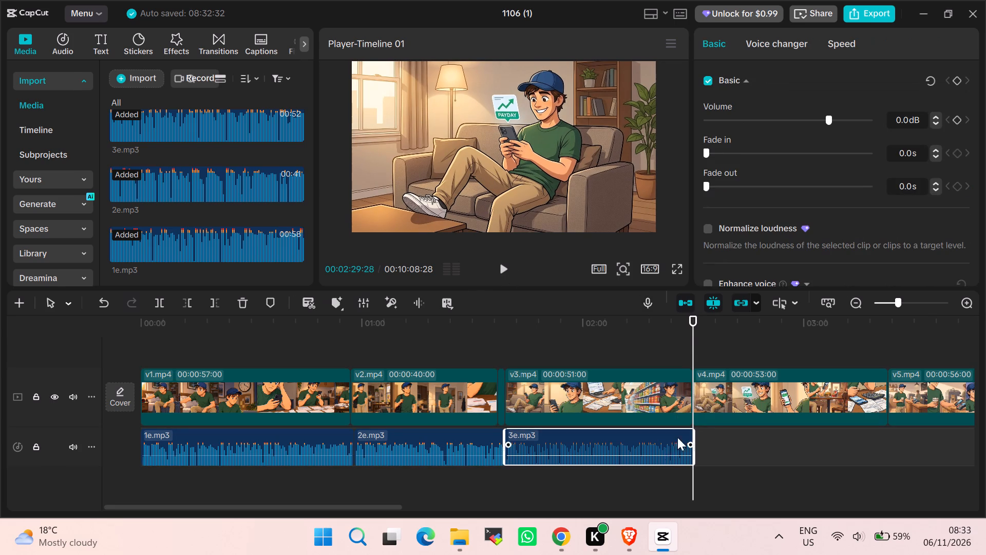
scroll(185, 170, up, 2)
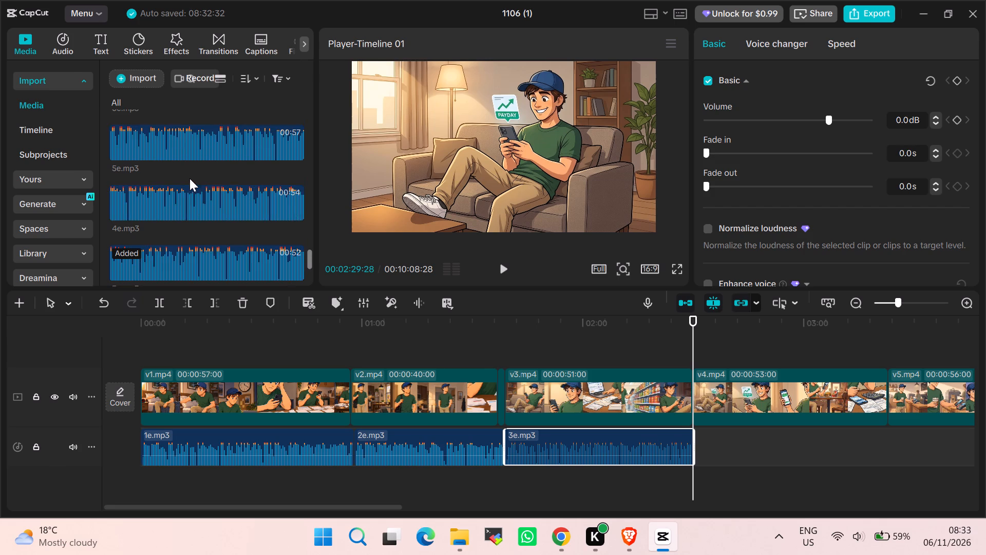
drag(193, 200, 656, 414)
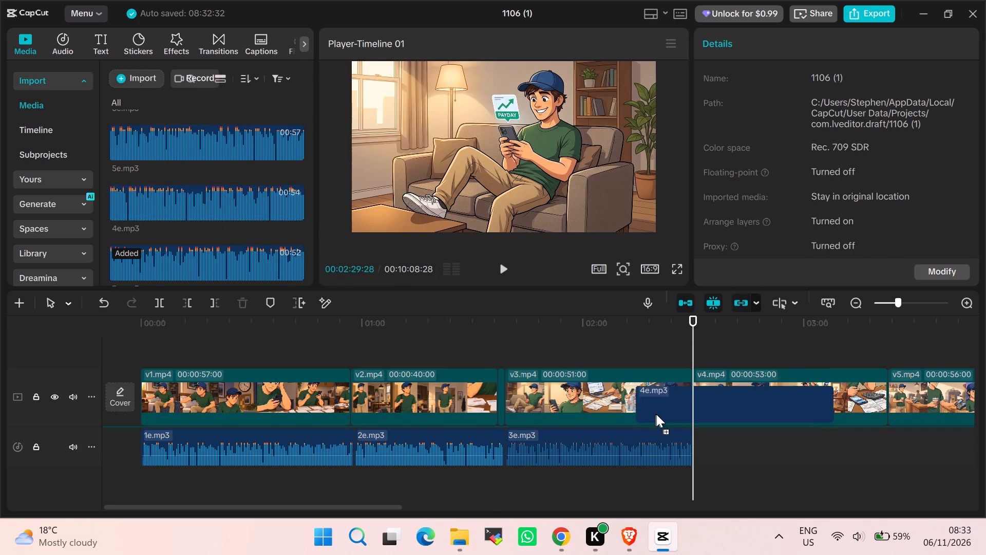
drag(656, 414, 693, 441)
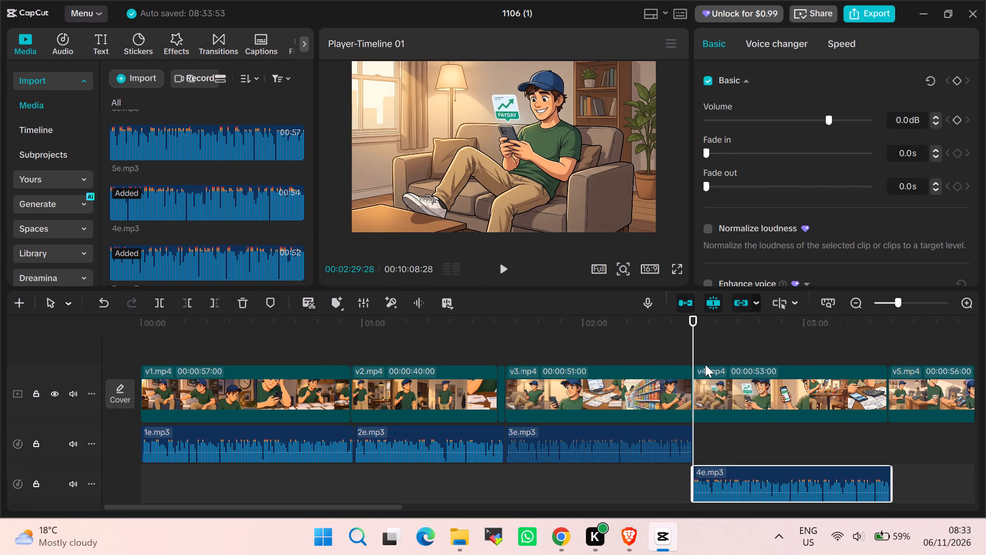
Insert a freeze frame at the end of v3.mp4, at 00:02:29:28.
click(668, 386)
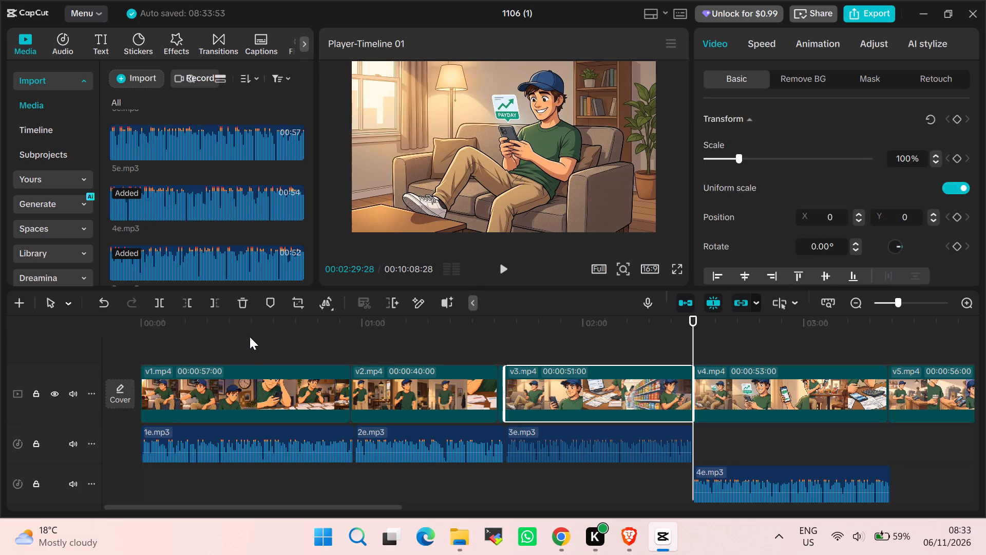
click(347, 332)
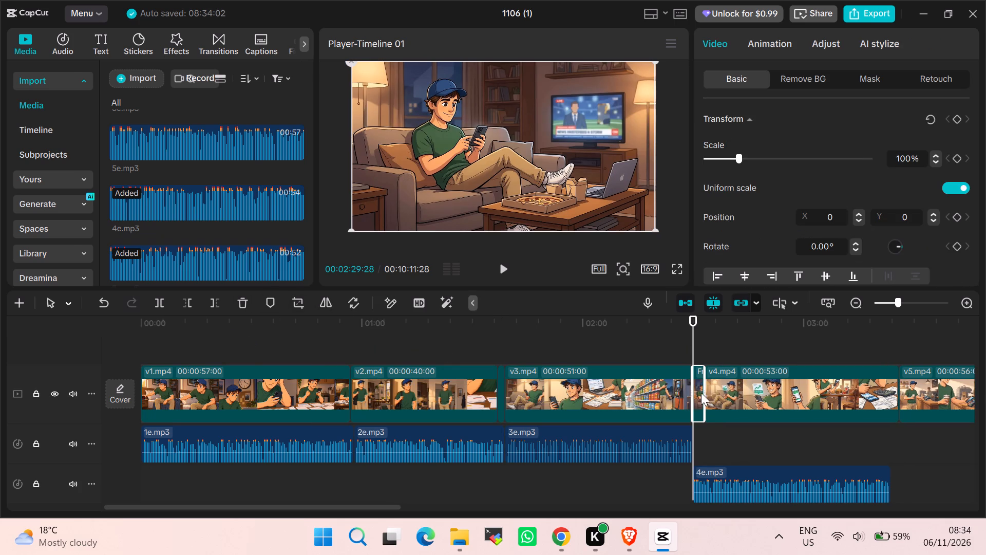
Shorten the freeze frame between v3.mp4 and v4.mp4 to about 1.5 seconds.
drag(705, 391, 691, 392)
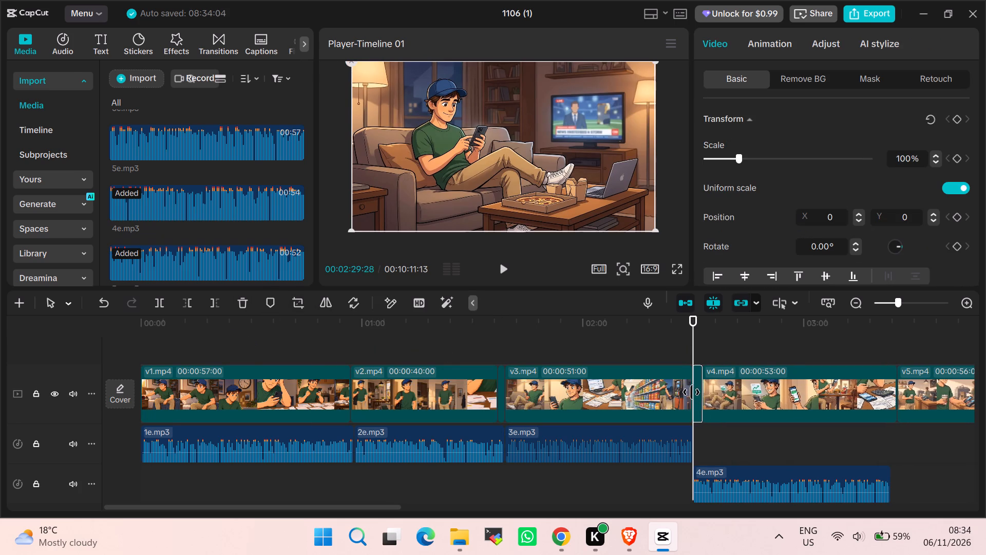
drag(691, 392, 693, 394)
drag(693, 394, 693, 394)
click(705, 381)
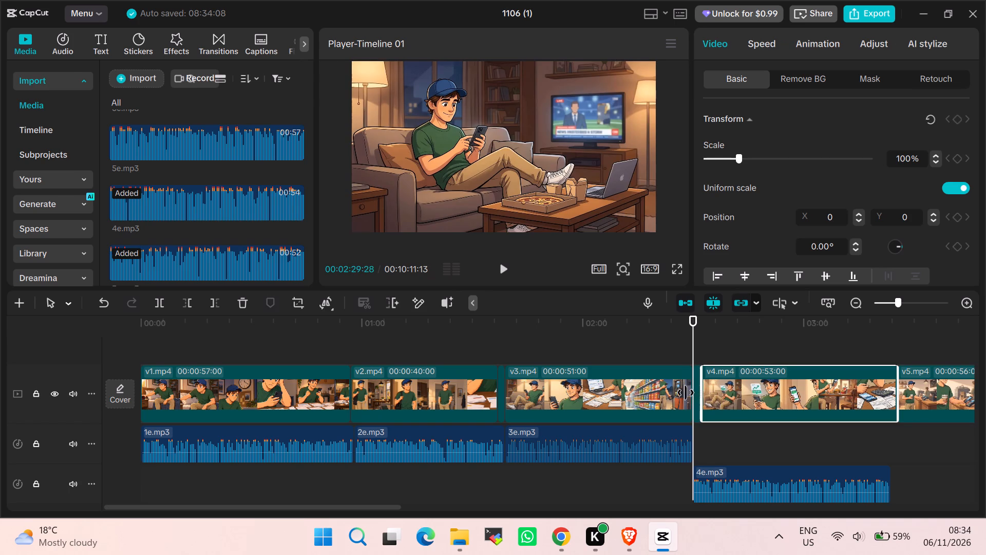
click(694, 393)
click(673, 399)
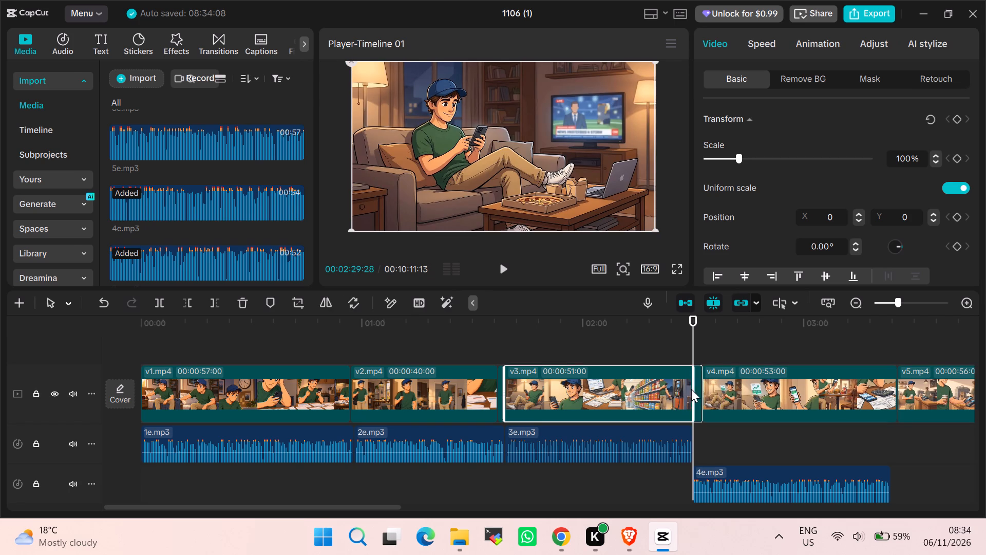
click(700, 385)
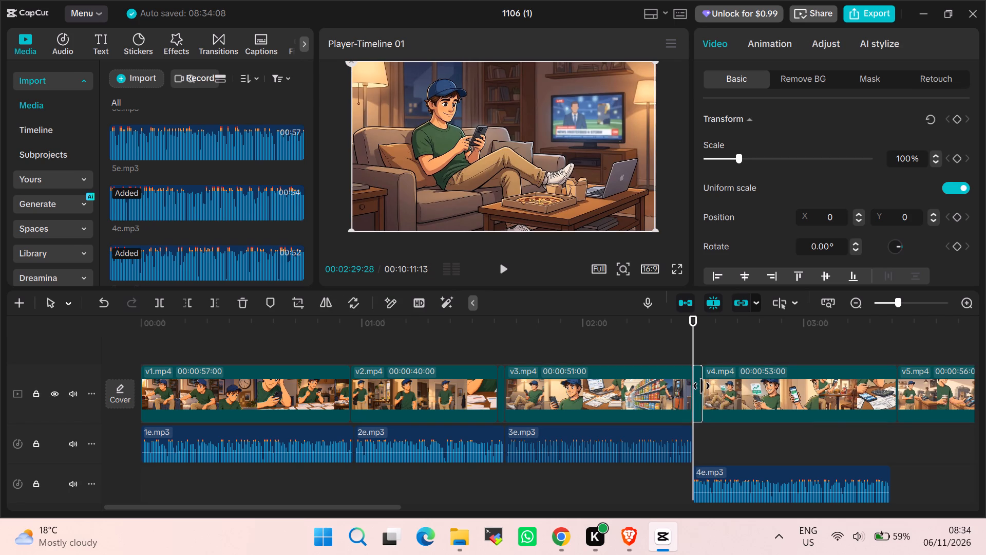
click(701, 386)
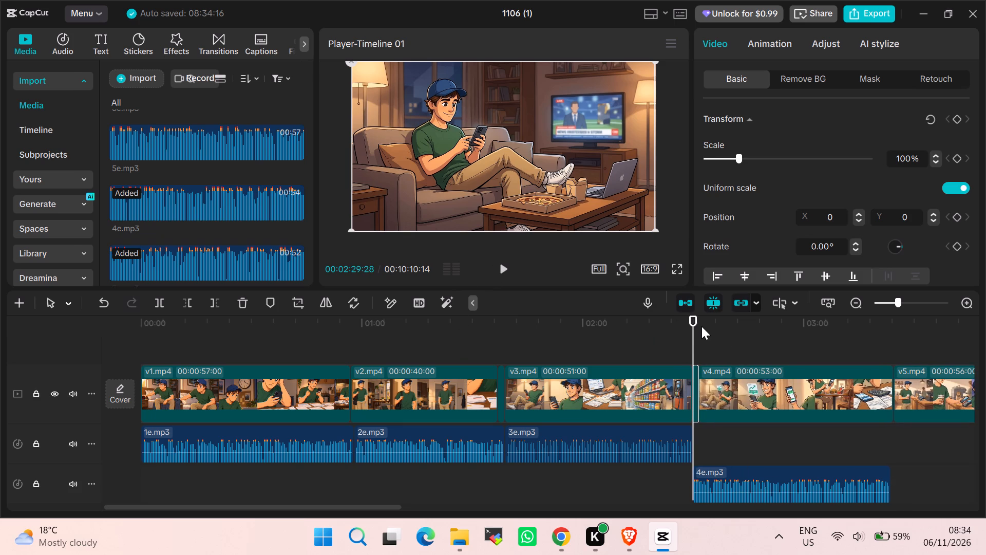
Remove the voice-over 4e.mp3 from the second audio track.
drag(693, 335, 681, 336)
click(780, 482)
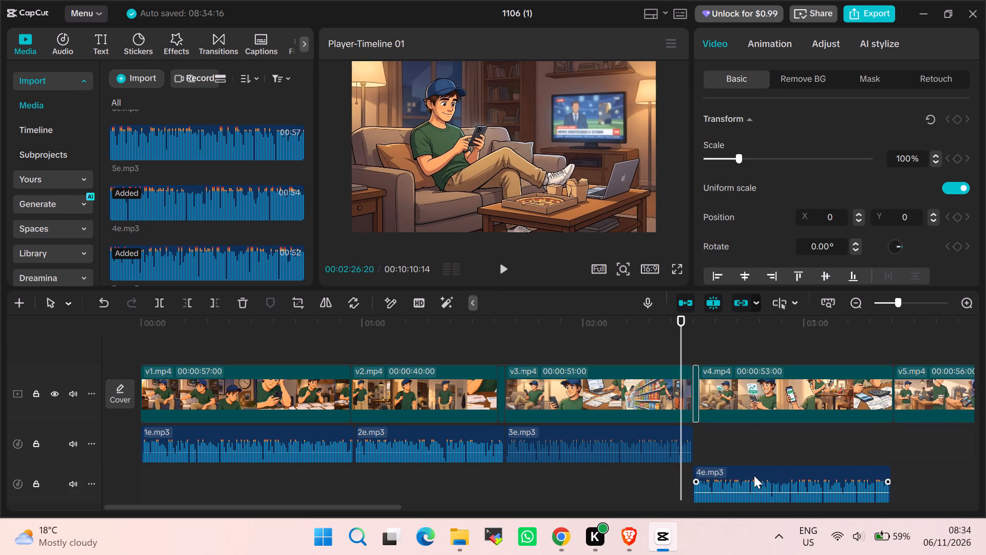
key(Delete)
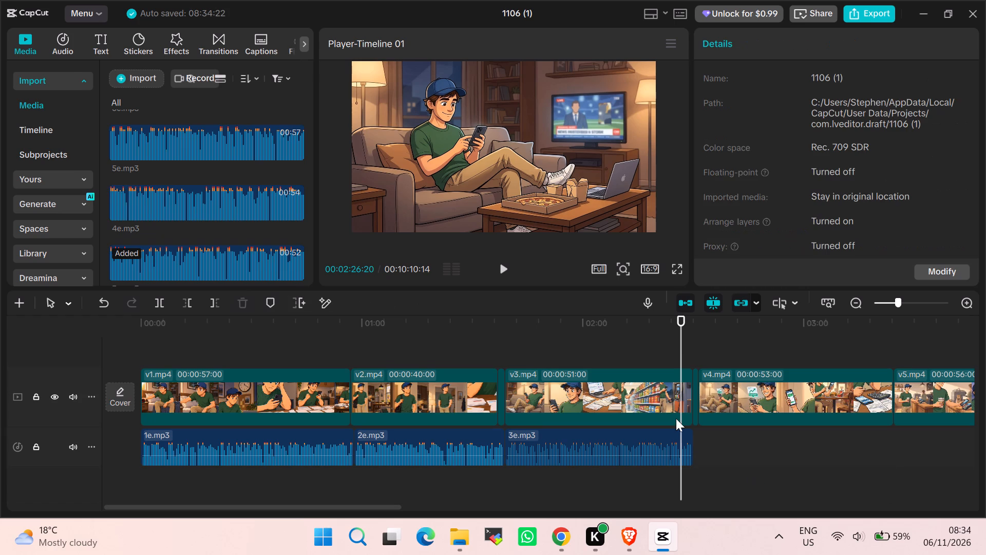
Play the timeline from 00:02:26:20 past the freeze frame to check the end of 3e.mp3, and return to 00:02:29:28.
click(500, 270)
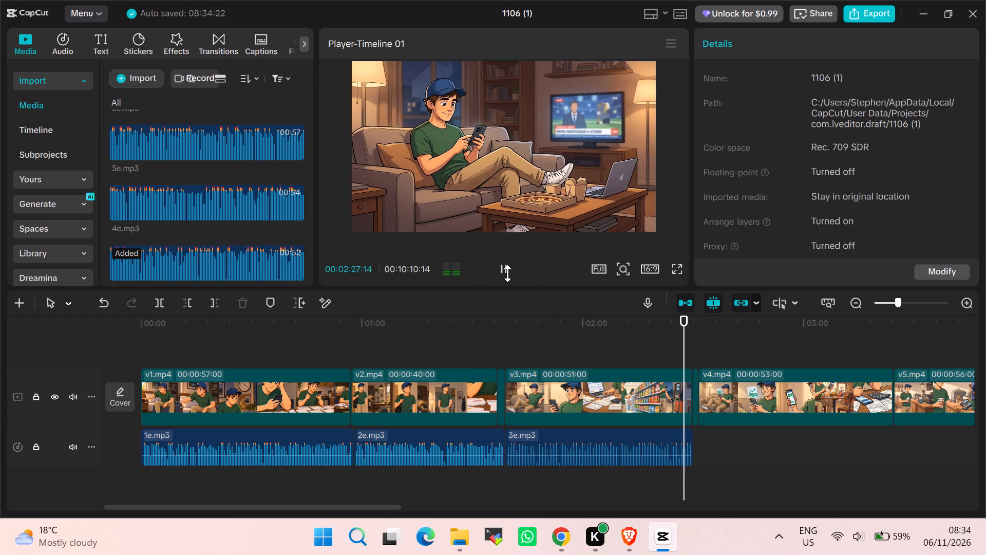
click(610, 450)
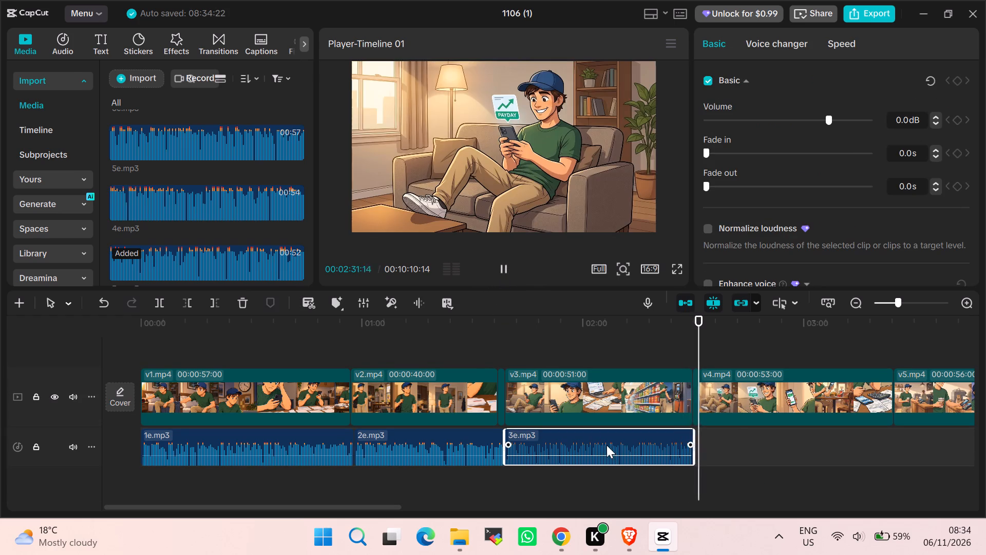
drag(703, 346, 696, 346)
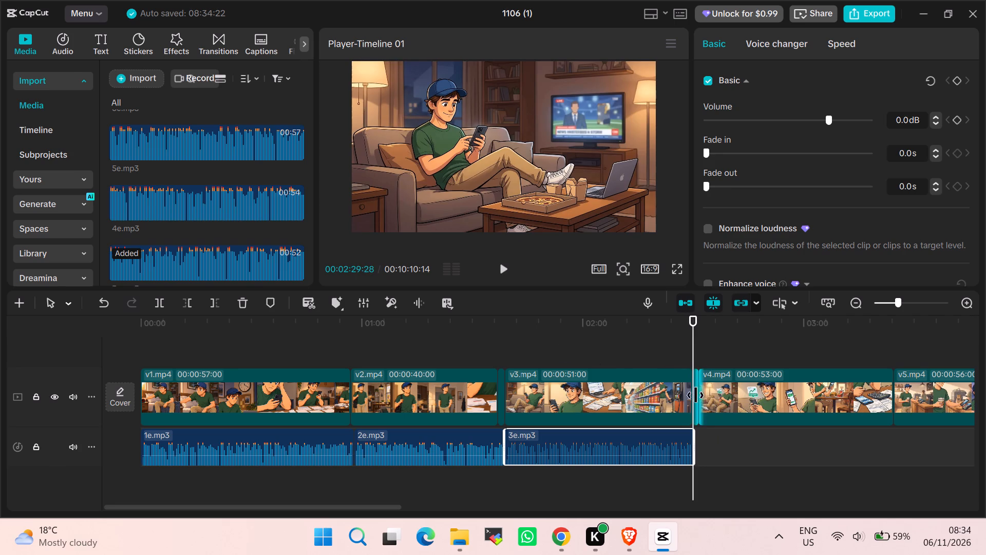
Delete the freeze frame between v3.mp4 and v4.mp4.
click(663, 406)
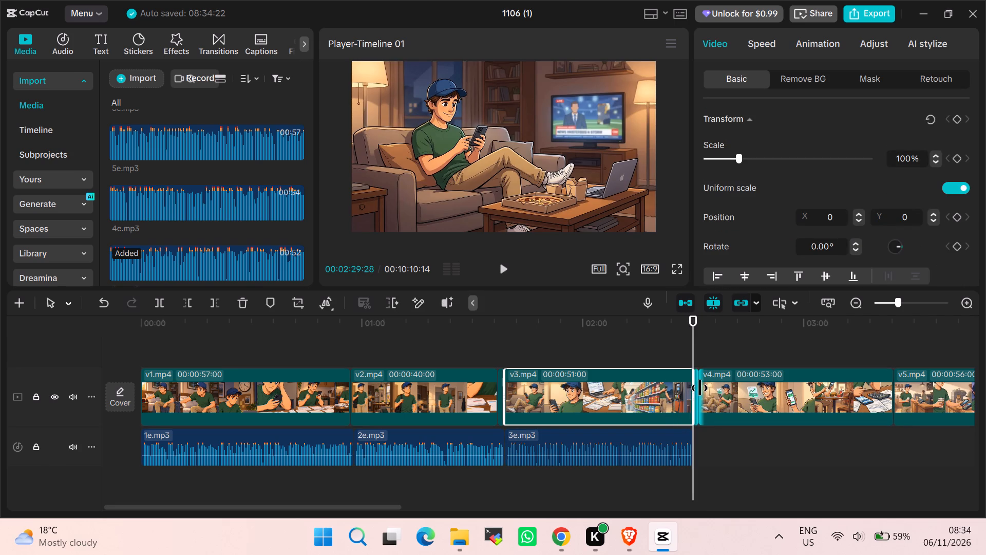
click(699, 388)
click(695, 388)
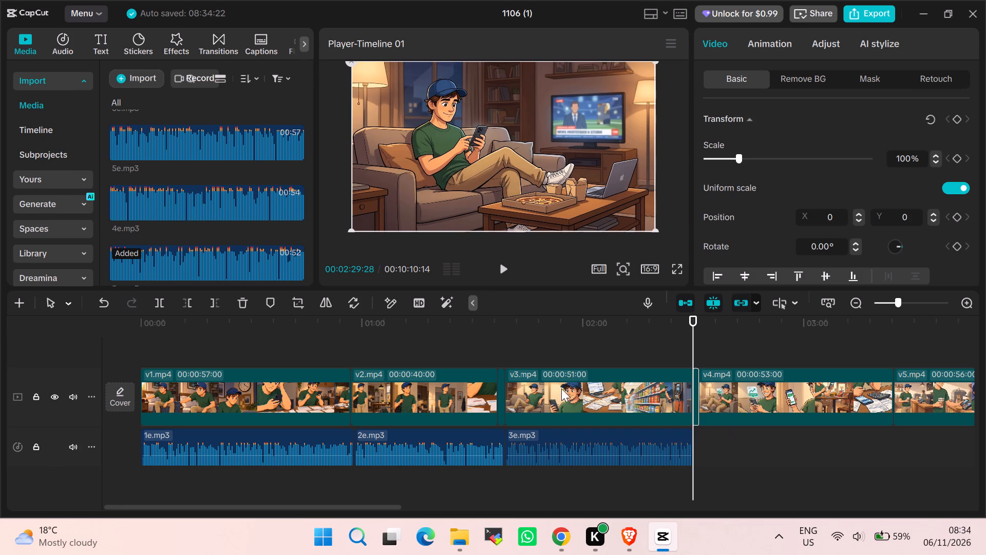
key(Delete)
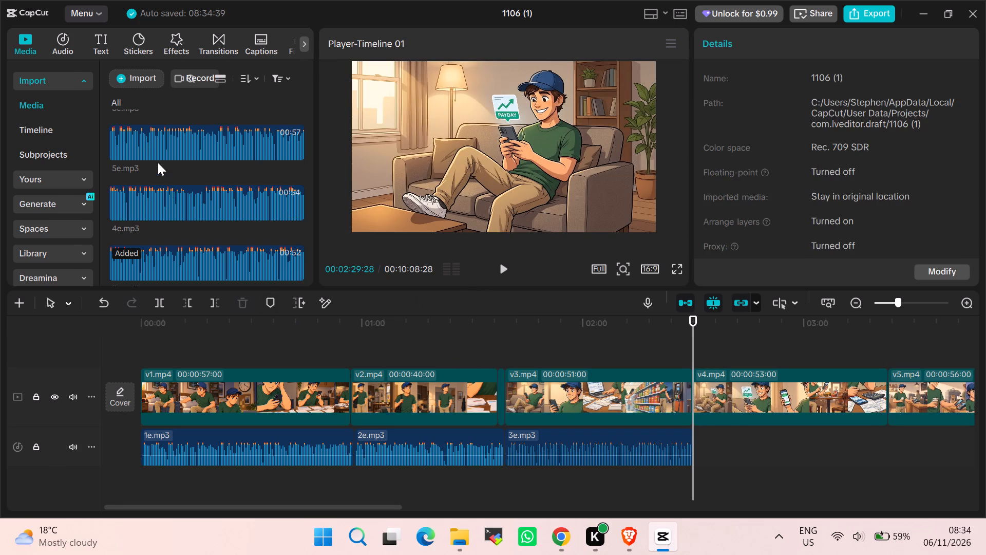
Add the voice-over 4e.mp3 on a second audio track at the start of v4.mp4, at 00:02:29:28.
drag(167, 198, 730, 452)
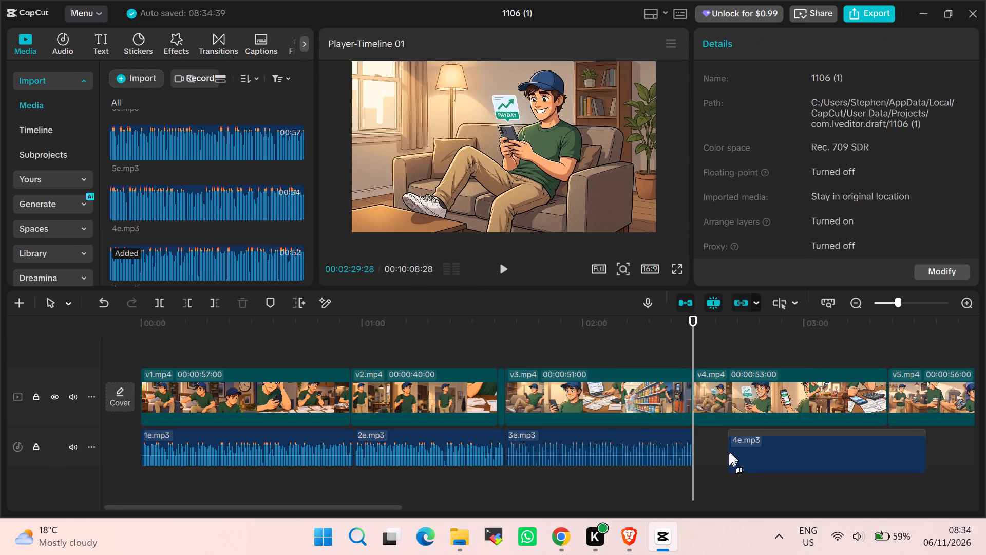
drag(730, 452, 694, 438)
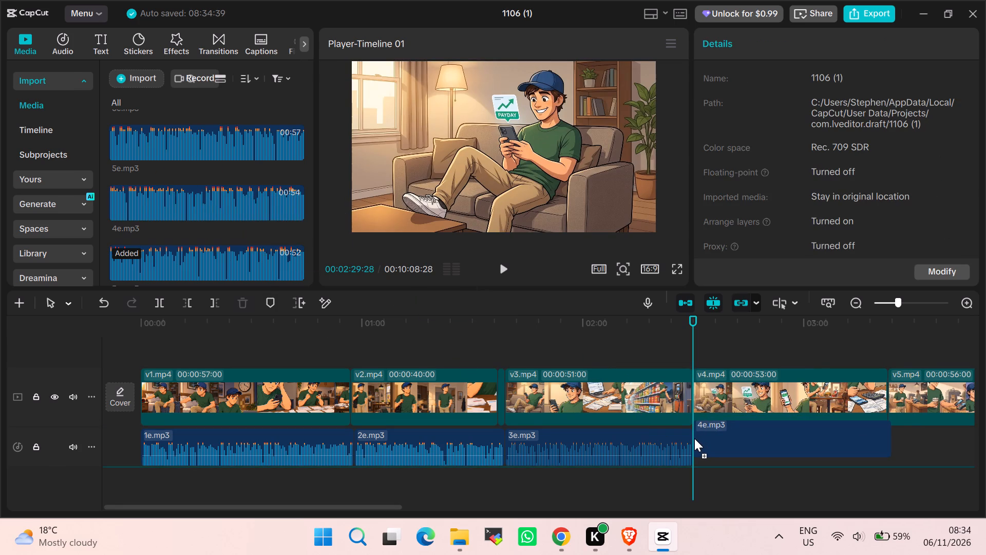
drag(694, 438, 694, 438)
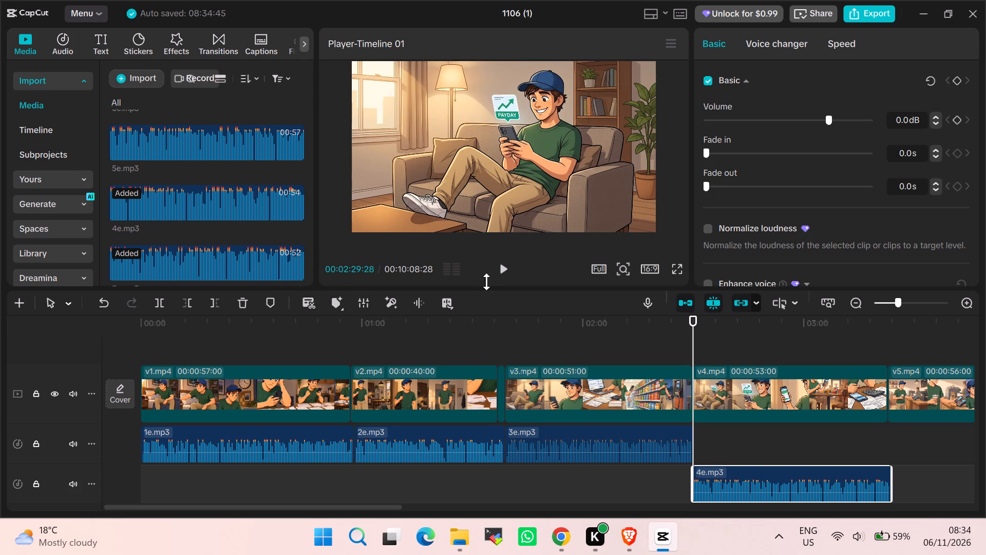
Play the timeline from 00:02:29:28 to the end of v4.mp4 to check it against the voice-over 4e.mp3.
click(503, 266)
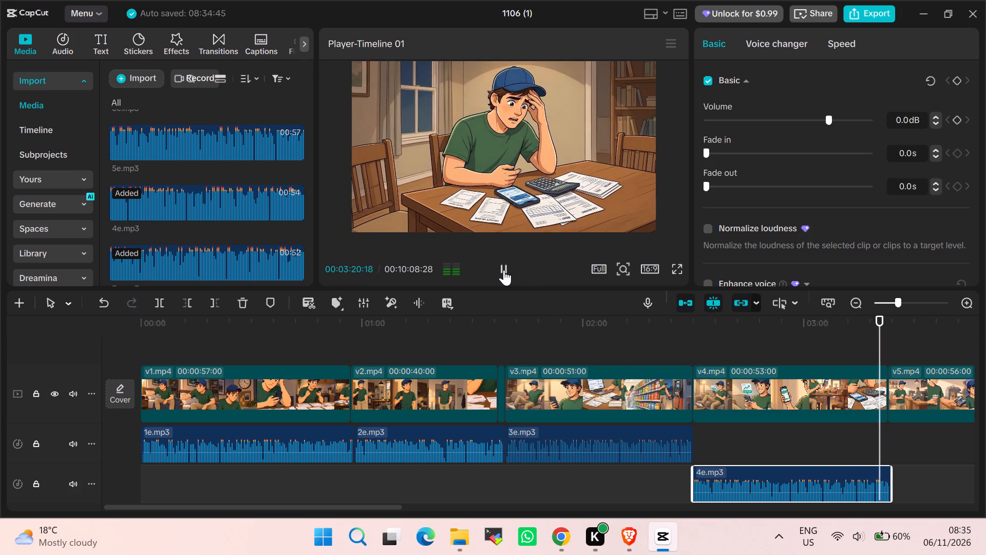
click(504, 270)
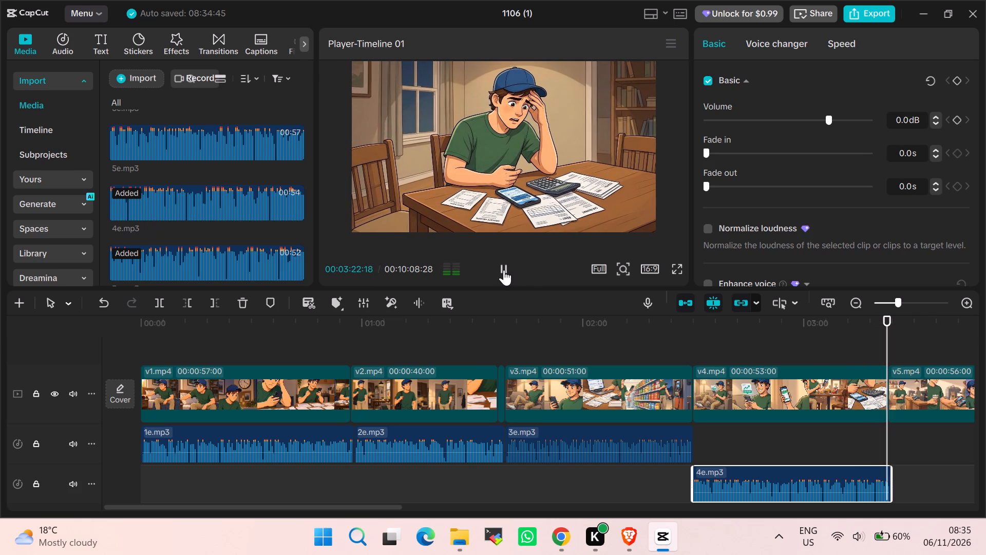
click(504, 270)
click(504, 270)
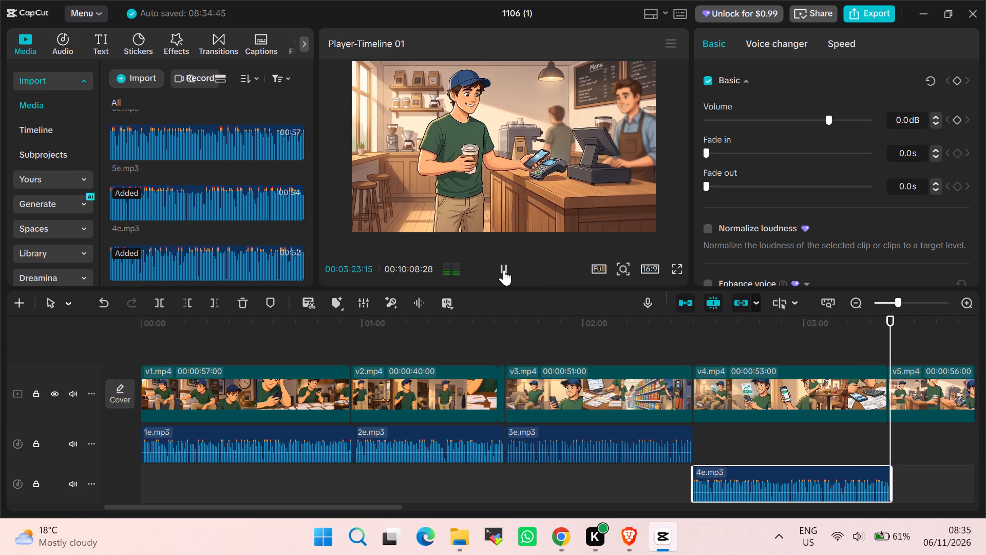
Add the voice-over 5e.mp3 to the first audio track at the start of v5.mp4, at 00:03:22:28.
click(856, 391)
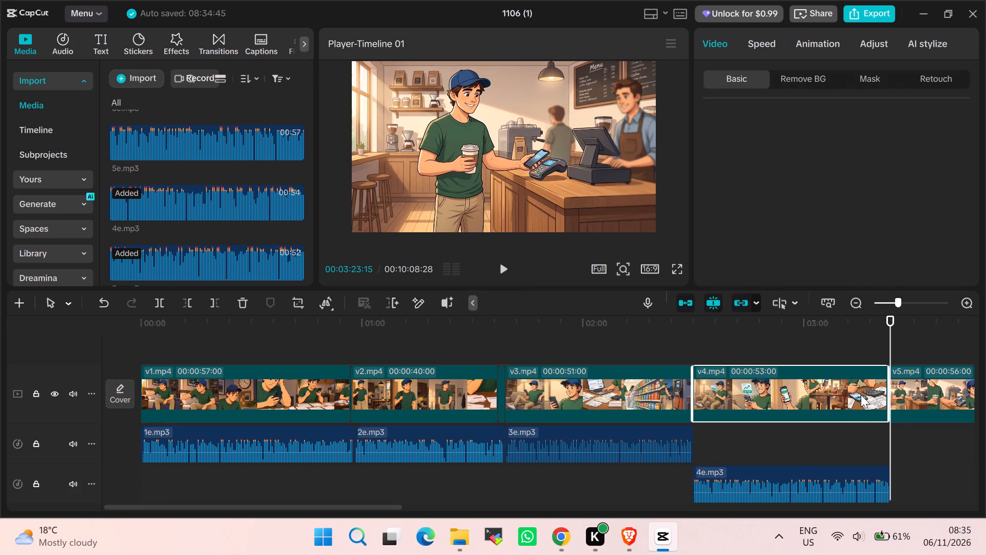
click(889, 430)
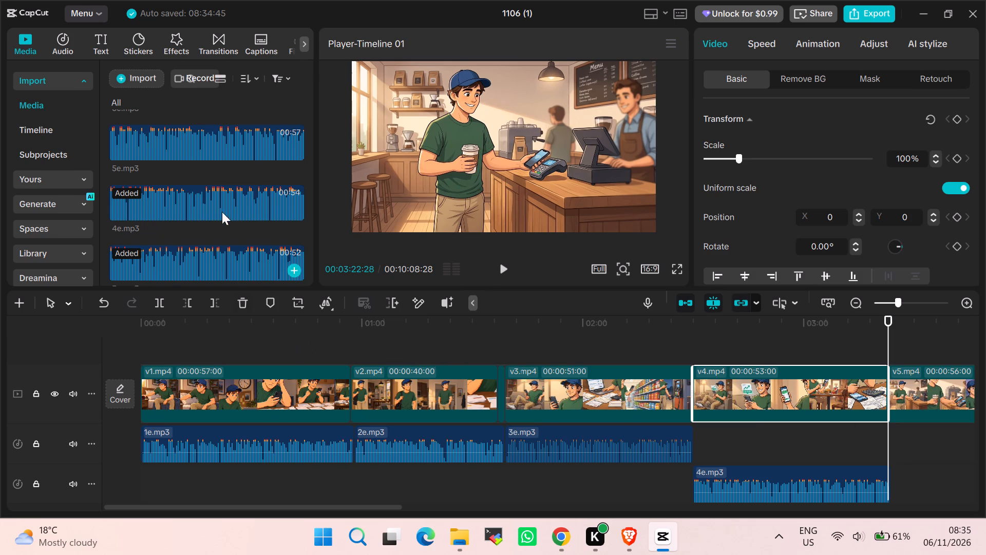
scroll(218, 200, up, 1)
drag(210, 207, 307, 257)
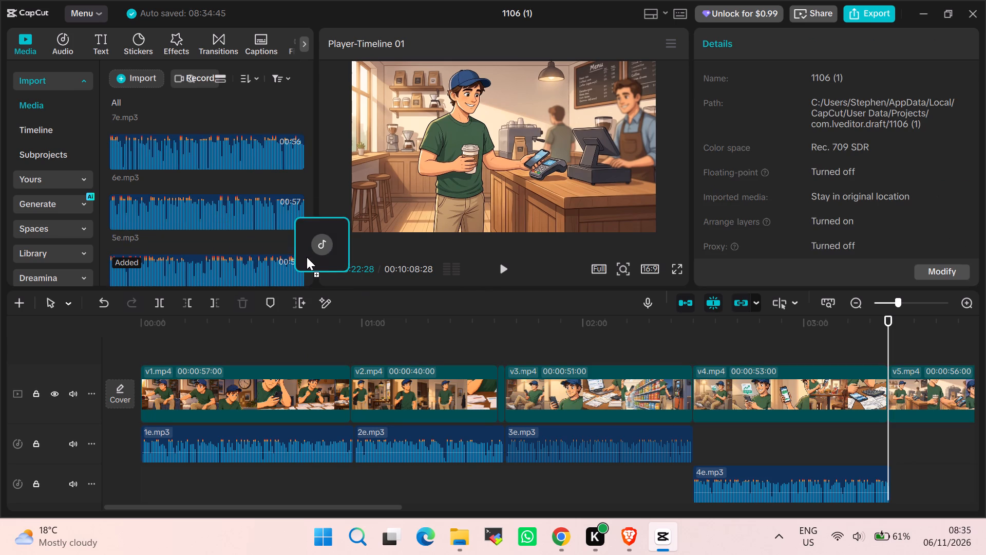
drag(307, 257, 889, 437)
drag(839, 443, 773, 440)
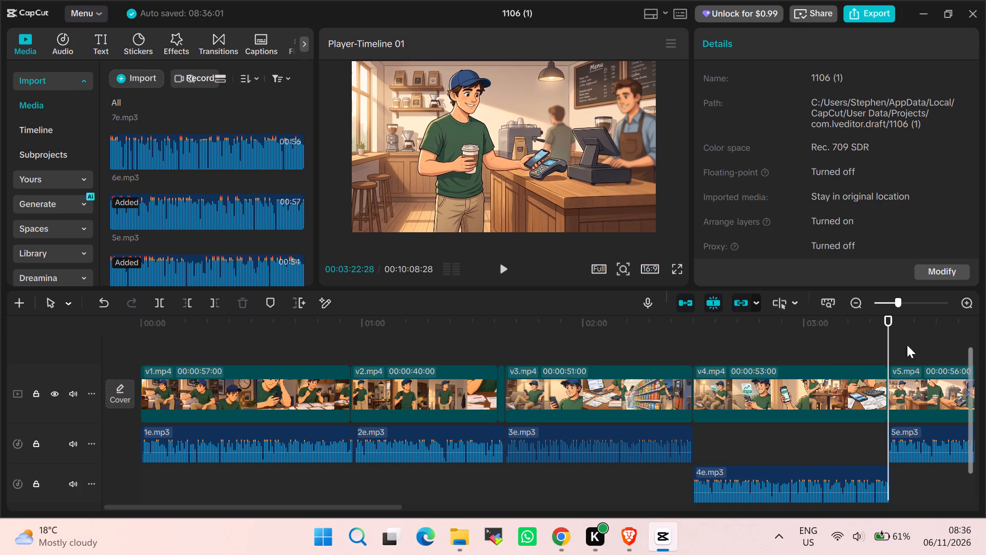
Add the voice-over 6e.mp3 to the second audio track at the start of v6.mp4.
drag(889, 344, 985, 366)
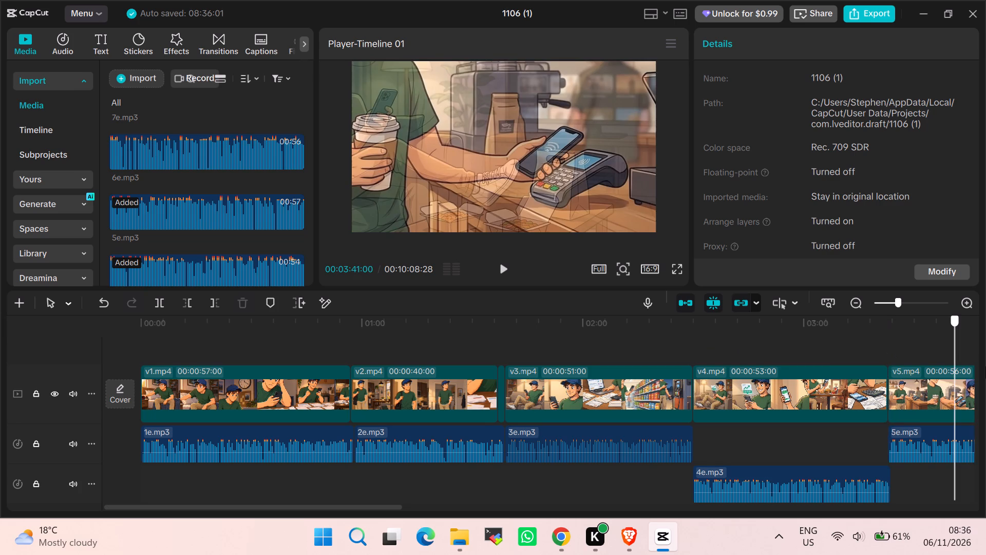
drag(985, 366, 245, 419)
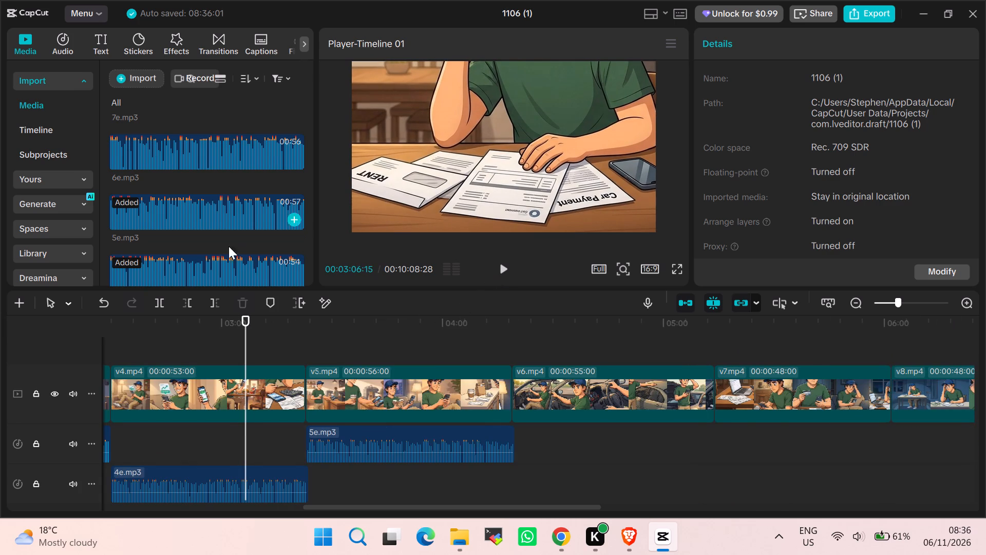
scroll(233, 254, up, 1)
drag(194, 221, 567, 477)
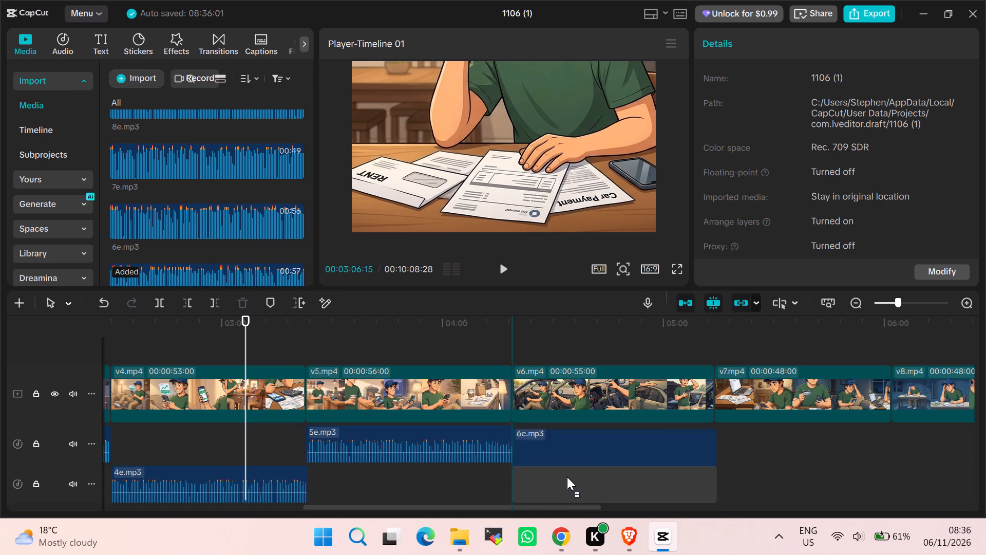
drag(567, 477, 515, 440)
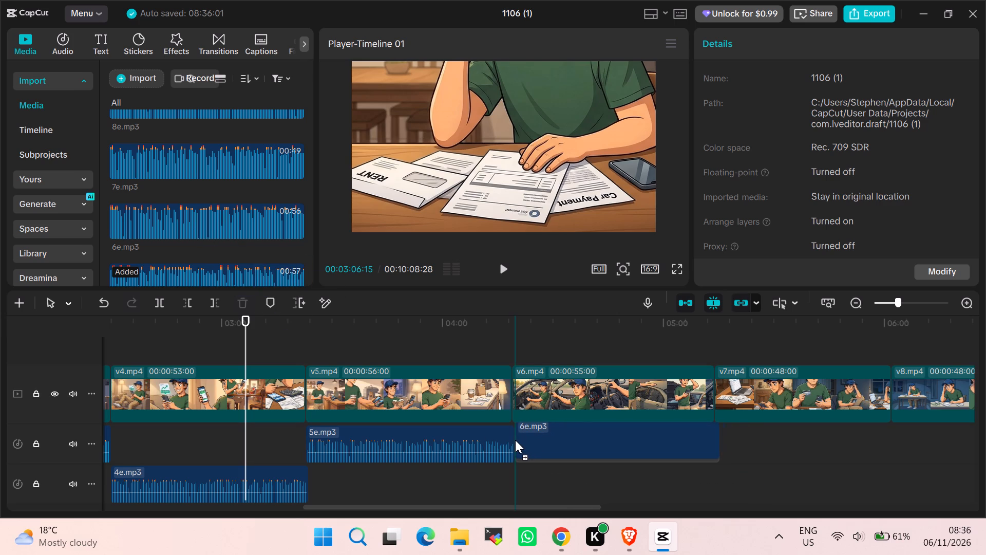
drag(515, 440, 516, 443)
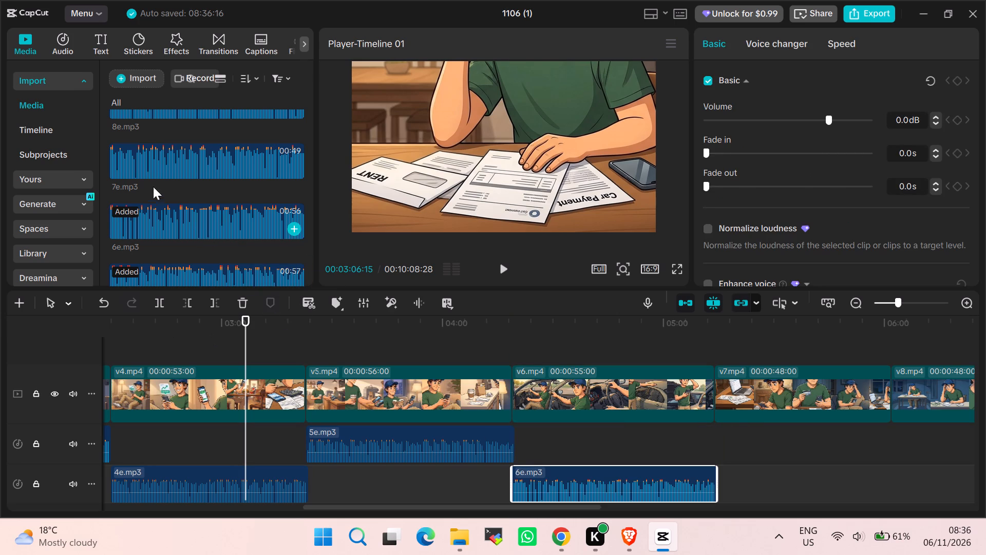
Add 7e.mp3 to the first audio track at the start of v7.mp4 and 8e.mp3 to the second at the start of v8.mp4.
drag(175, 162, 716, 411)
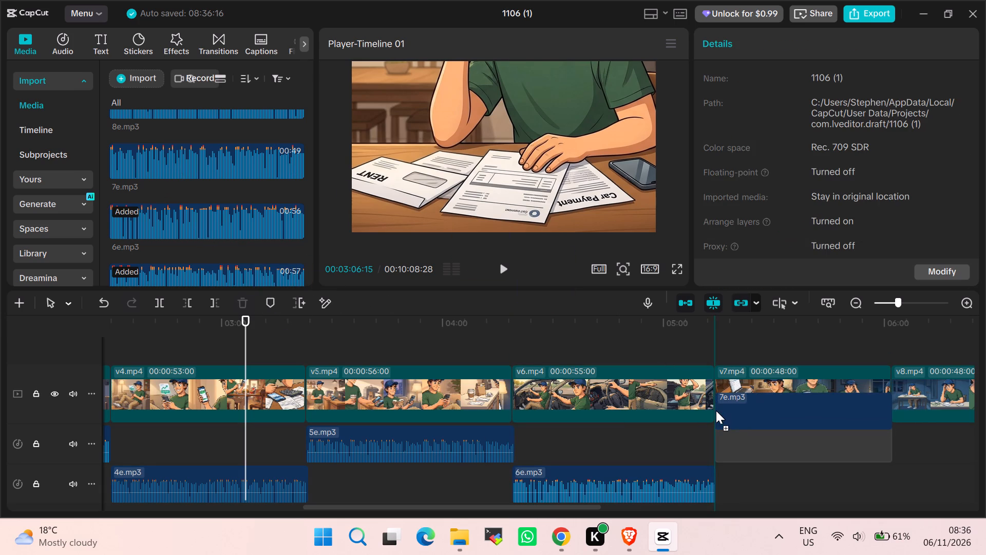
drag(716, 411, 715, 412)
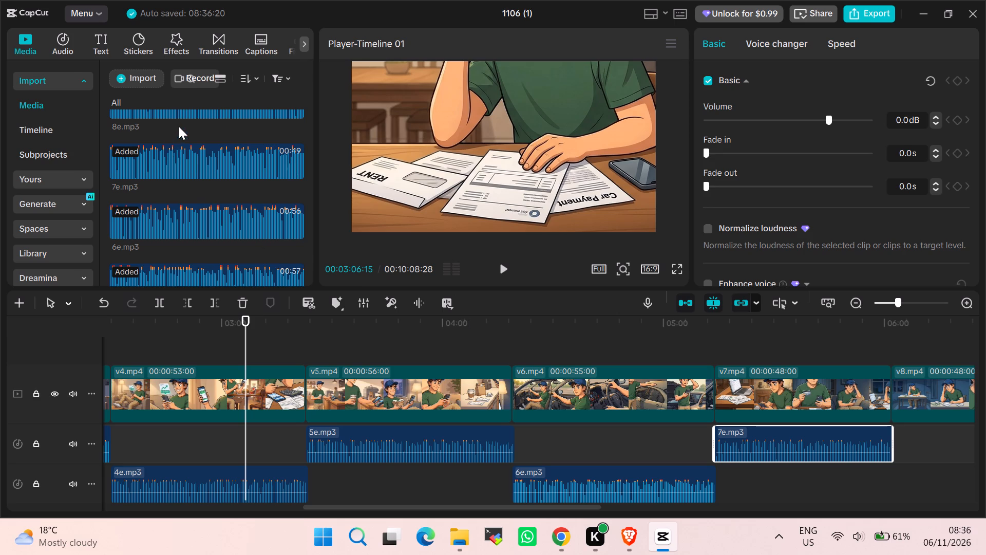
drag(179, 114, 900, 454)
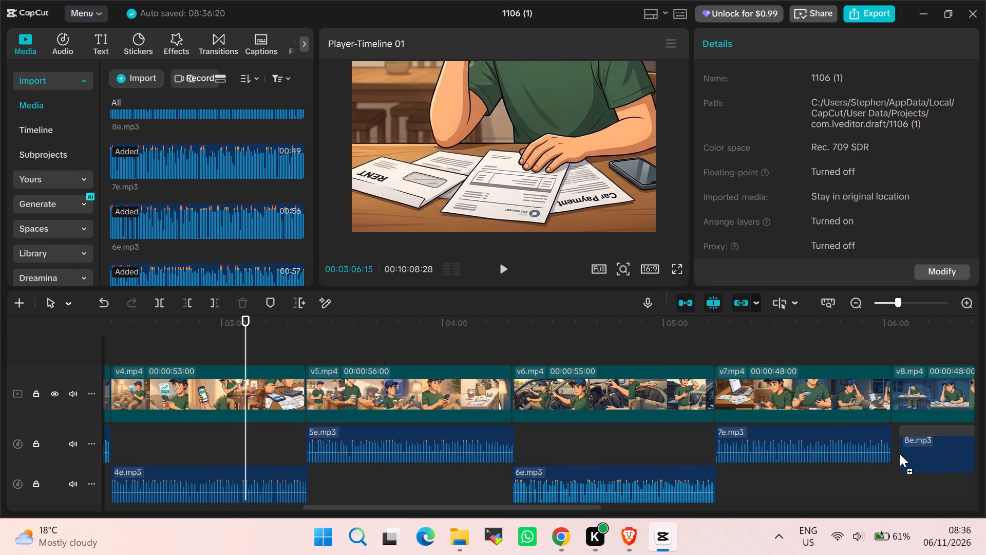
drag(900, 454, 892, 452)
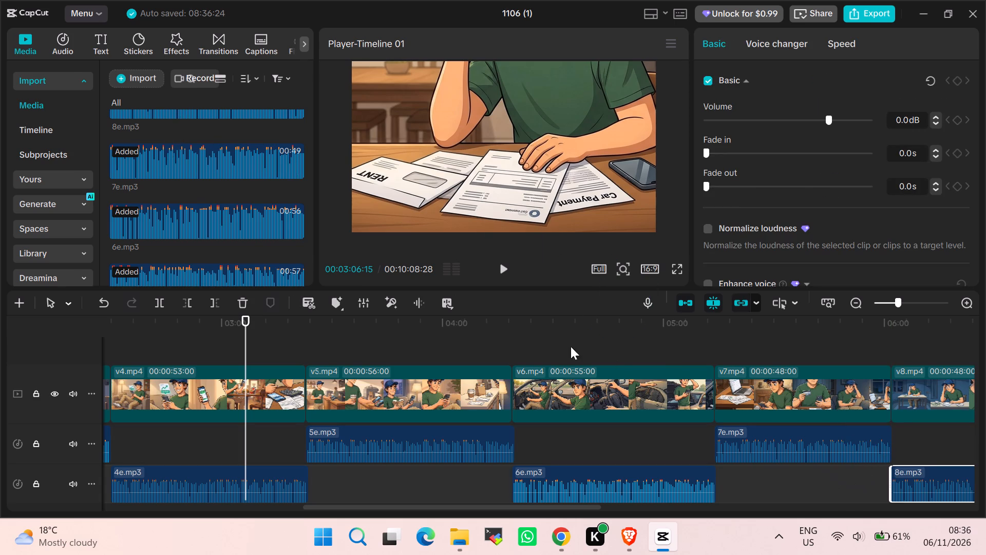
Play the timeline from 00:03:06:15 to 00:03:26:00 to check the changeover from v4.mp4 to v5.mp4 against the voice-overs.
click(501, 264)
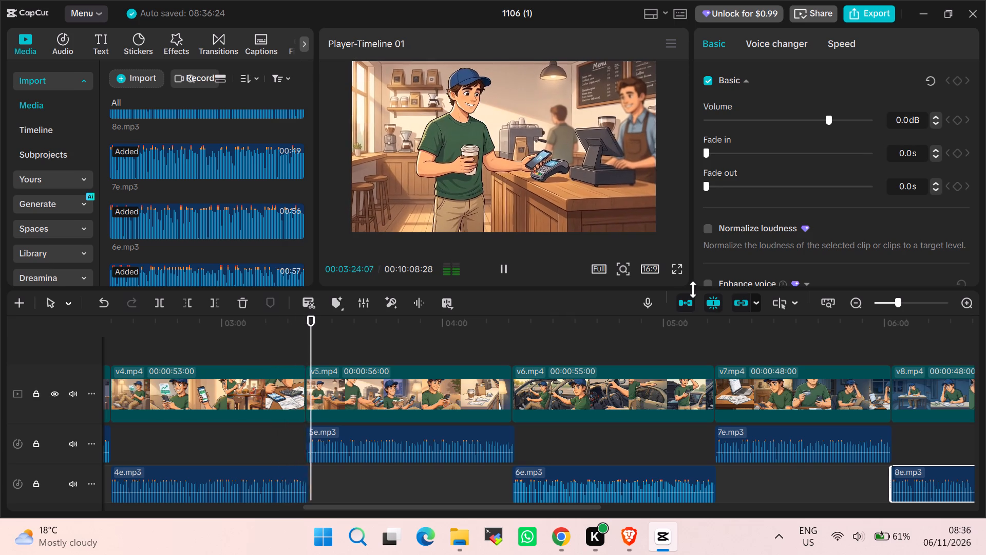
click(558, 123)
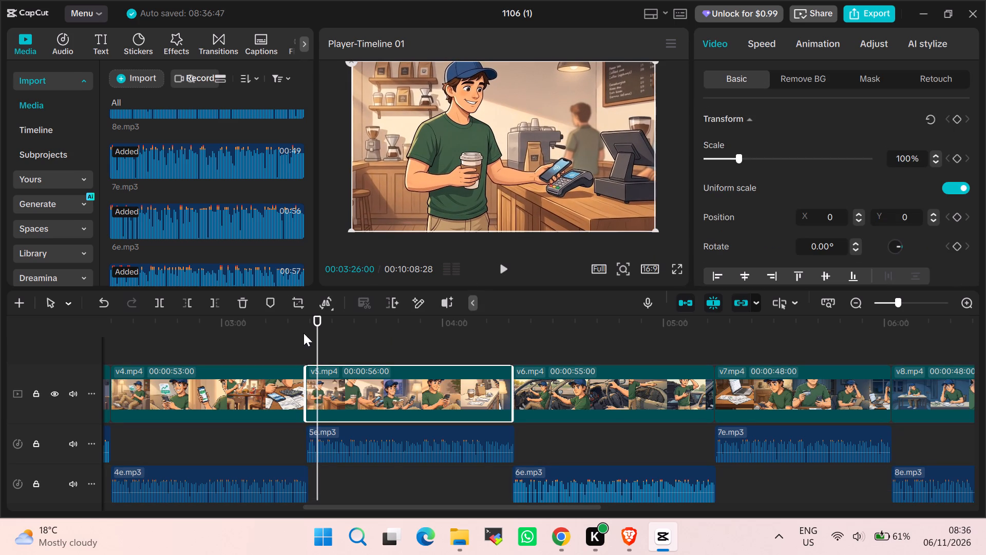
Insert a freeze frame of v5.mp4 at its start, 00:03:22:28, and trim it to about 0.8 seconds.
drag(316, 325, 306, 326)
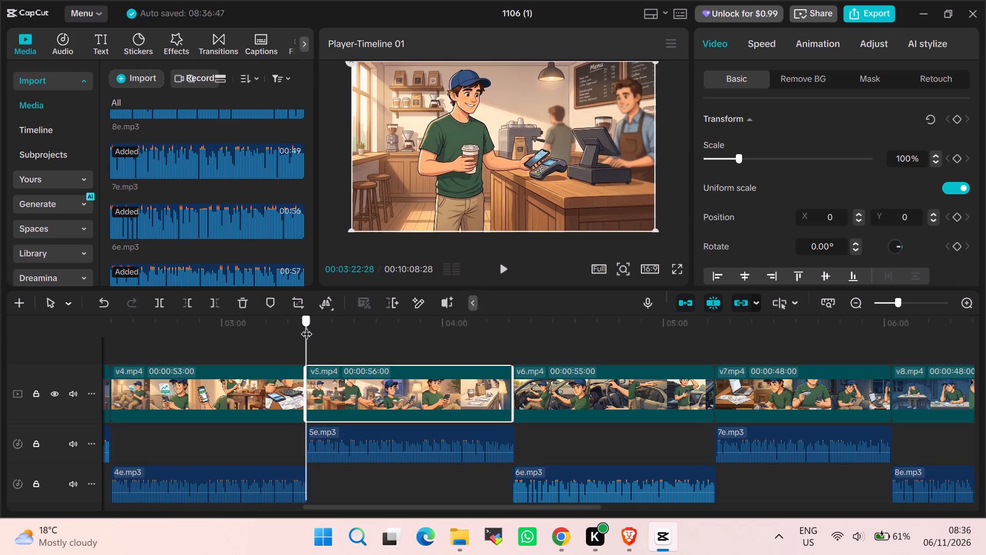
drag(306, 326, 304, 327)
click(353, 328)
drag(318, 384, 314, 384)
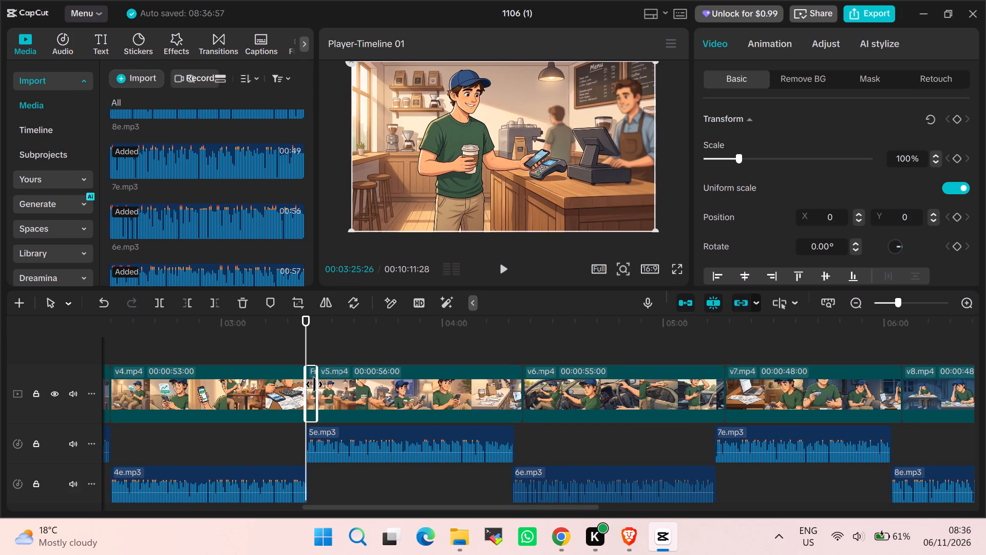
drag(314, 384, 308, 385)
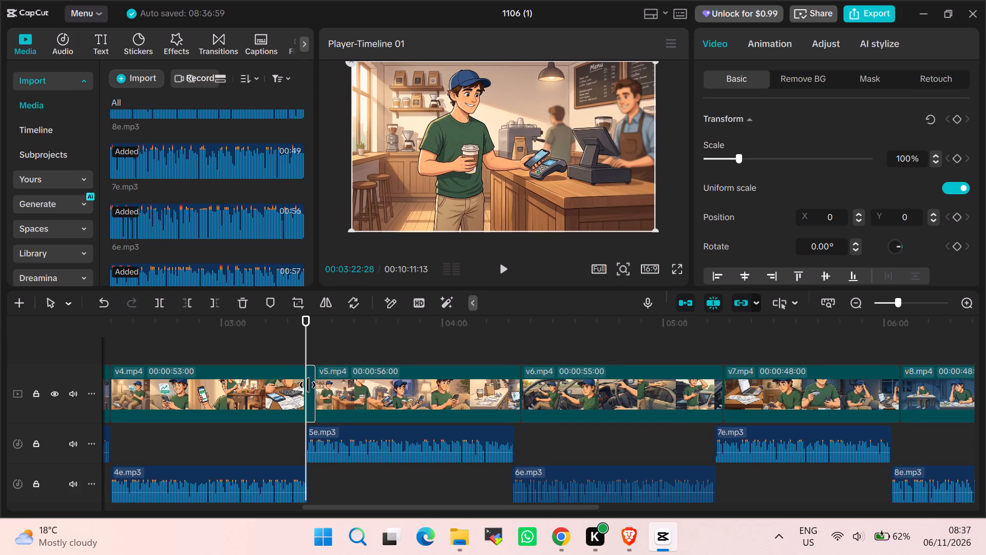
drag(308, 385, 309, 383)
click(314, 382)
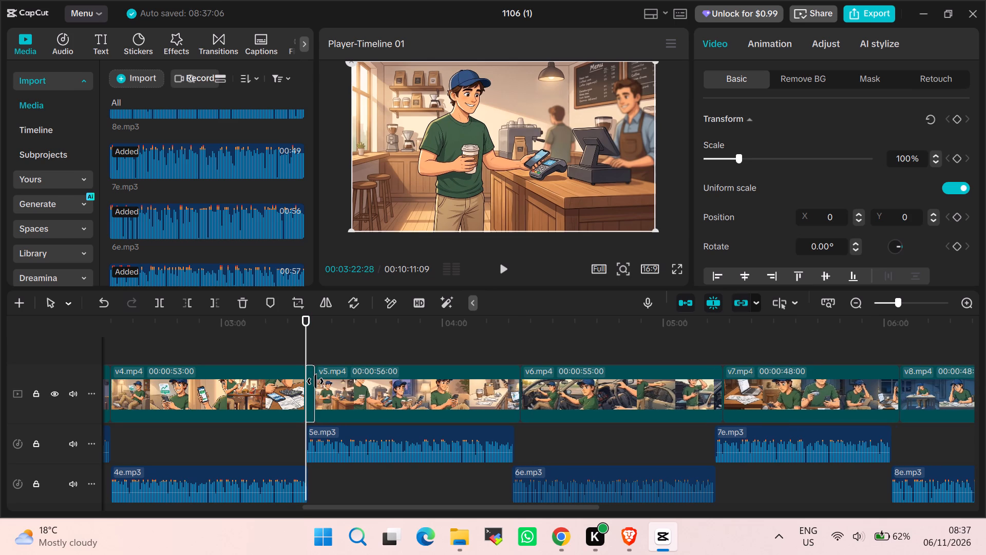
click(314, 381)
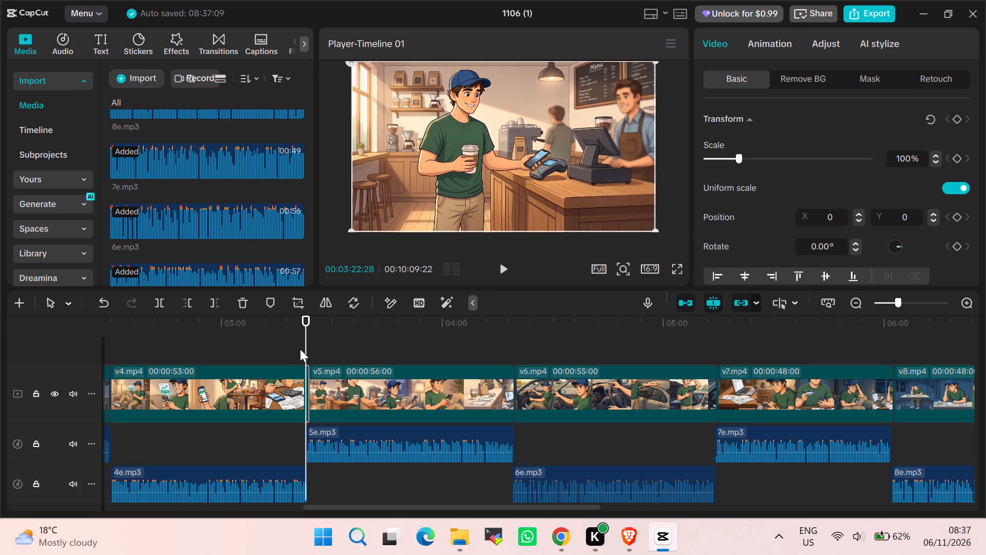
Delete the voice-overs 5e.mp3, 6e.mp3, 7e.mp3, 8e.mp3 and 4e.mp3 from the audio tracks, keeping 3e.mp3 as the last one.
drag(304, 340, 299, 341)
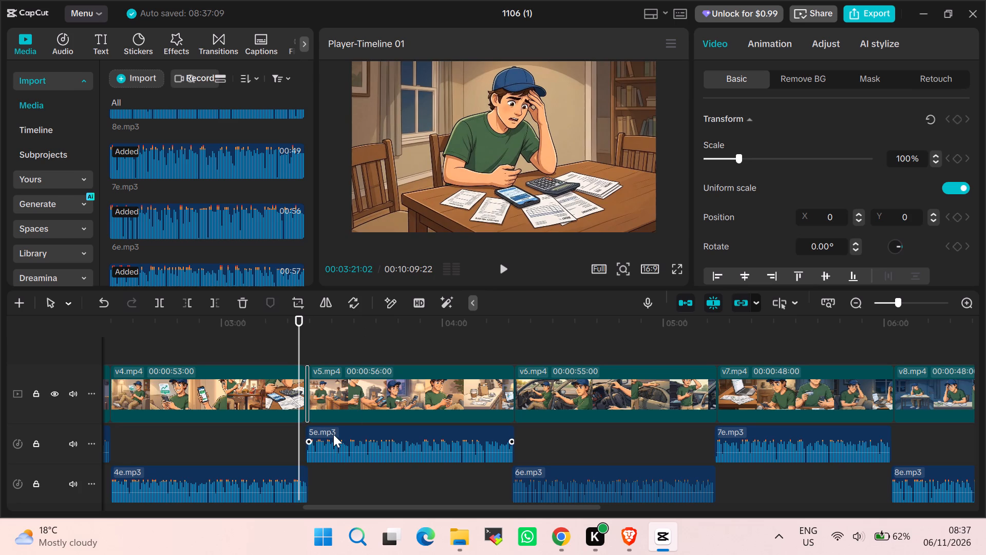
click(333, 434)
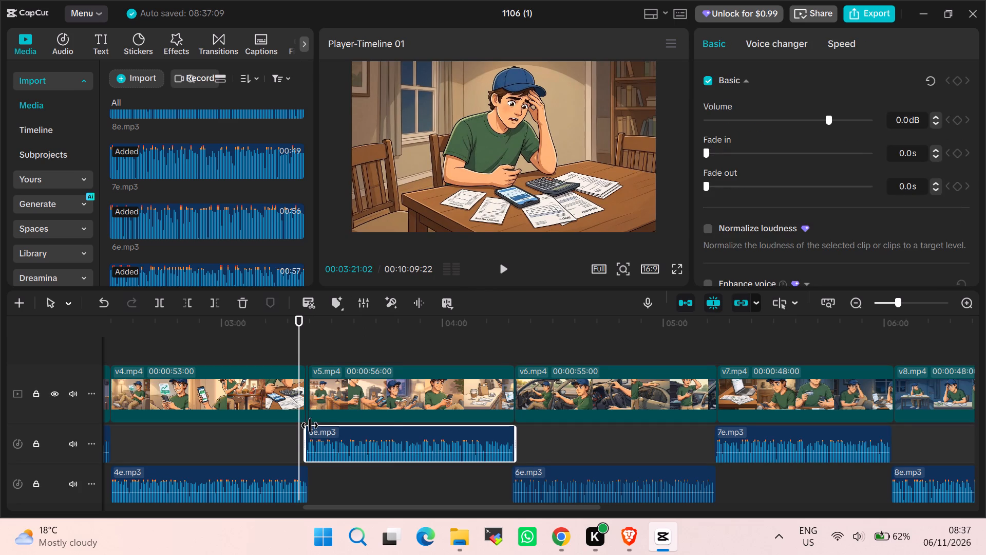
key(Delete)
click(610, 493)
key(Delete)
click(736, 443)
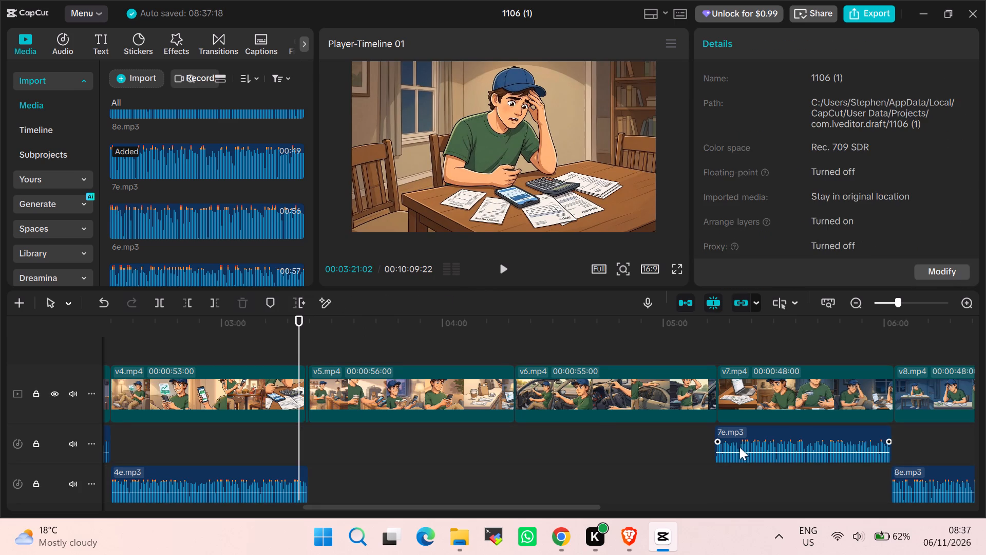
key(Delete)
click(952, 488)
key(Delete)
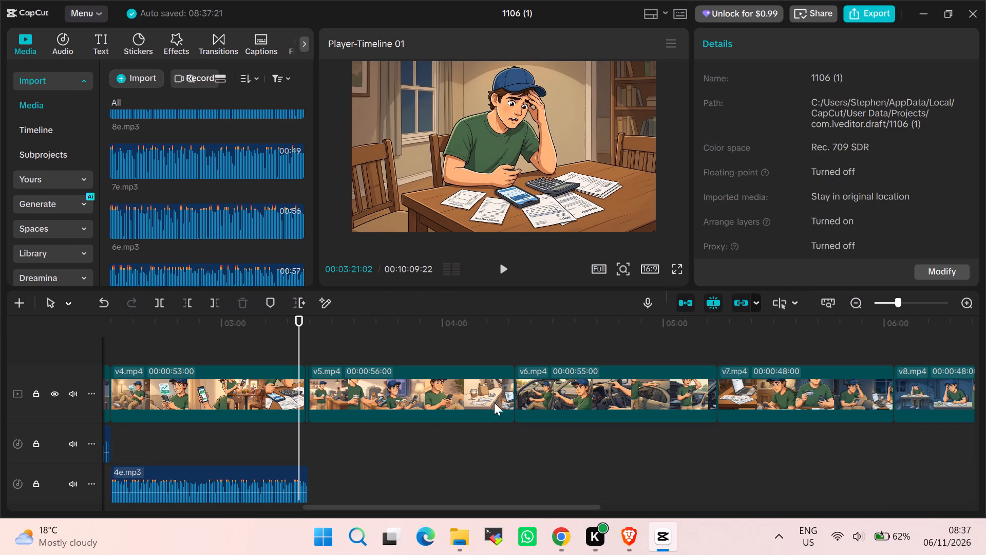
click(255, 489)
key(BackSpace)
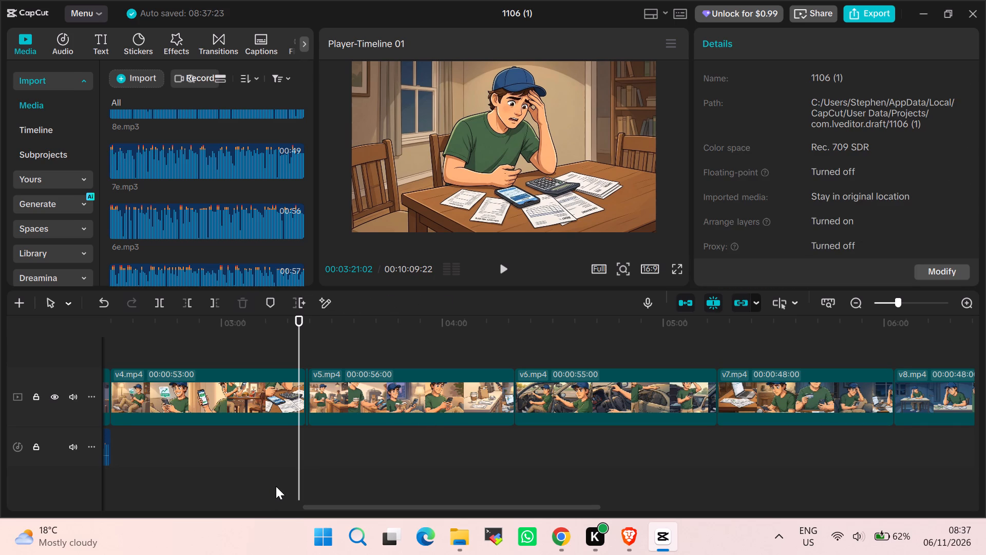
Insert a freeze frame at the end of v3.mp4, at 00:02:29:28, and trim it to about 1.5 seconds.
drag(396, 462, 511, 444)
drag(298, 357, 109, 341)
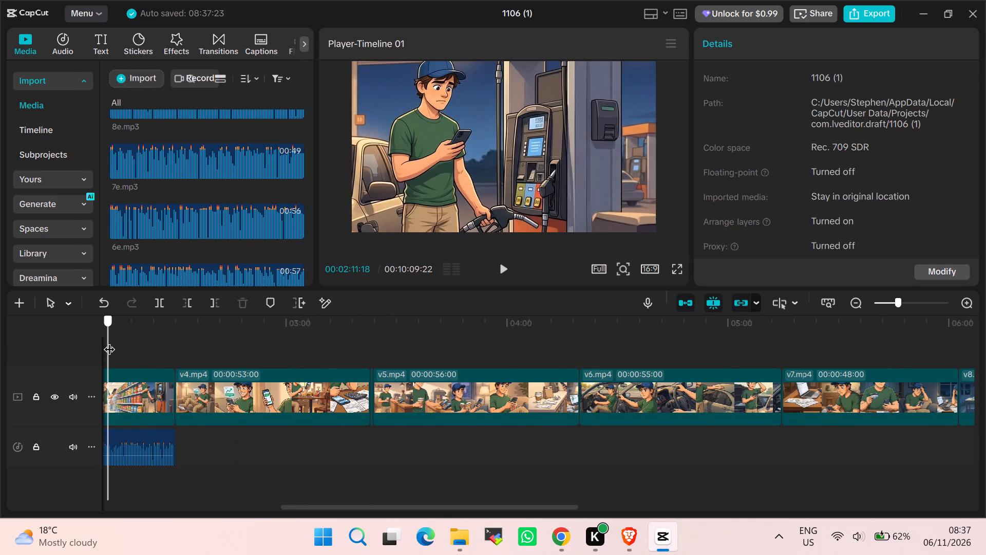
drag(109, 341, 282, 350)
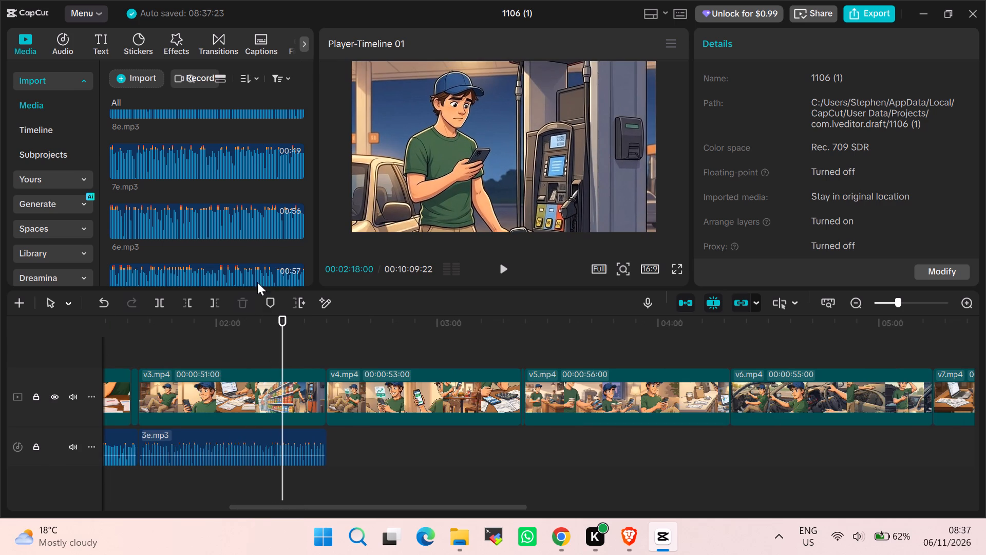
scroll(239, 193, down, 3)
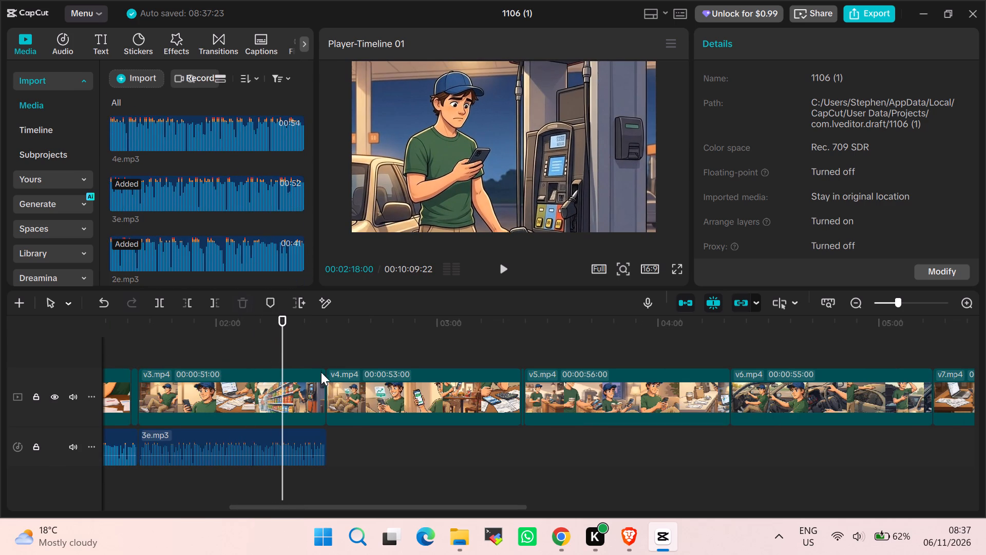
click(250, 402)
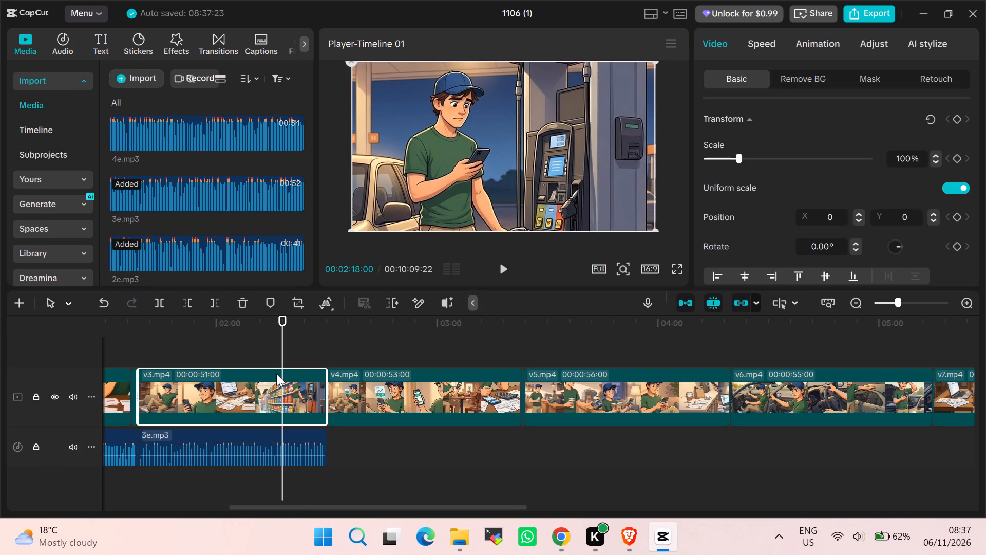
drag(280, 353, 320, 361)
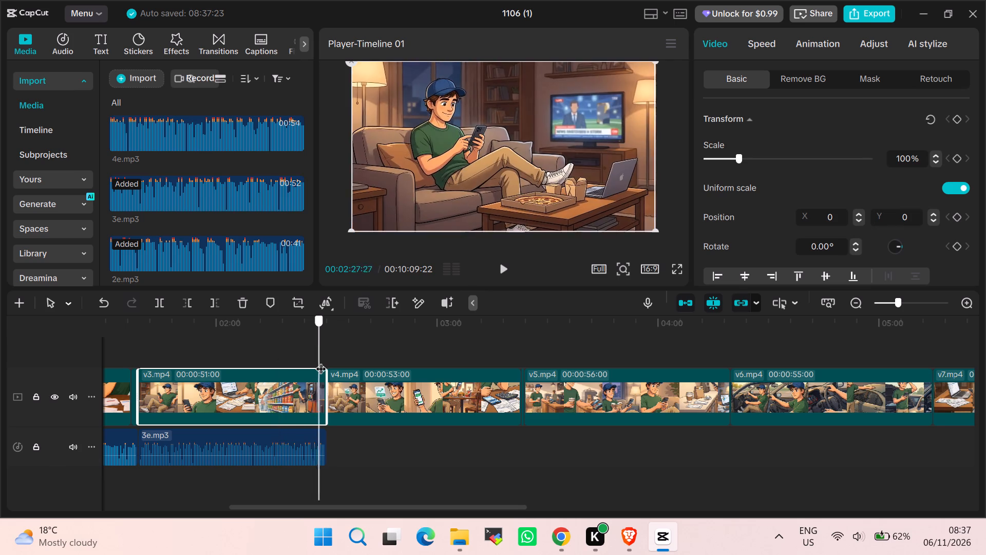
drag(320, 361, 324, 362)
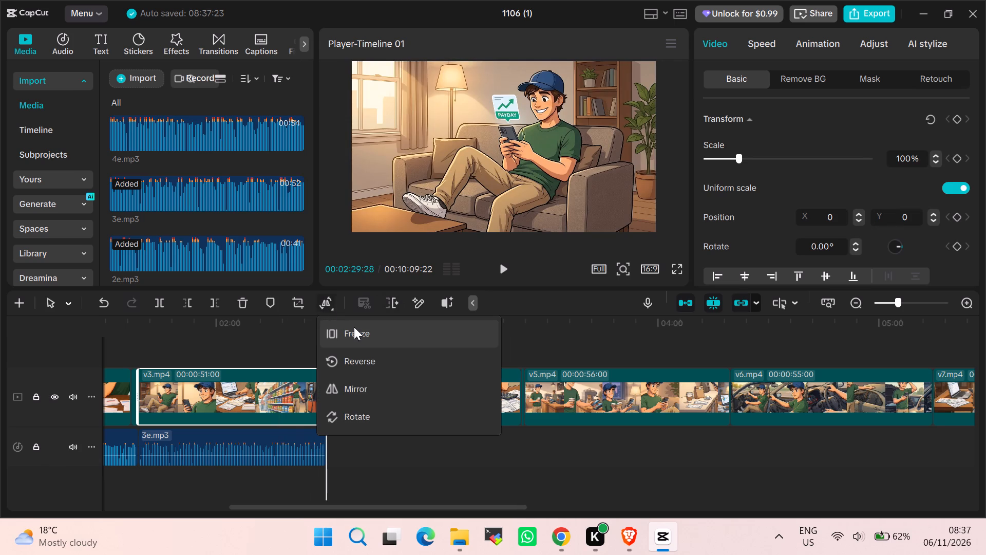
drag(358, 332, 358, 337)
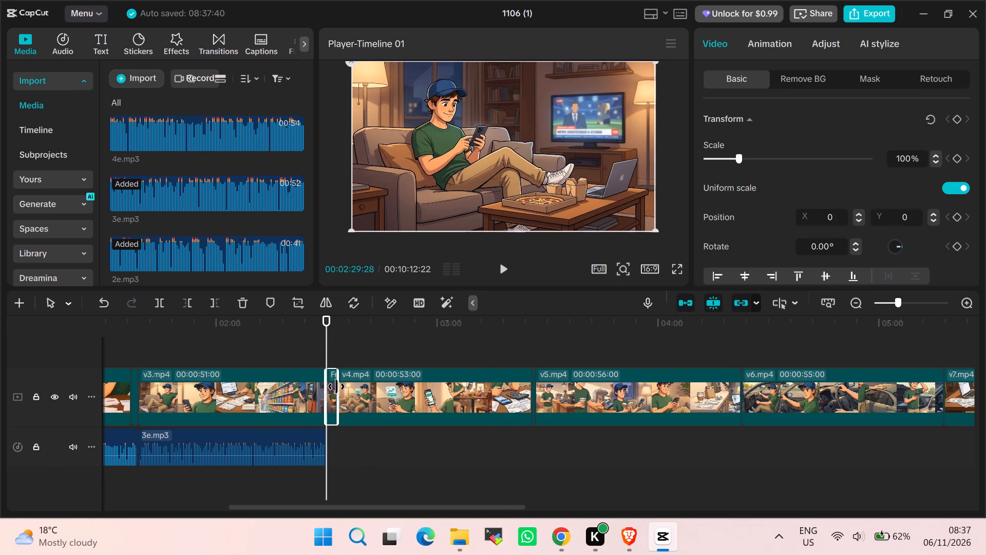
click(337, 388)
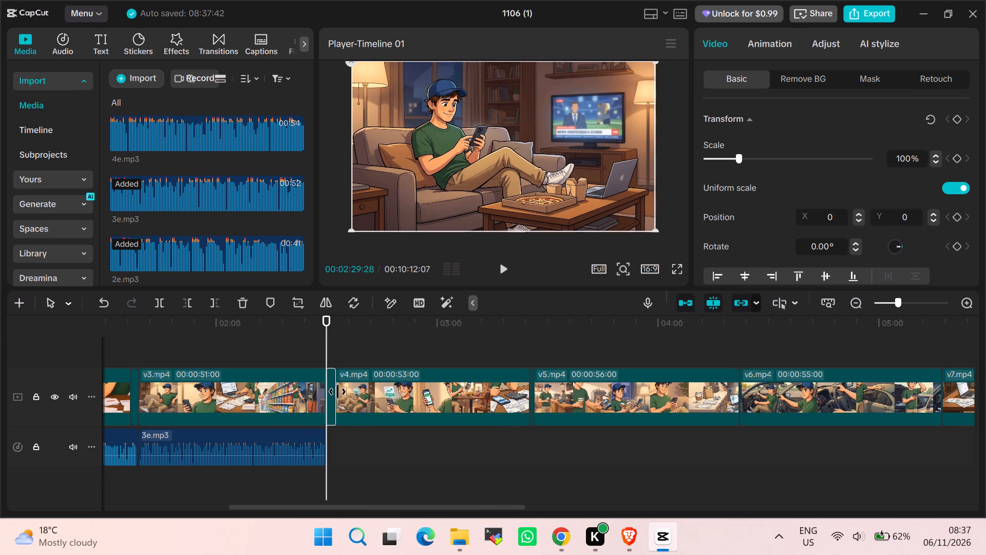
click(335, 390)
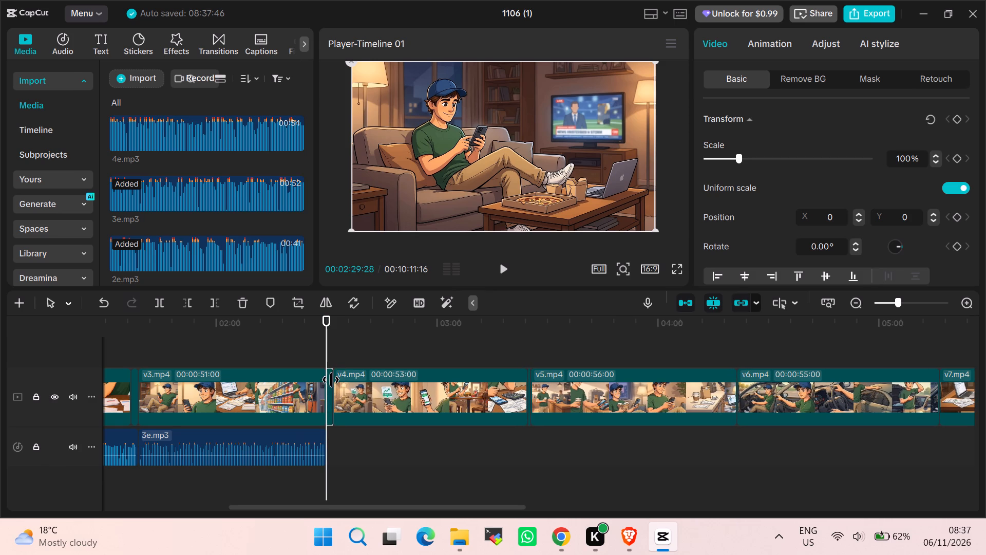
click(333, 380)
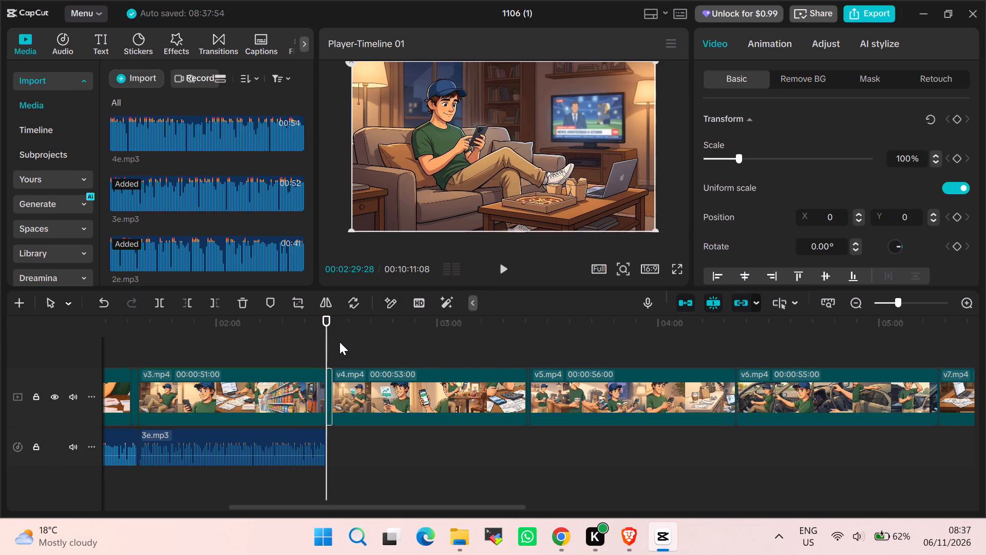
Add the voice-over 4e.mp3 to the audio track at the start of v4.mp4, 00:02:31:14, leaving the freeze frame before it without audio.
click(328, 334)
drag(323, 333, 330, 334)
click(263, 398)
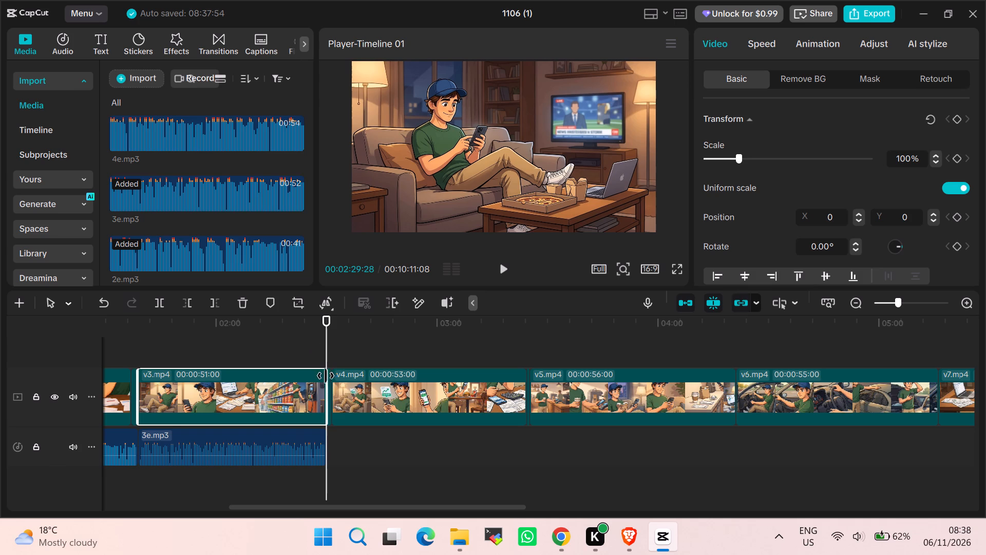
drag(327, 381, 335, 385)
drag(327, 393, 332, 395)
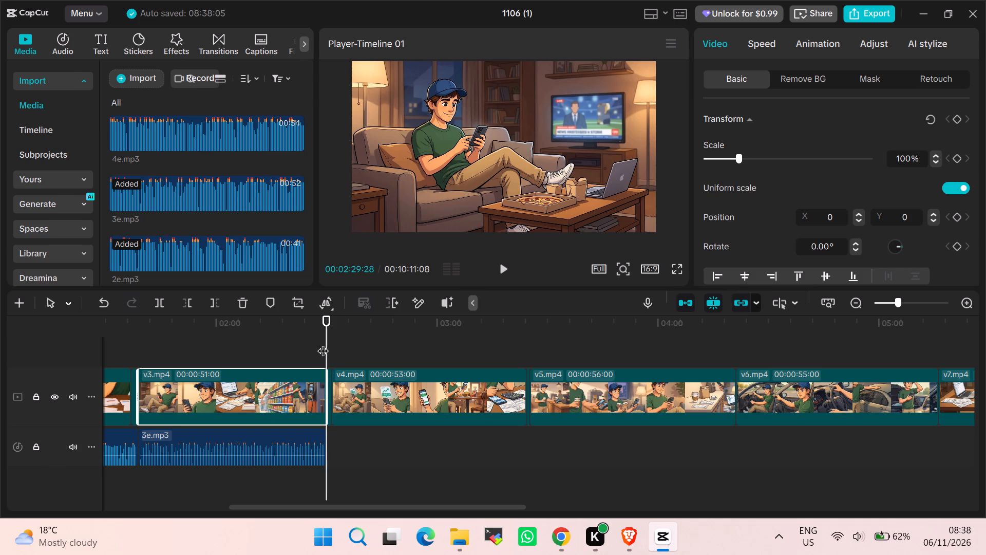
drag(327, 343, 320, 338)
click(322, 336)
drag(327, 337, 331, 340)
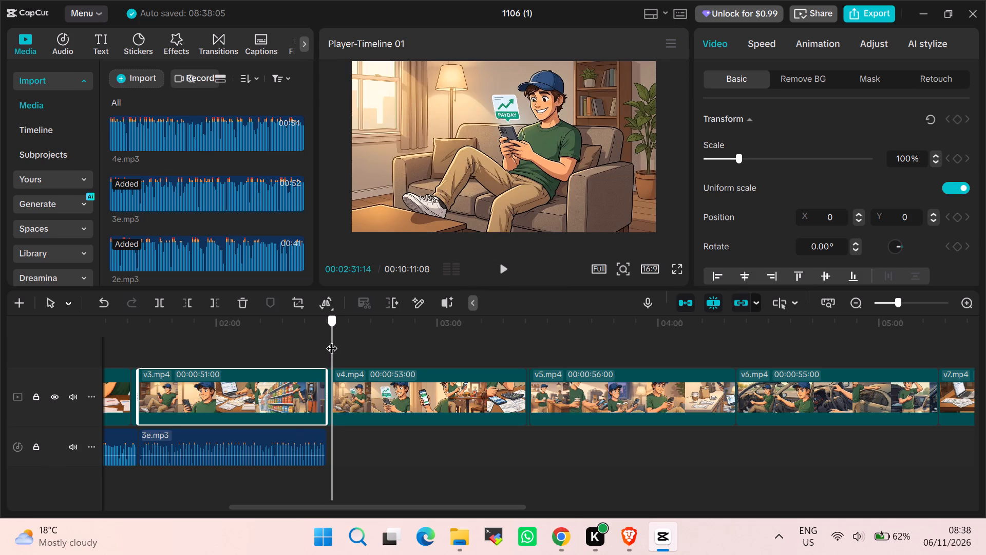
drag(331, 340, 334, 340)
drag(183, 140, 287, 310)
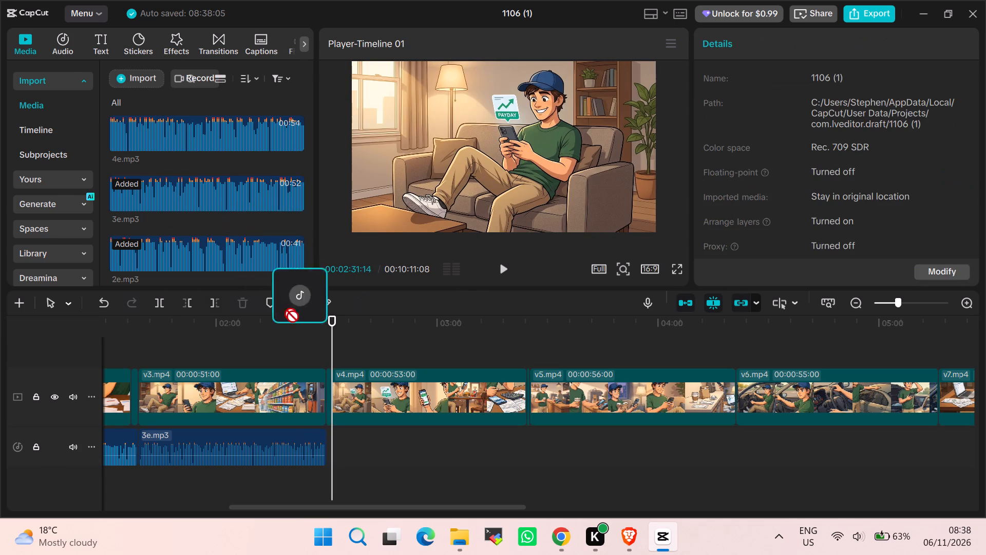
drag(287, 310, 332, 421)
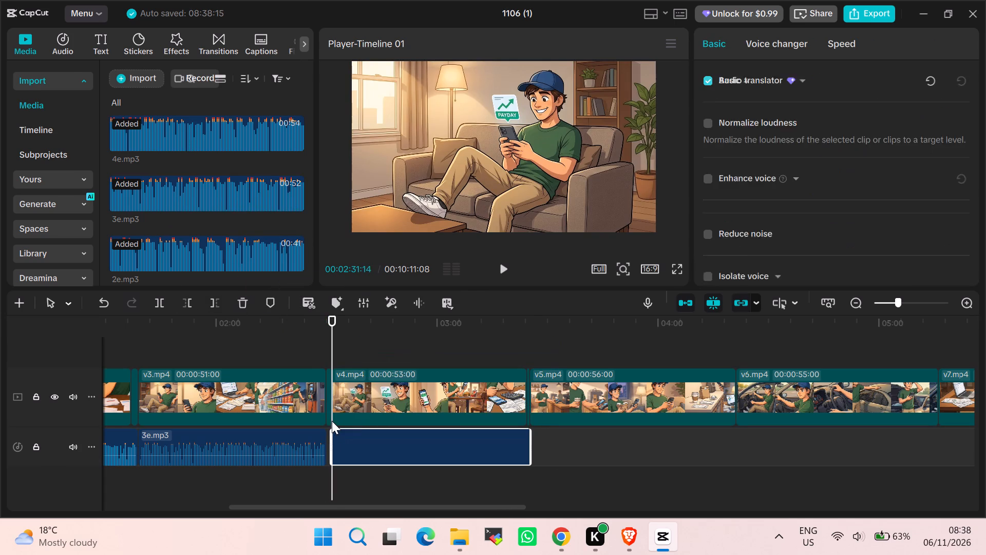
Play the timeline from late in v3.mp4 to 00:02:44:18 to check the changeover to v4.mp4 against 3e.mp3 and 4e.mp3.
drag(332, 340, 326, 340)
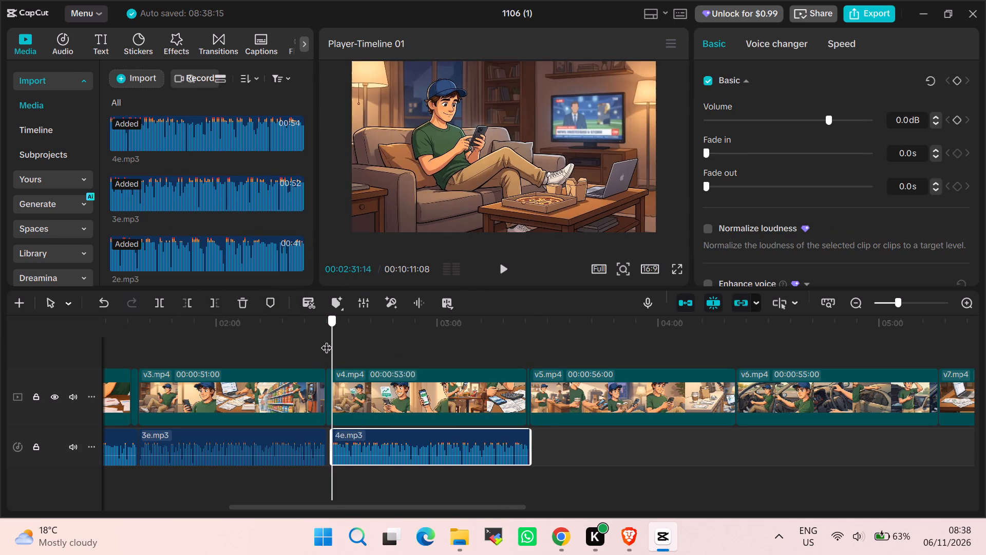
drag(326, 340, 276, 338)
click(499, 268)
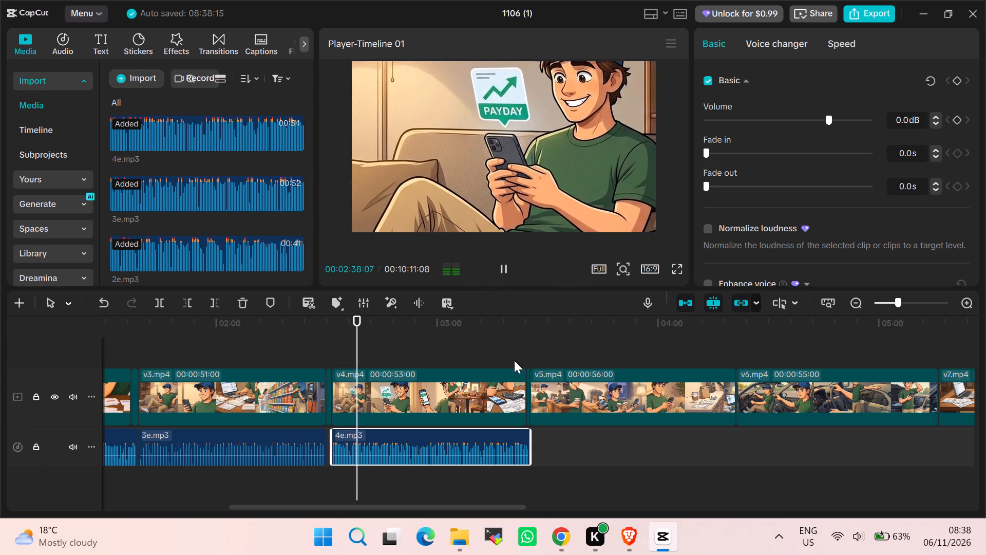
click(526, 385)
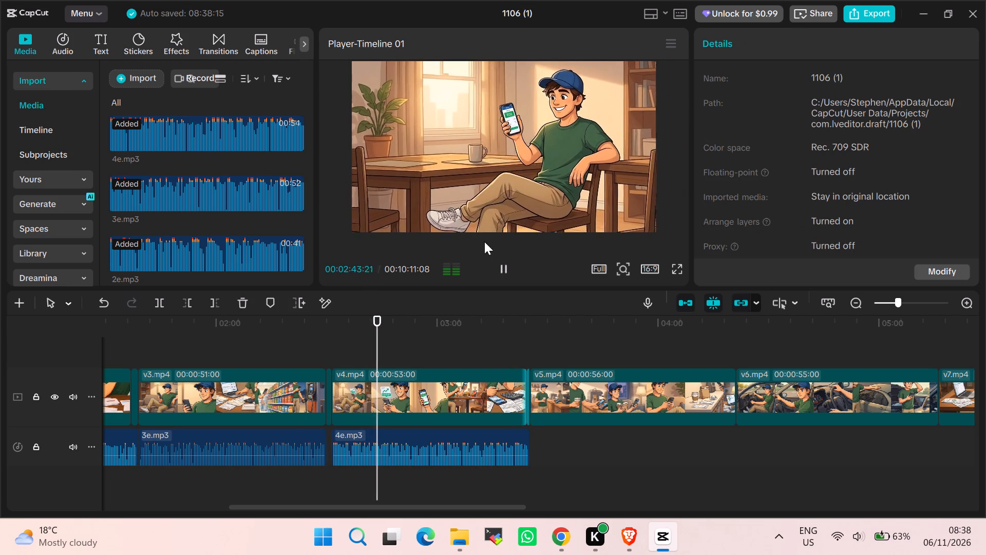
click(503, 265)
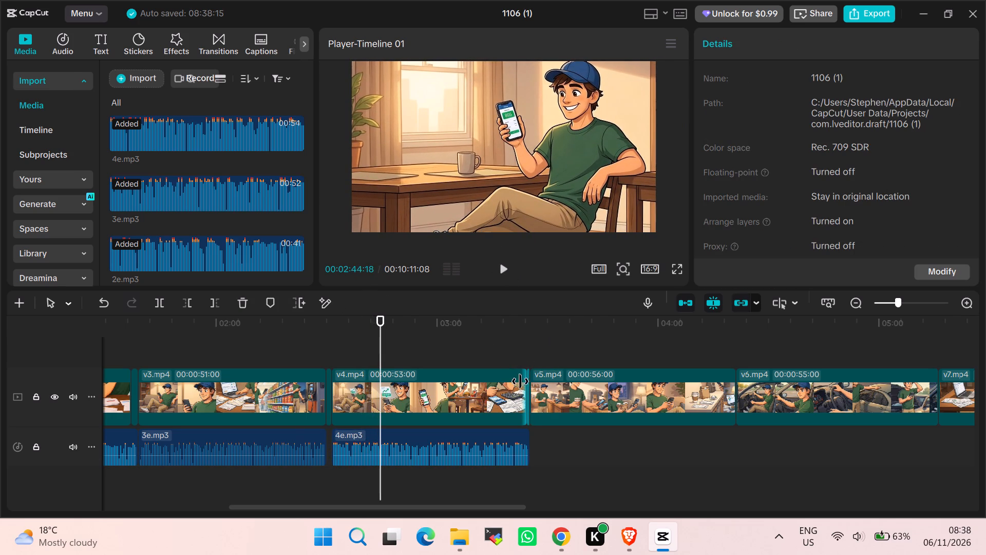
Add the voice-over 5e.mp3 directly after 4e.mp3 on the audio track, at 00:03:25:08 where v5.mp4 starts.
click(530, 383)
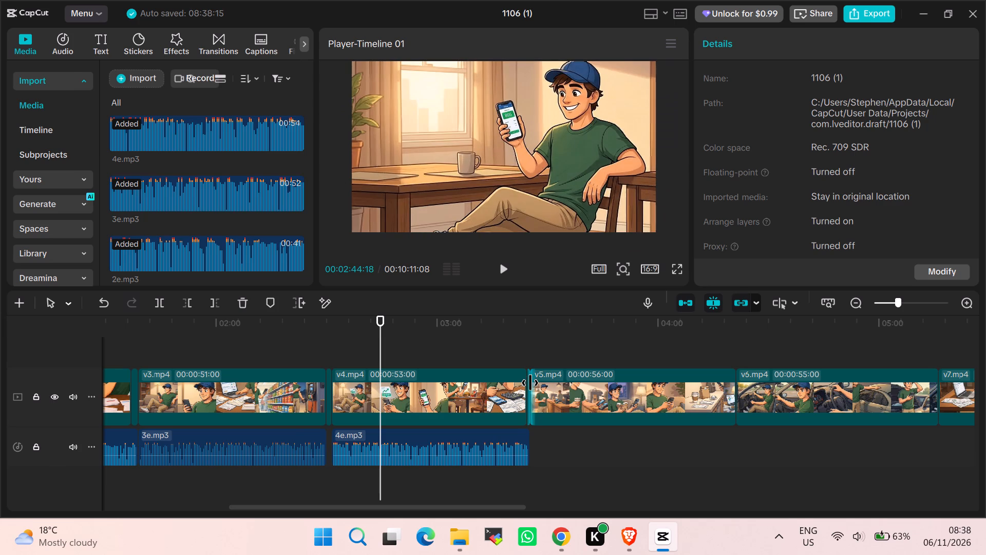
drag(380, 344, 382, 345)
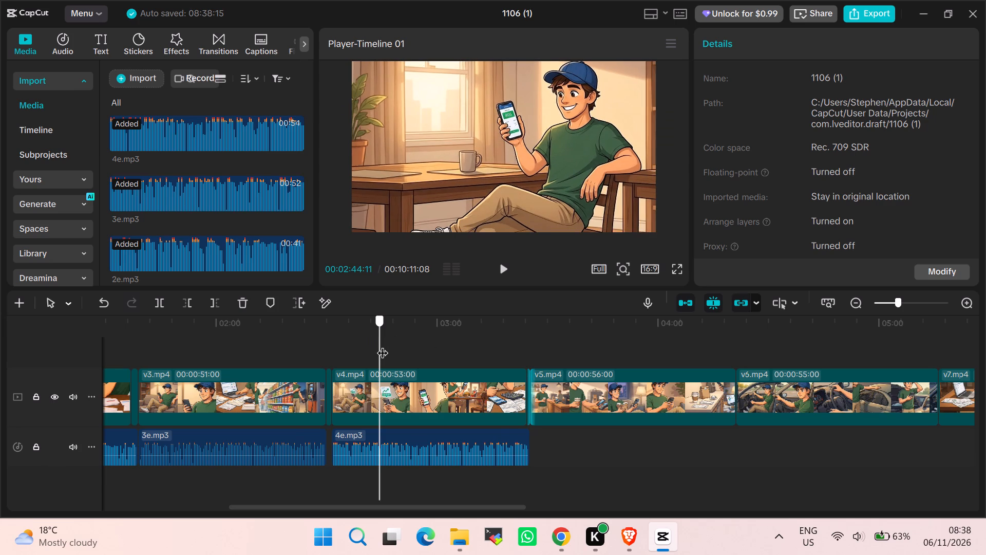
drag(382, 345, 508, 382)
click(454, 391)
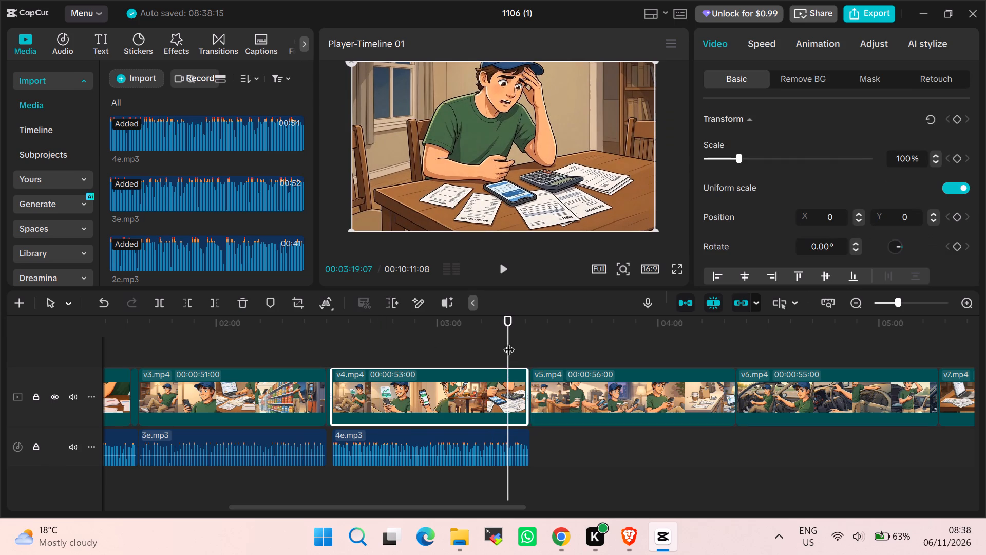
drag(507, 338, 530, 349)
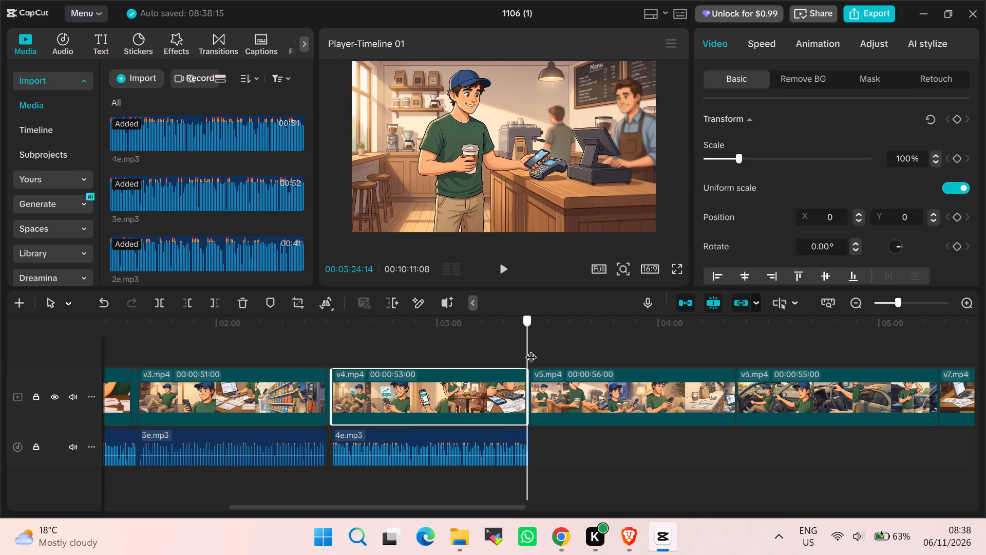
drag(530, 349, 534, 353)
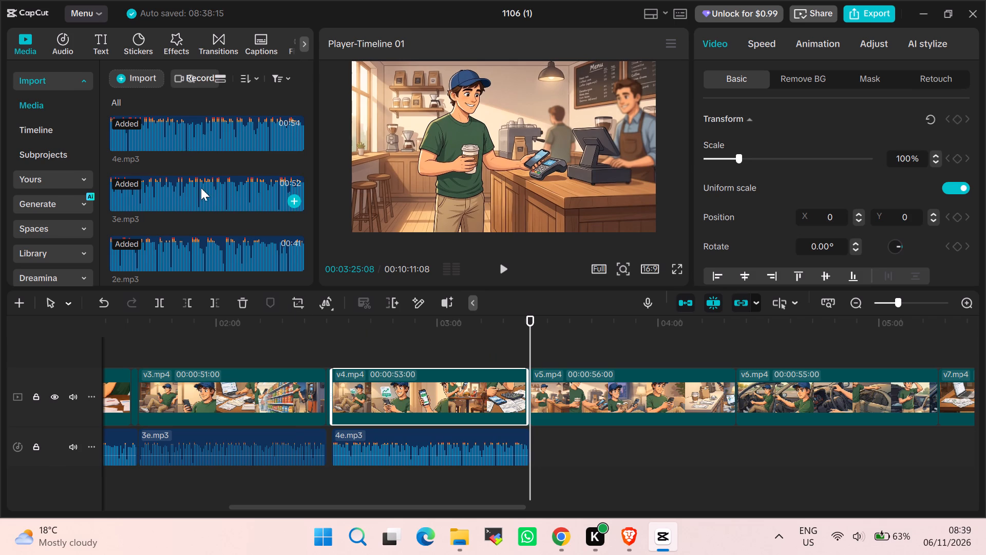
scroll(204, 191, up, 1)
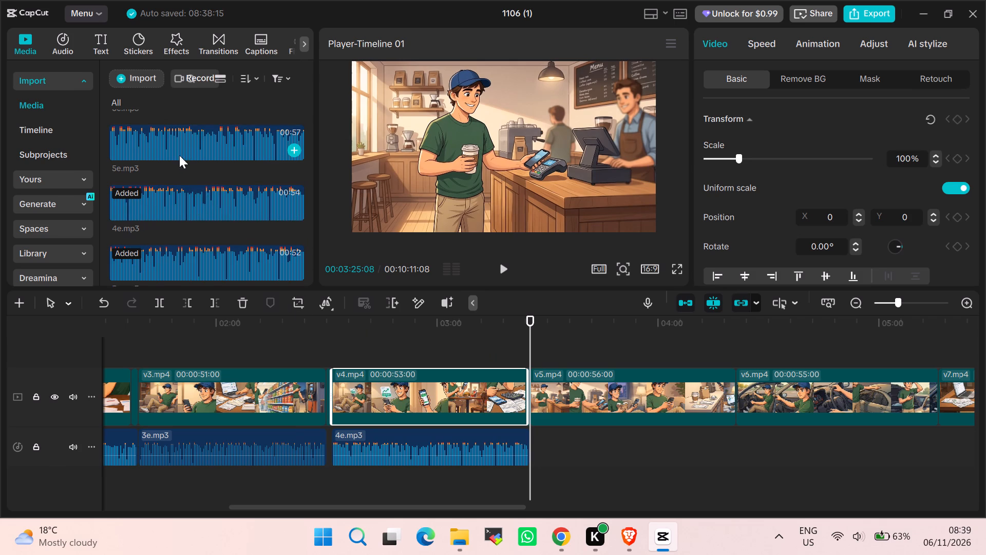
drag(180, 143, 542, 453)
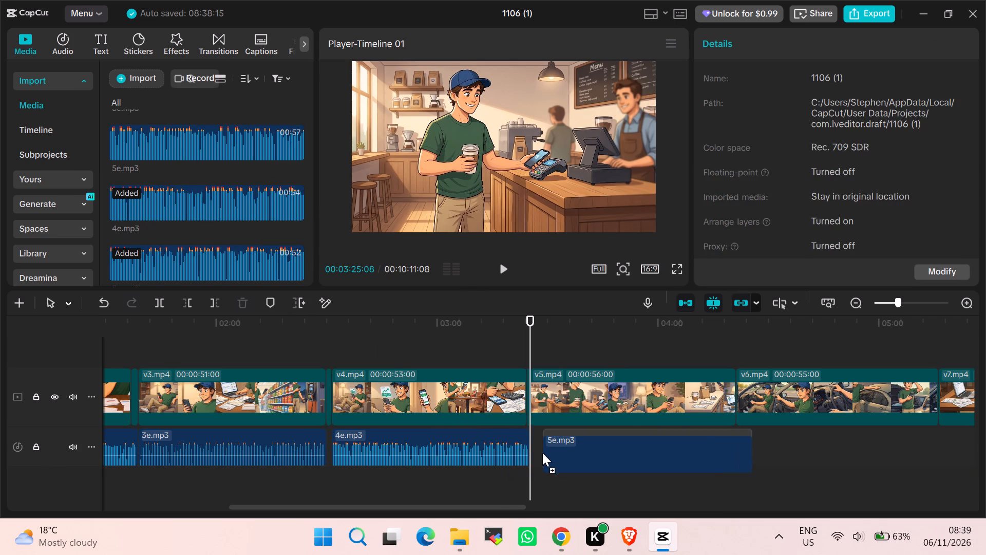
drag(542, 453, 533, 446)
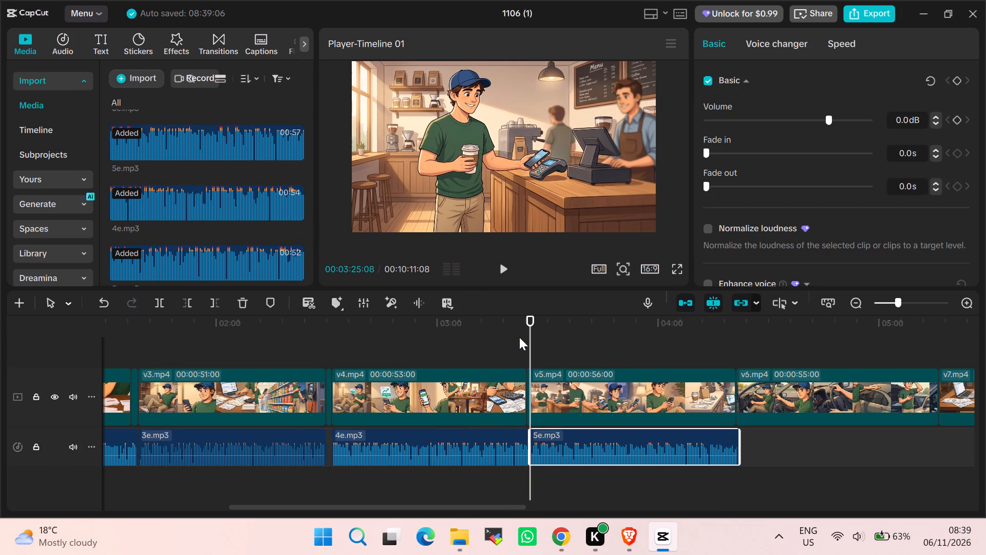
Play the timeline from late in v4.mp4 to 00:03:31:22 to check the changeover to v5.mp4 against 4e.mp3 and 5e.mp3.
drag(535, 336, 471, 323)
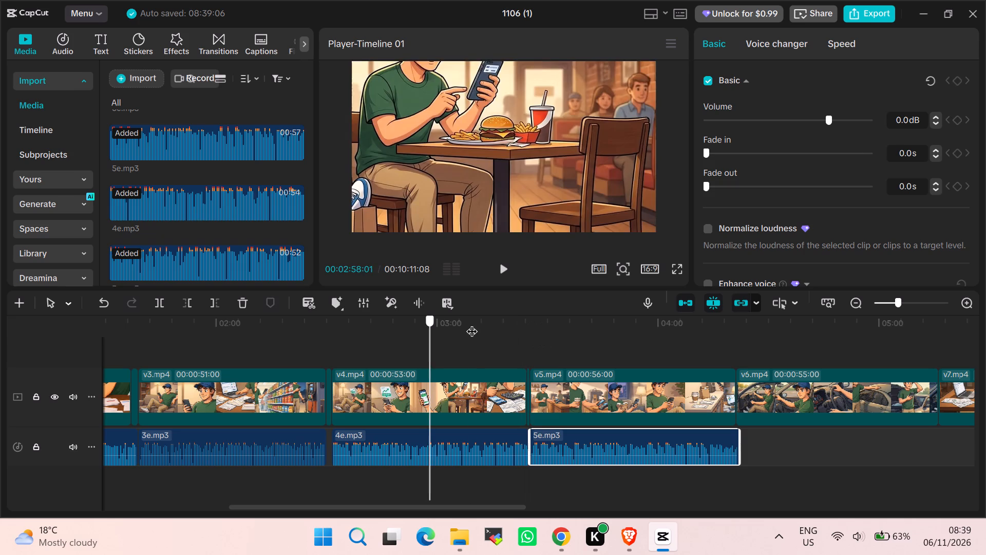
drag(471, 323, 472, 326)
click(502, 268)
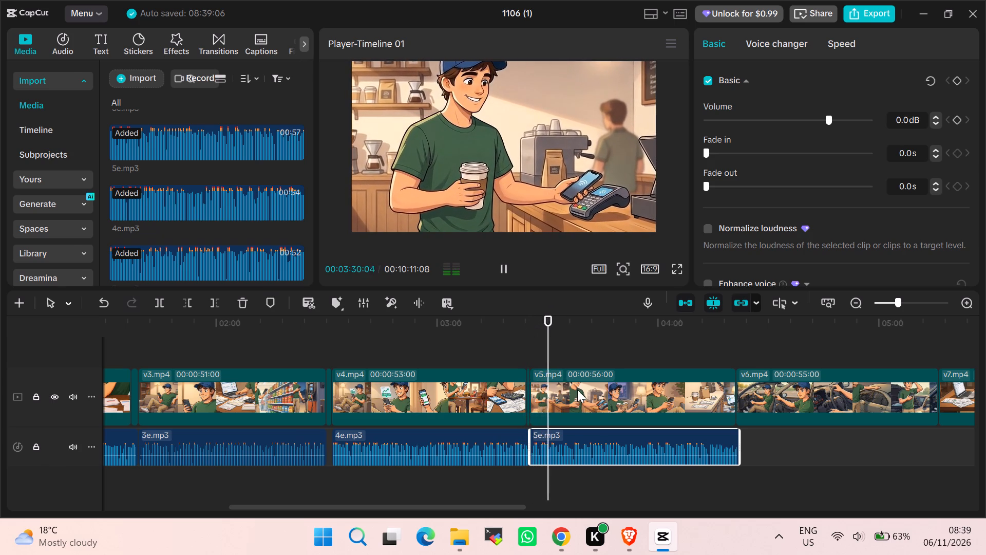
click(507, 264)
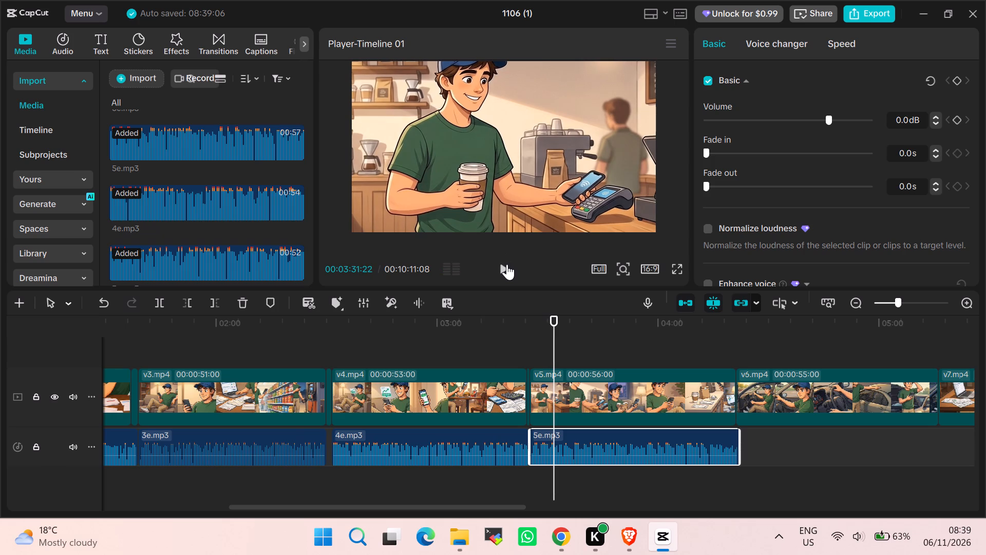
Insert a freeze frame at the end of v5.mp4, at 00:04:21:08, and trim it to about 2 seconds.
click(654, 393)
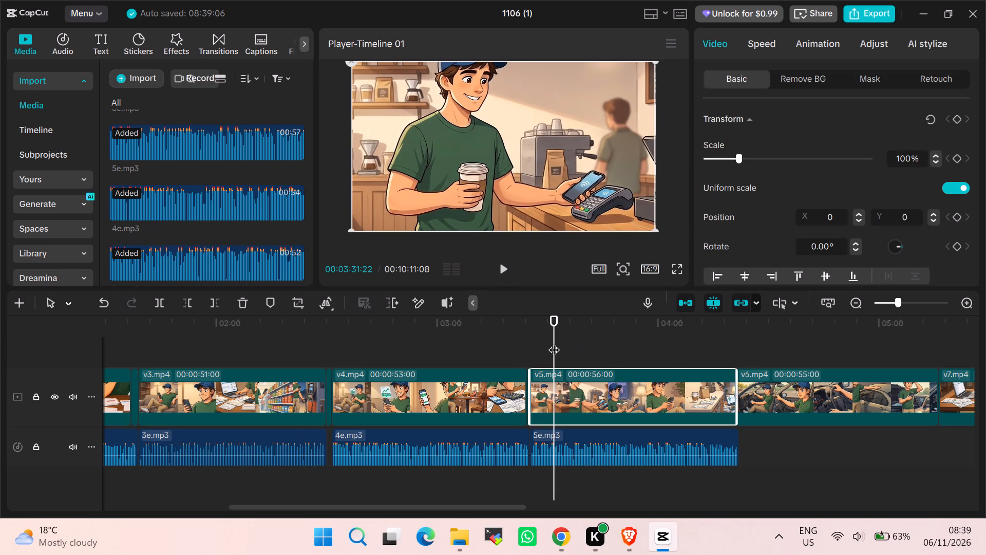
drag(554, 342, 732, 394)
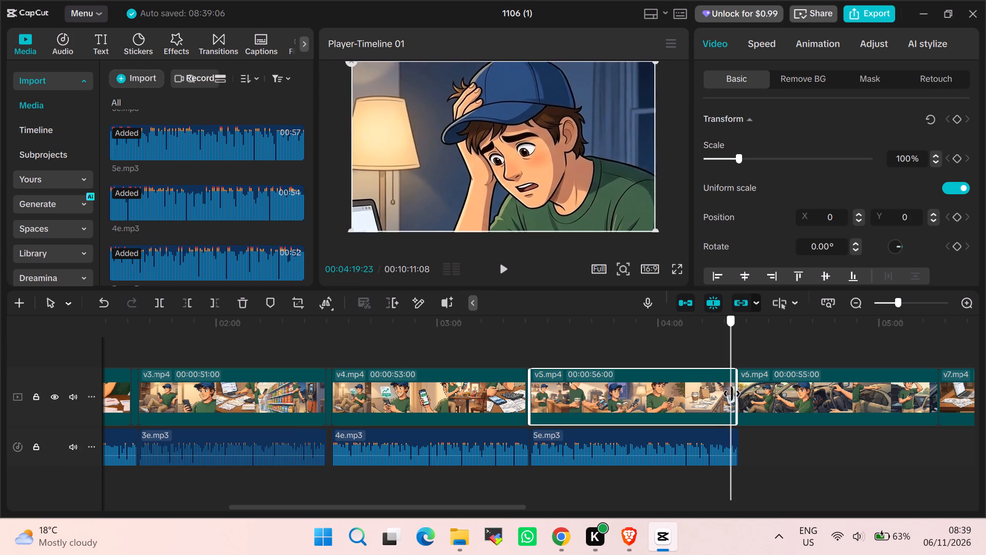
drag(732, 394, 733, 396)
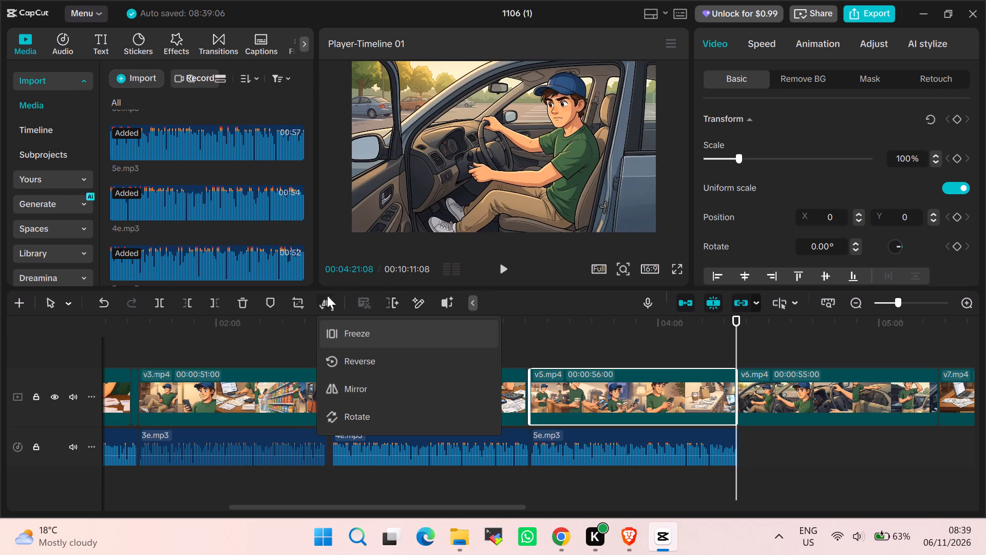
click(357, 335)
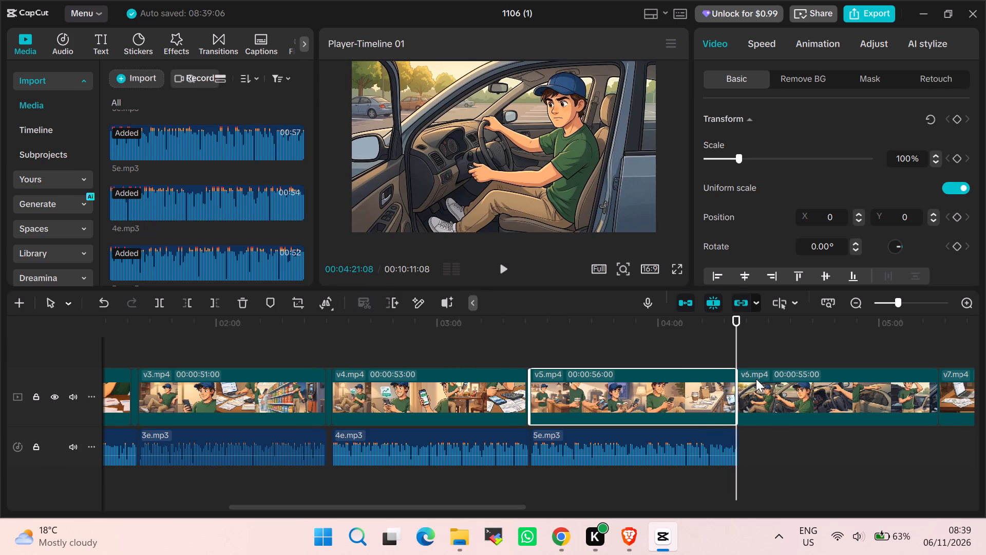
drag(750, 389, 750, 389)
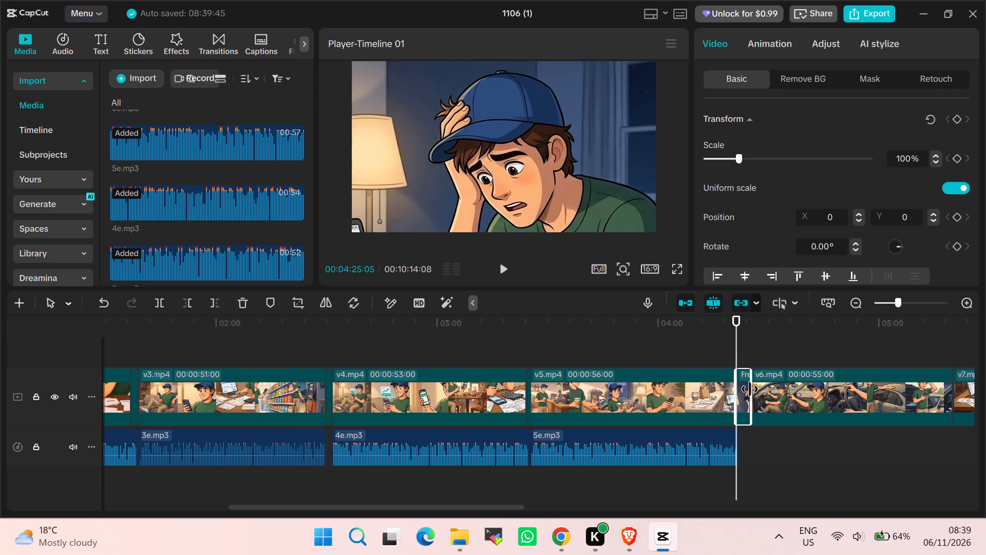
drag(750, 389, 737, 387)
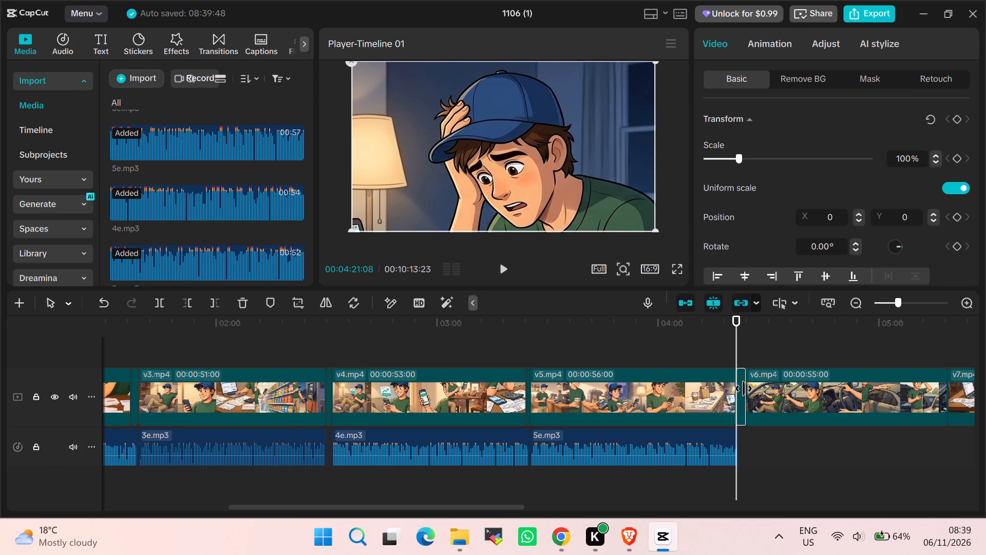
click(745, 389)
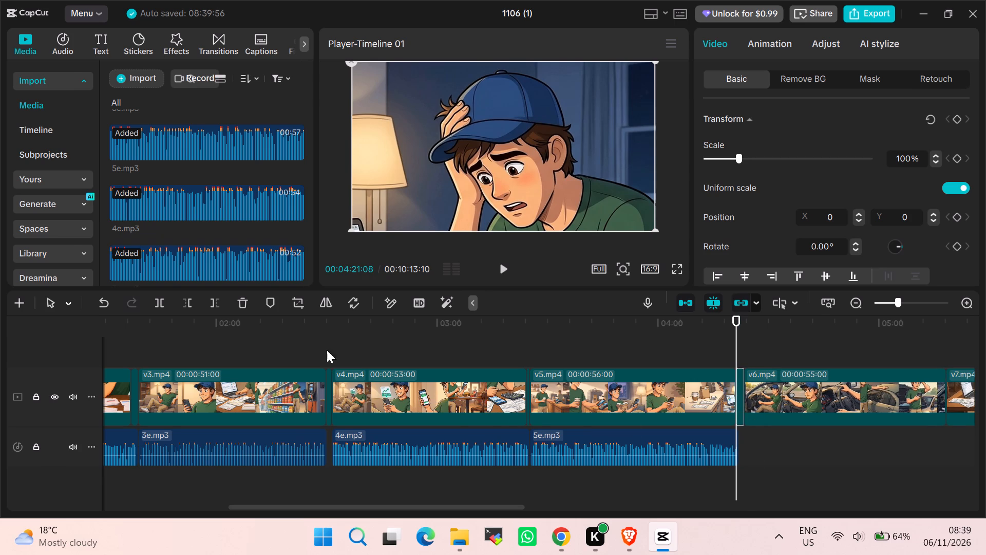
Add the voice-over 6e.mp3 to the audio track at the start of v6.mp4, after the freeze frame.
scroll(210, 202, up, 1)
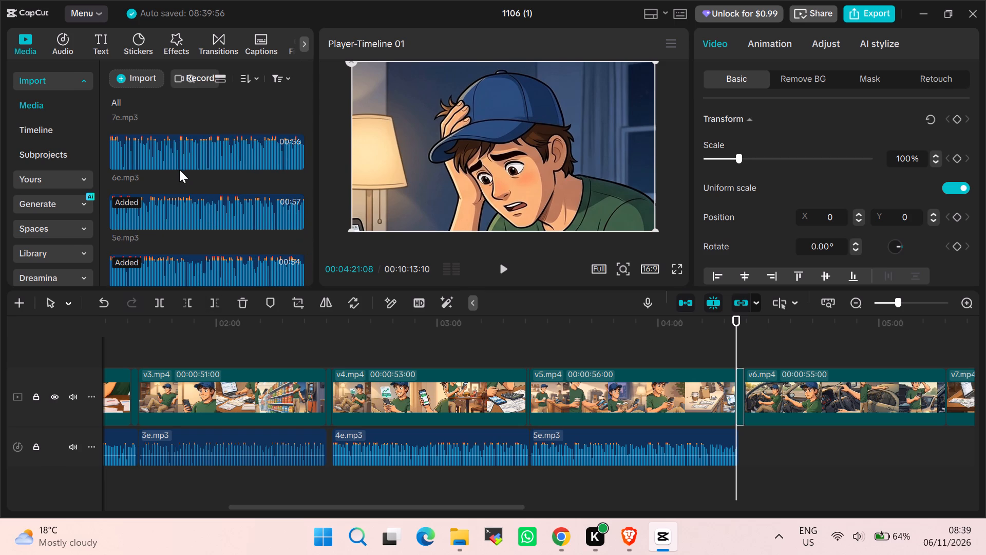
drag(173, 161, 752, 443)
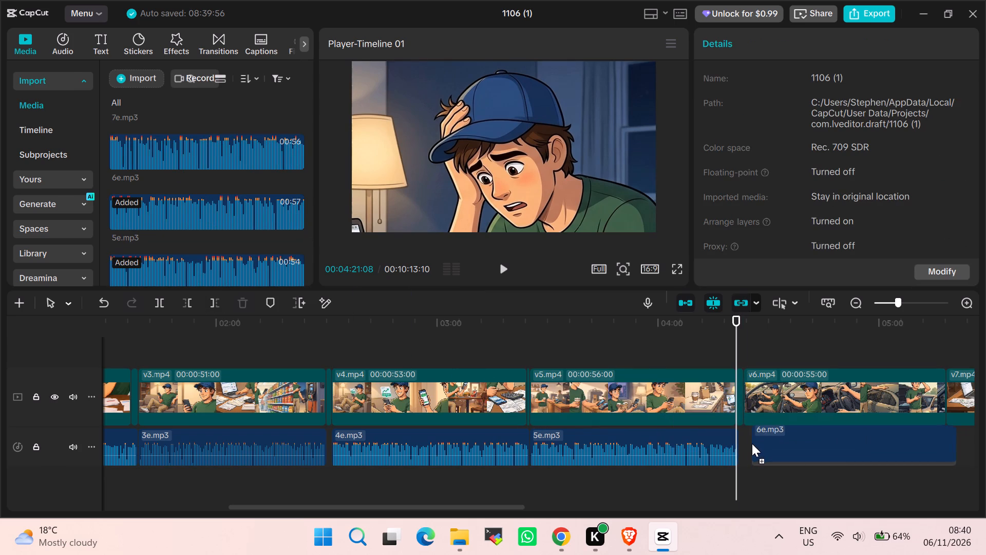
drag(752, 443, 745, 440)
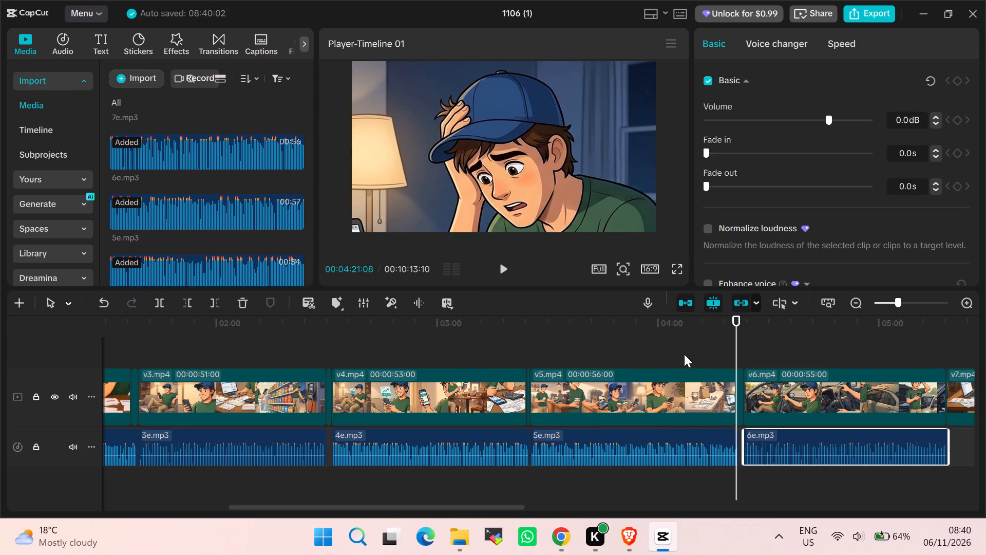
Insert a freeze frame at the end of v6.mp4, at 00:05:18:10.
drag(678, 337, 720, 377)
drag(720, 377, 714, 375)
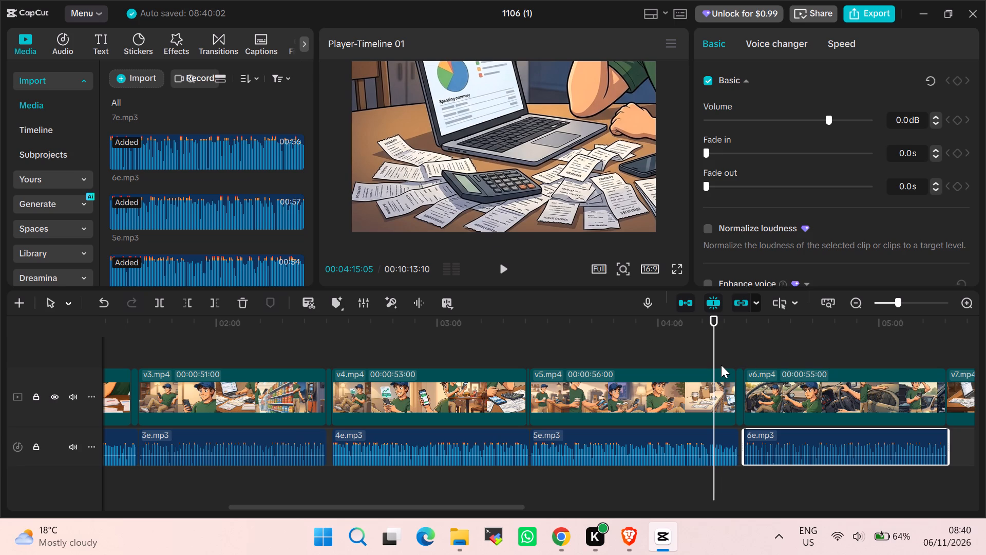
scroll(220, 214, up, 1)
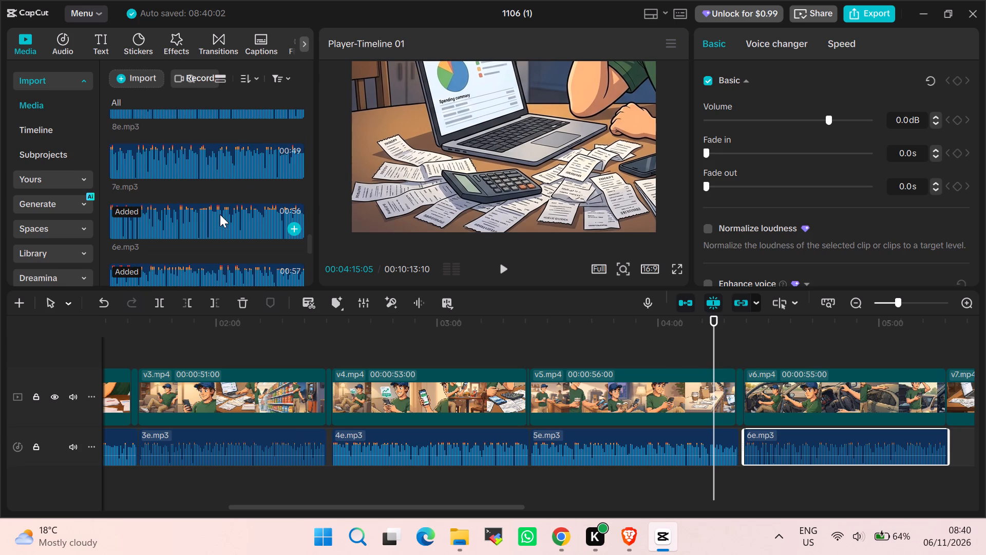
scroll(220, 214, up, 1)
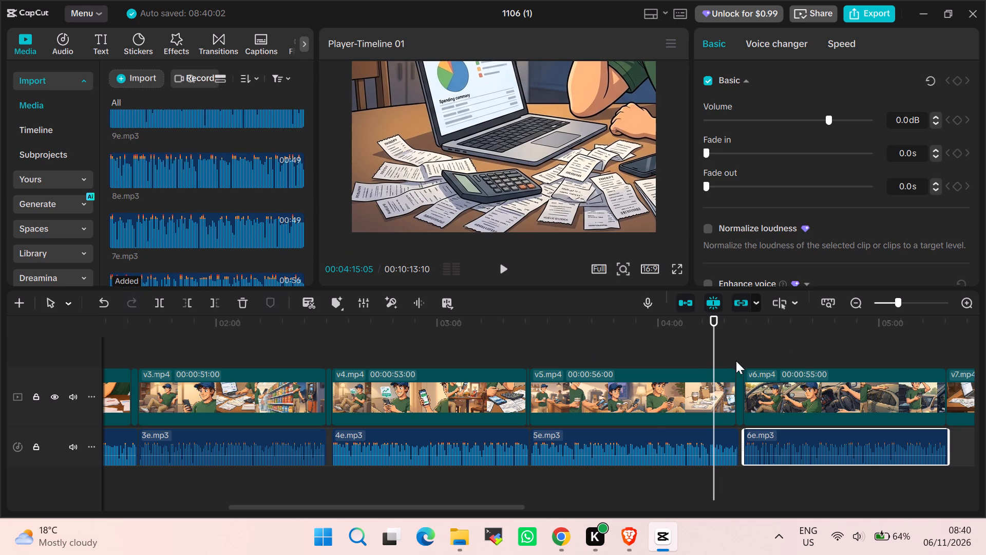
drag(715, 356, 962, 416)
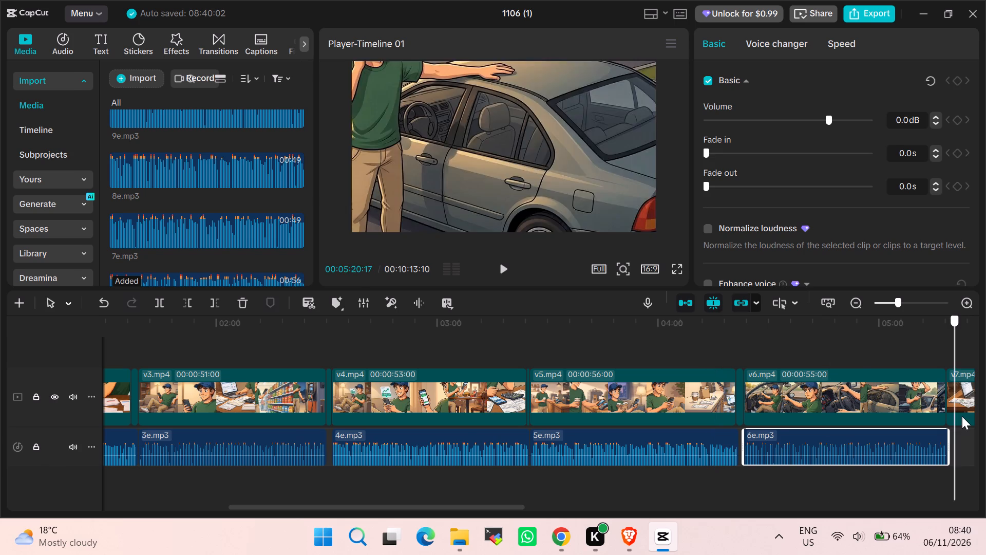
drag(962, 416, 267, 355)
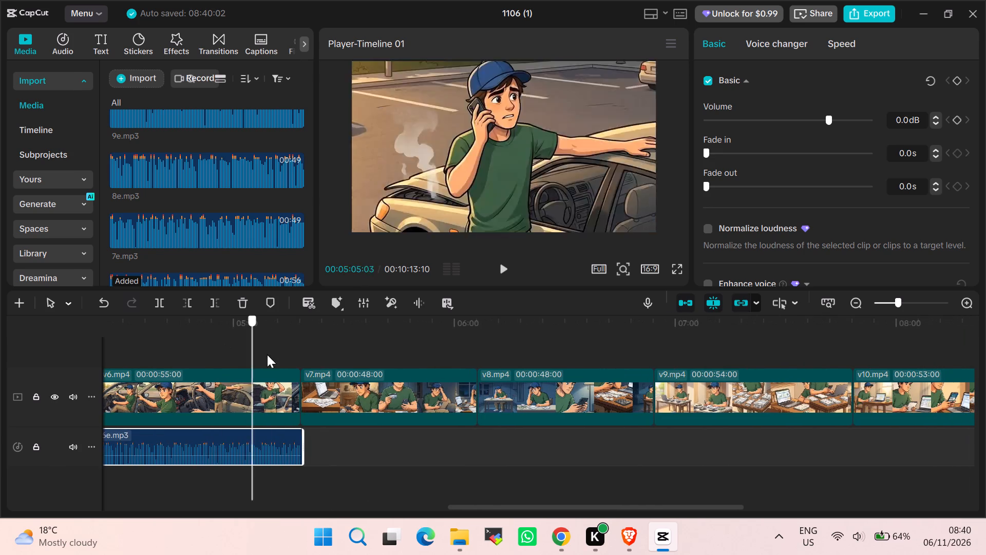
drag(267, 355, 298, 362)
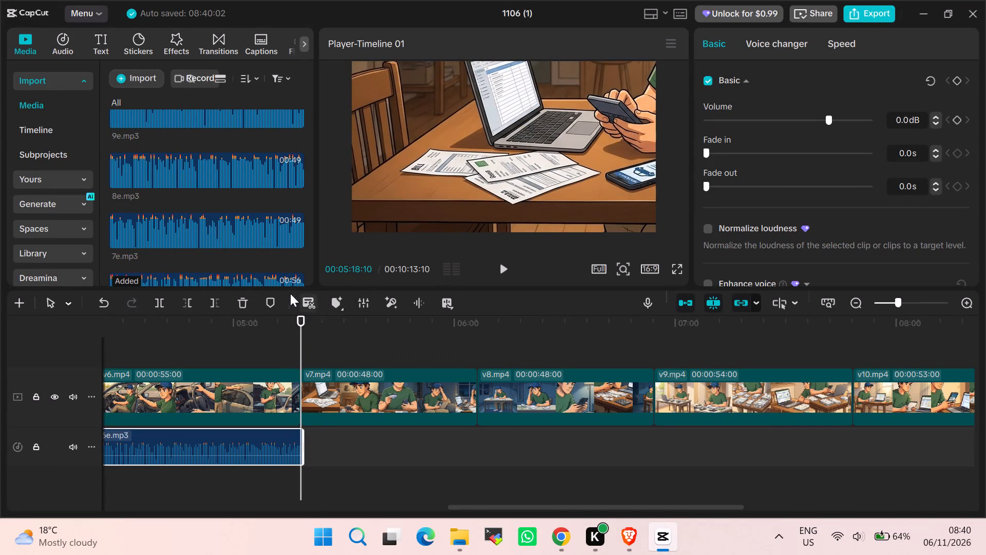
click(271, 383)
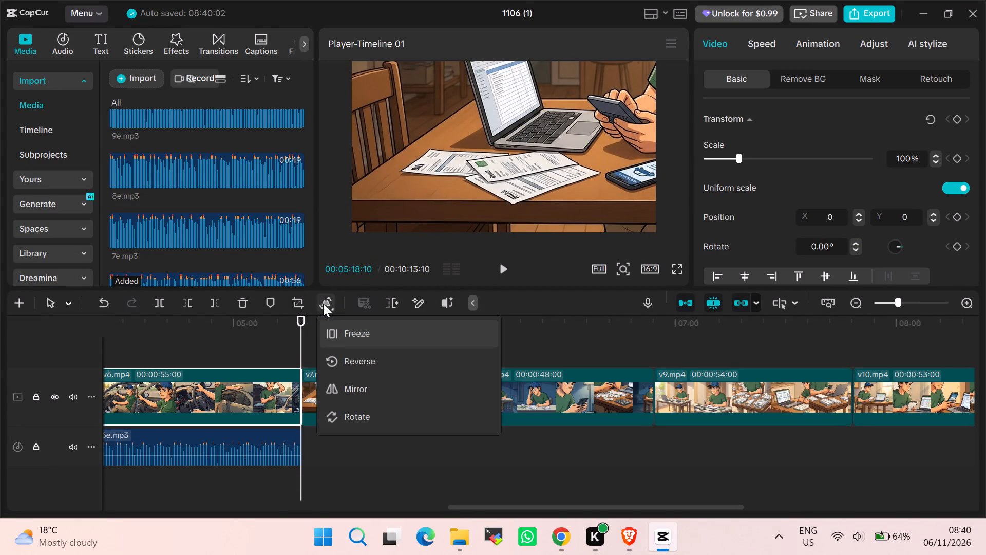
click(355, 341)
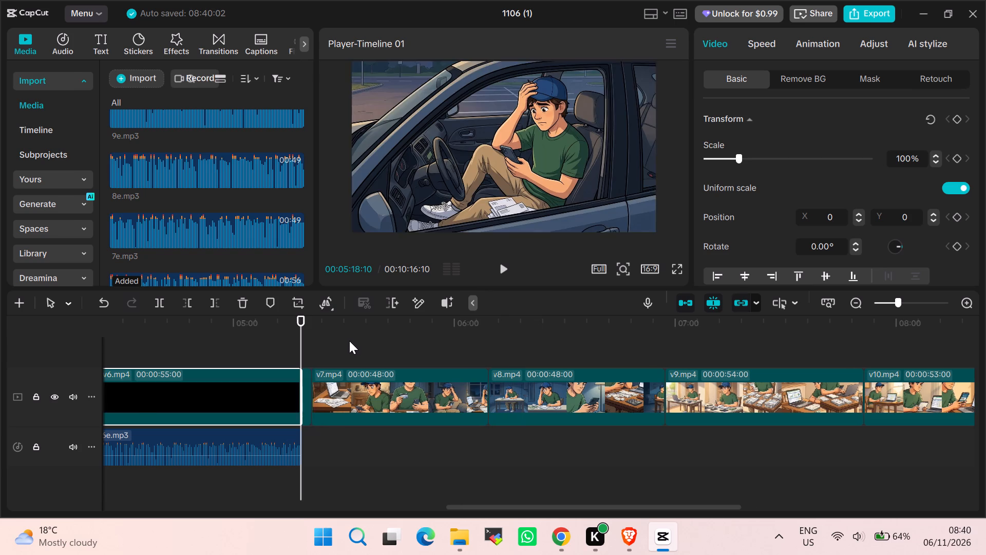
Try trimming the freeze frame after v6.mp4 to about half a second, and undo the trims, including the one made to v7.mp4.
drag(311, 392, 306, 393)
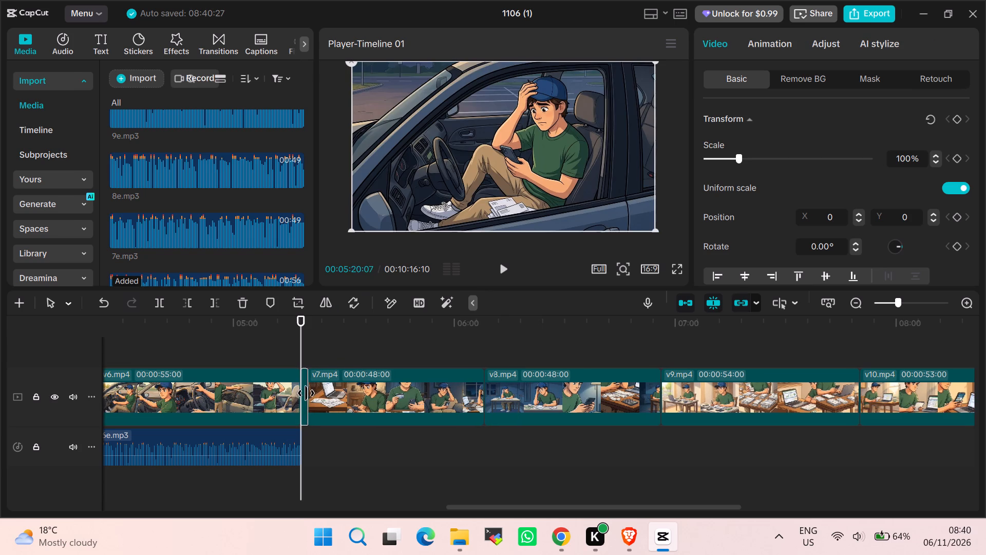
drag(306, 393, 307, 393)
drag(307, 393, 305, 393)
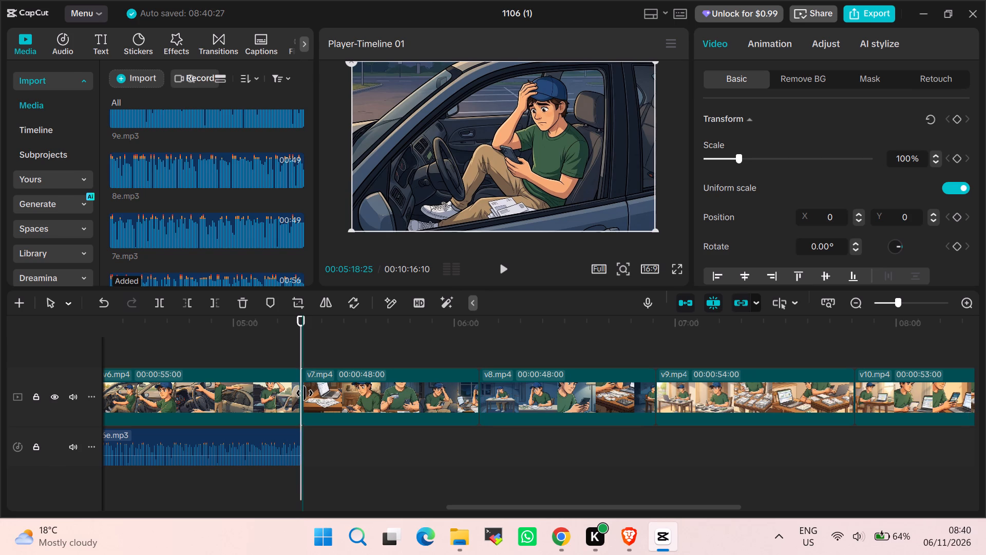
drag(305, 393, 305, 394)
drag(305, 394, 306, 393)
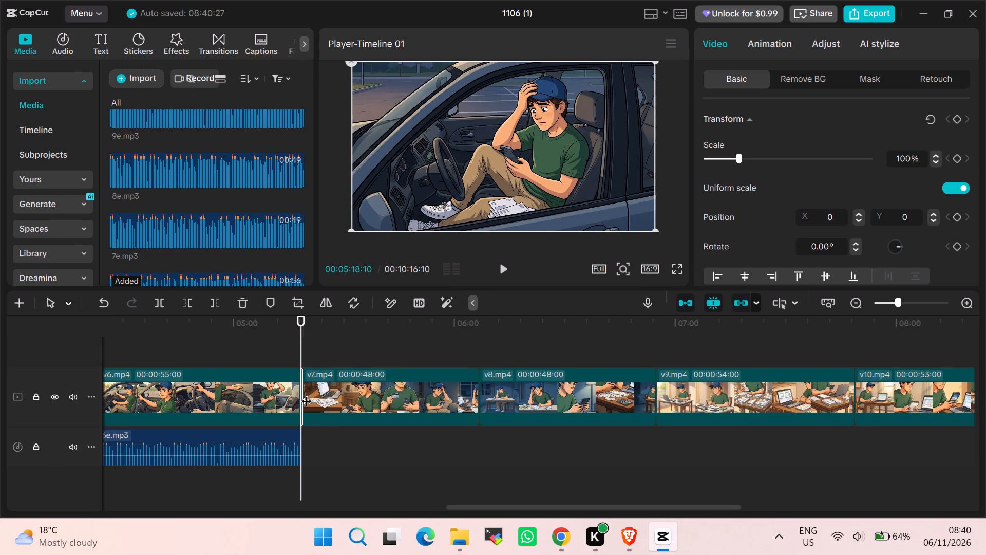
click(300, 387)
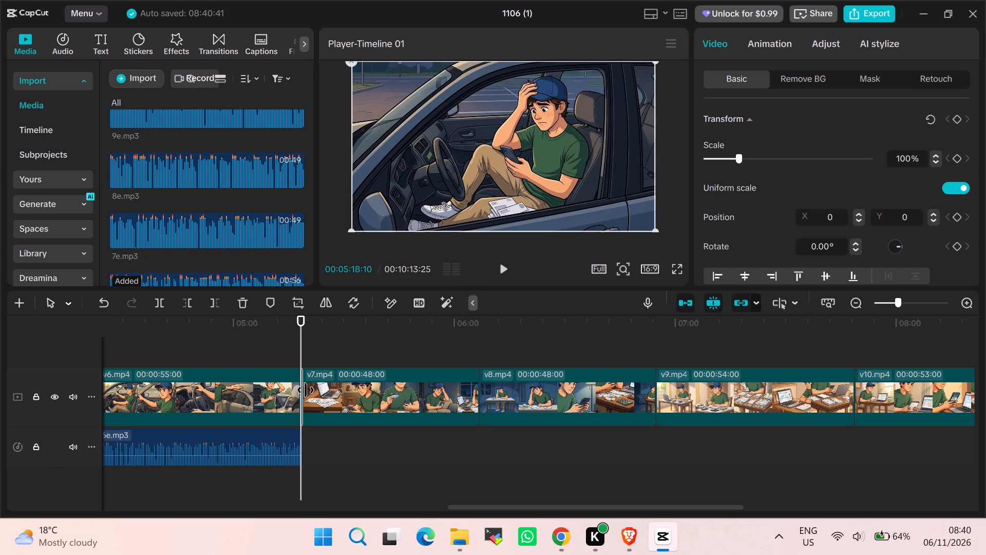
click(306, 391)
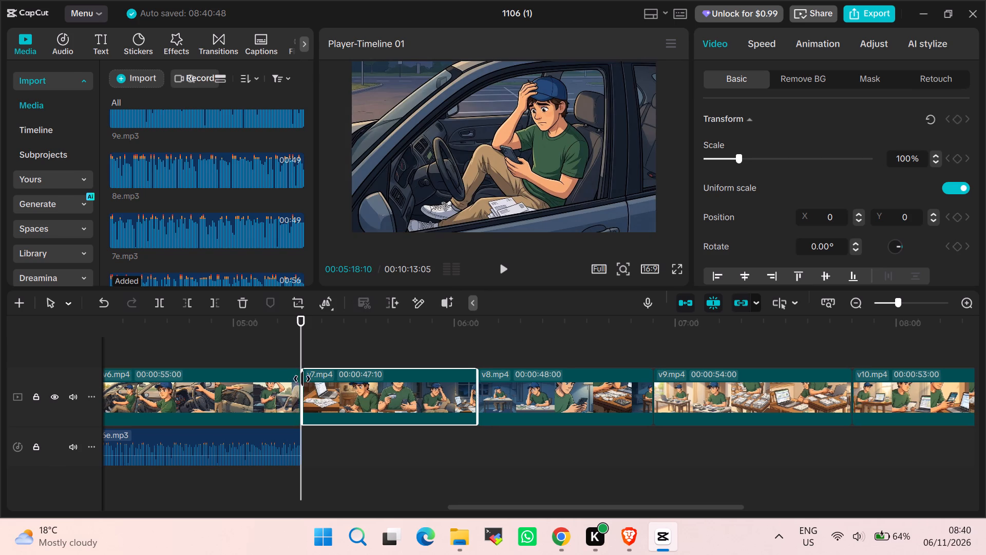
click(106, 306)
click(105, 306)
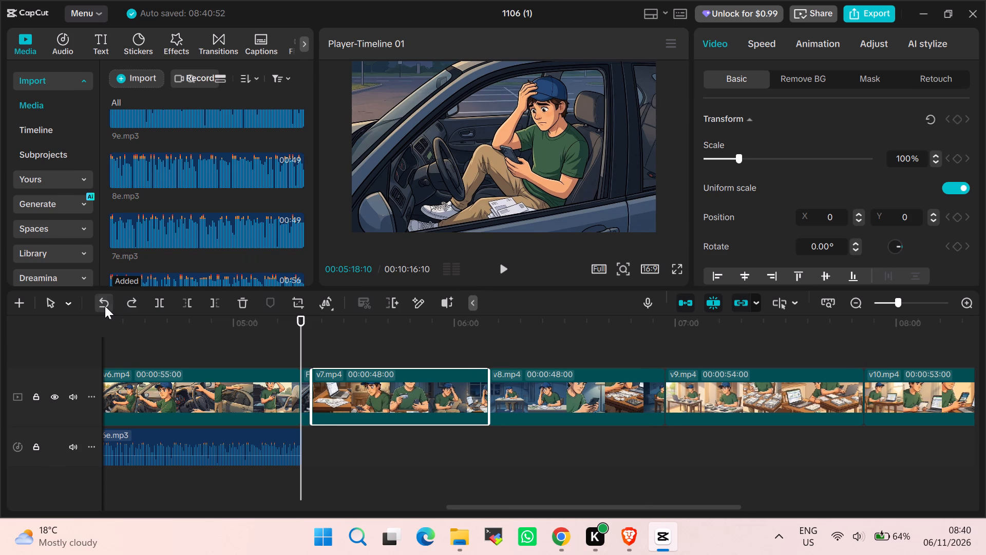
Trim the freeze frame after v6.mp4 to about 1.8 seconds, playing the changeover to v7.mp4 to judge its length.
click(306, 386)
drag(311, 390, 306, 391)
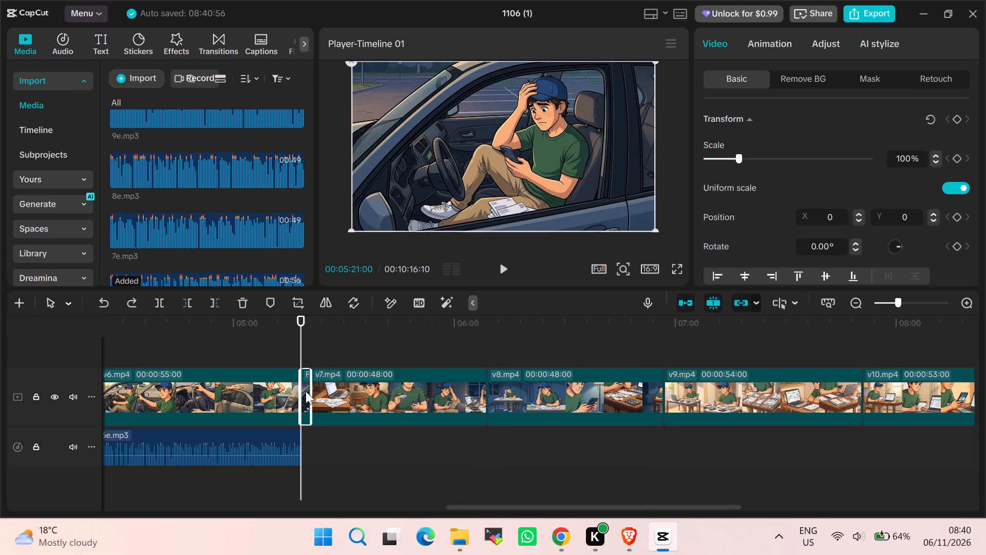
drag(306, 391, 305, 392)
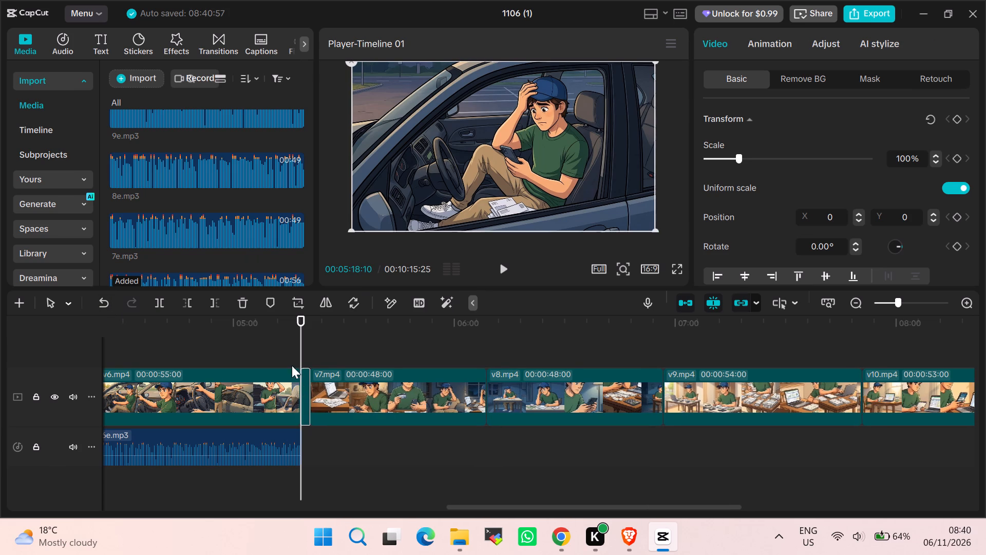
drag(299, 328, 259, 325)
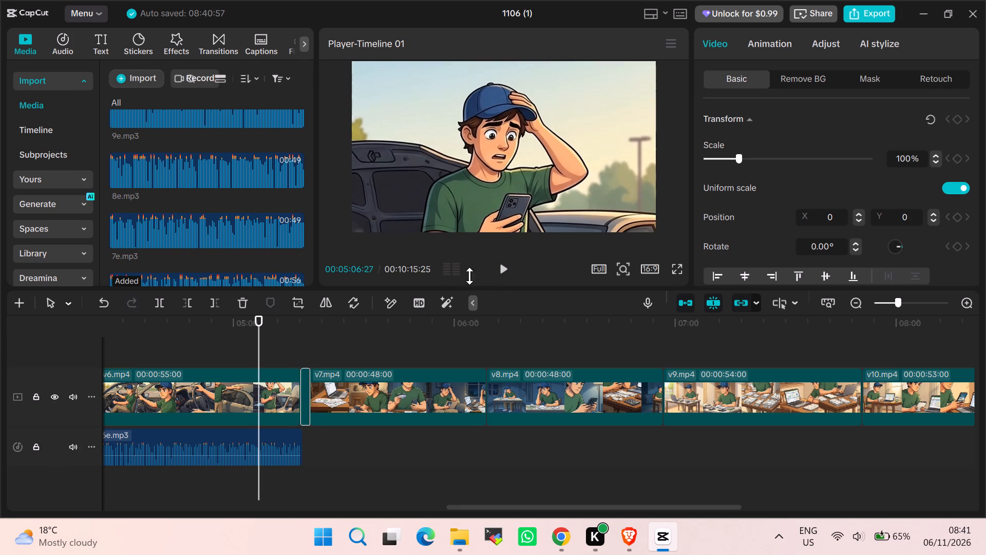
click(499, 268)
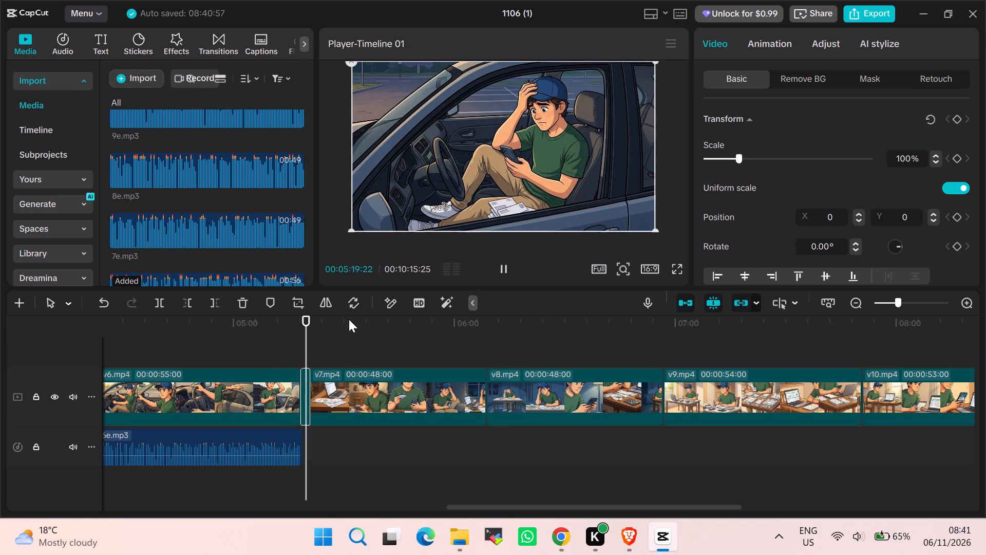
click(310, 346)
drag(310, 346, 301, 346)
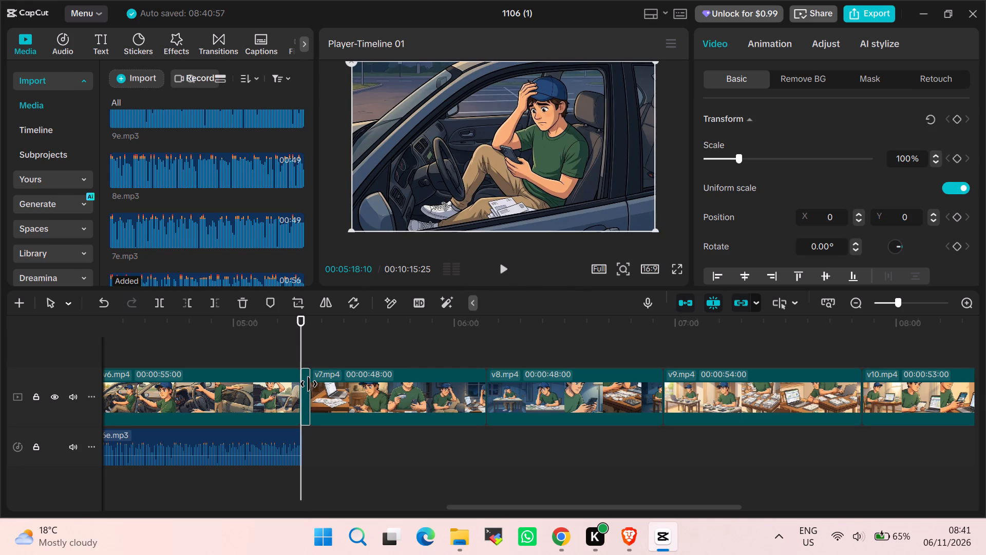
click(309, 384)
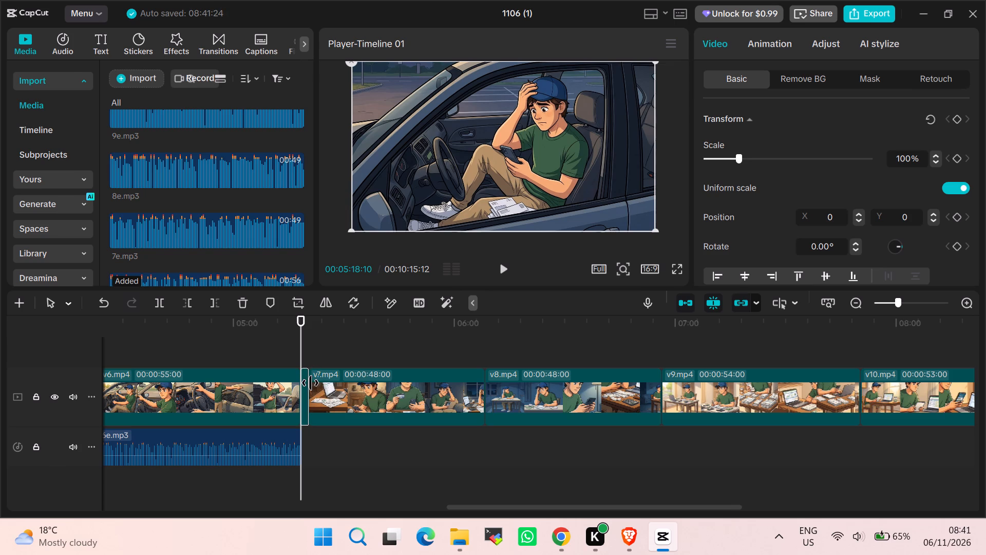
click(307, 383)
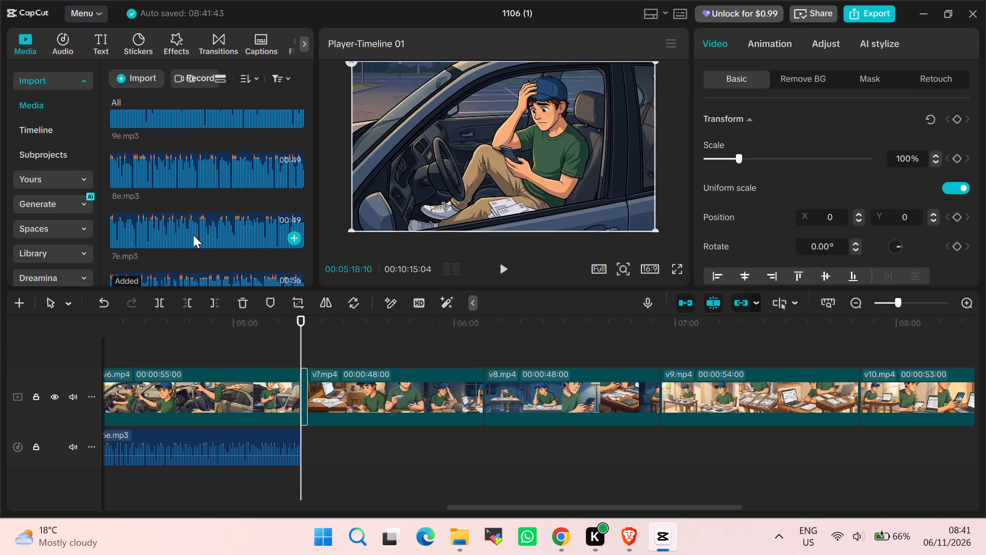
Add the voice-over 7e.mp3 to the audio track at the start of v7.mp4, after the freeze frame.
drag(190, 231, 321, 458)
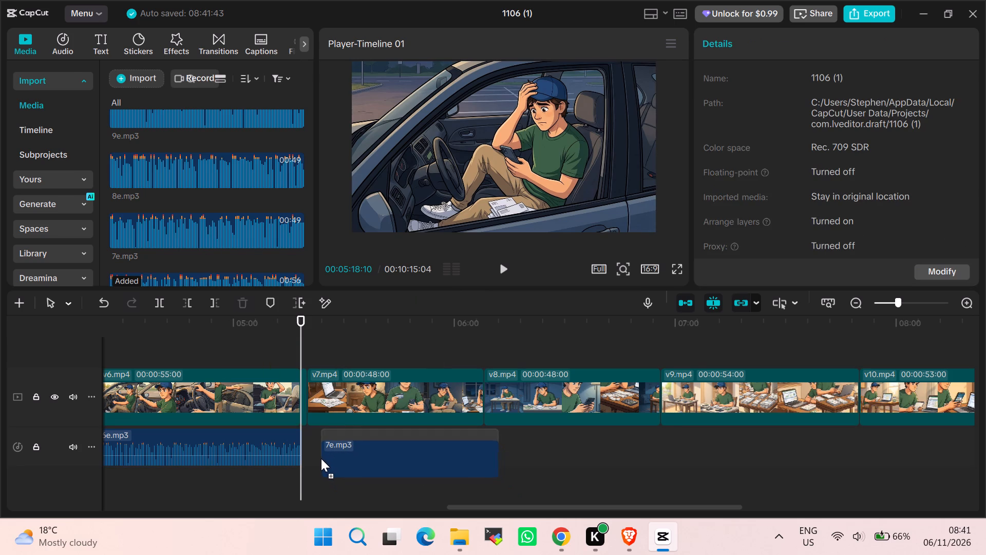
drag(321, 458, 308, 456)
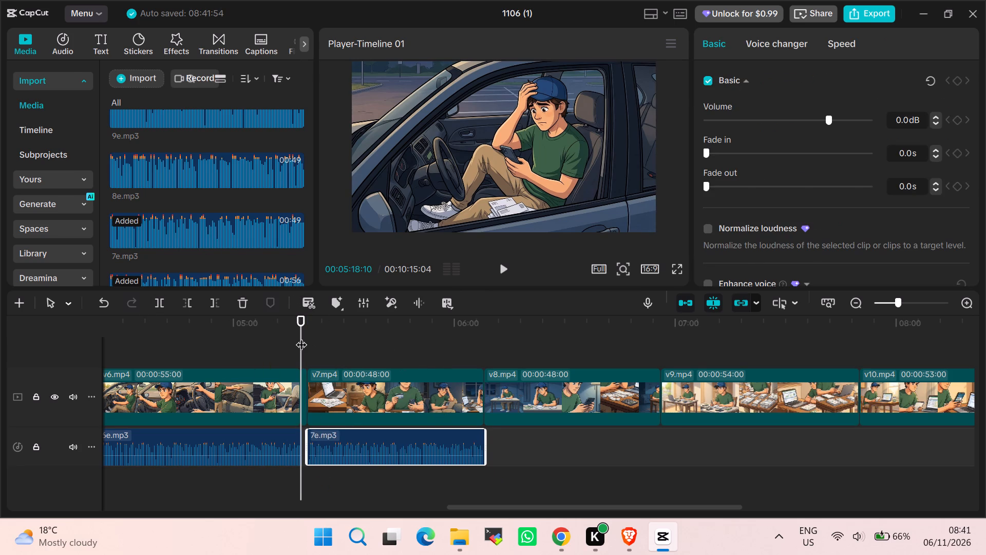
Insert a freeze frame at the end of v7.mp4, at 00:06:08:04.
drag(301, 337, 483, 410)
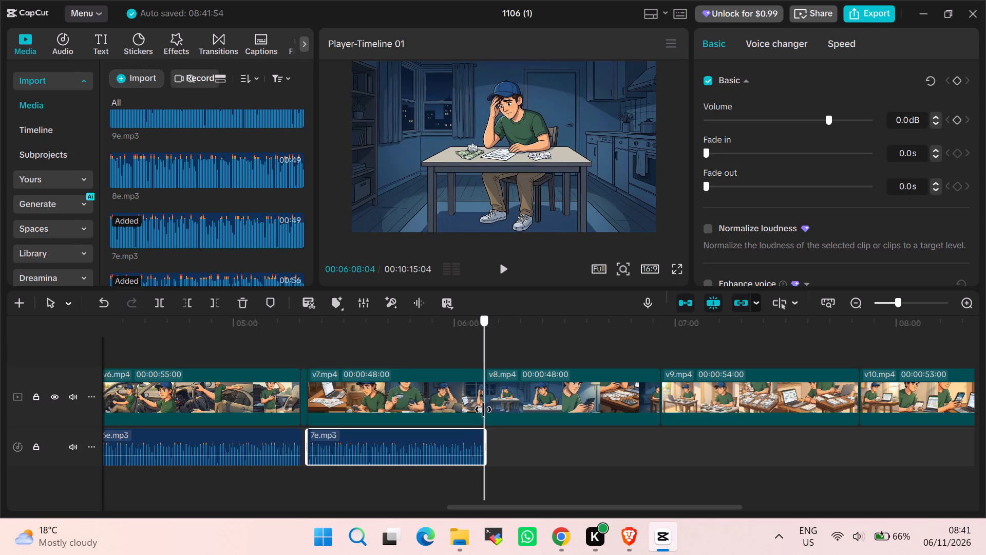
drag(483, 410, 484, 410)
click(432, 395)
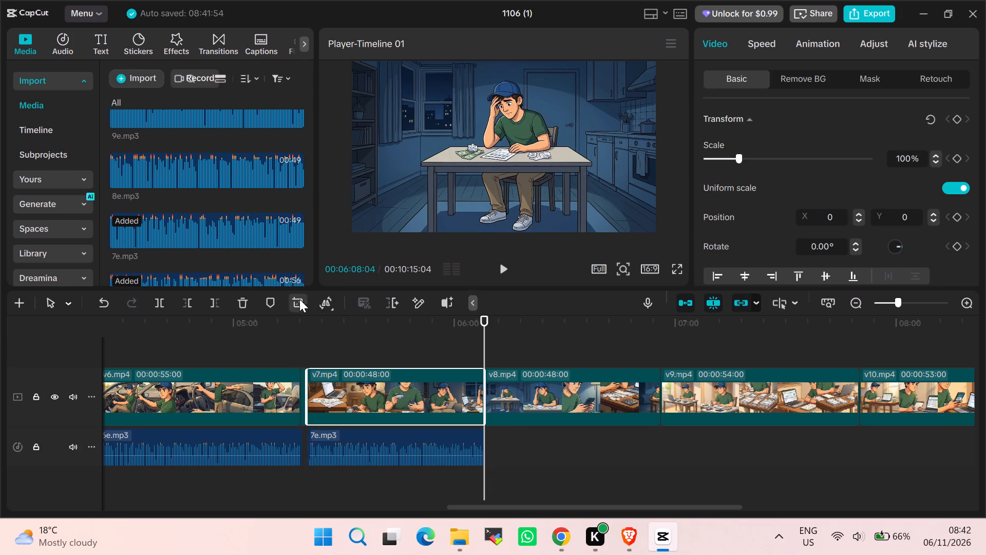
click(347, 332)
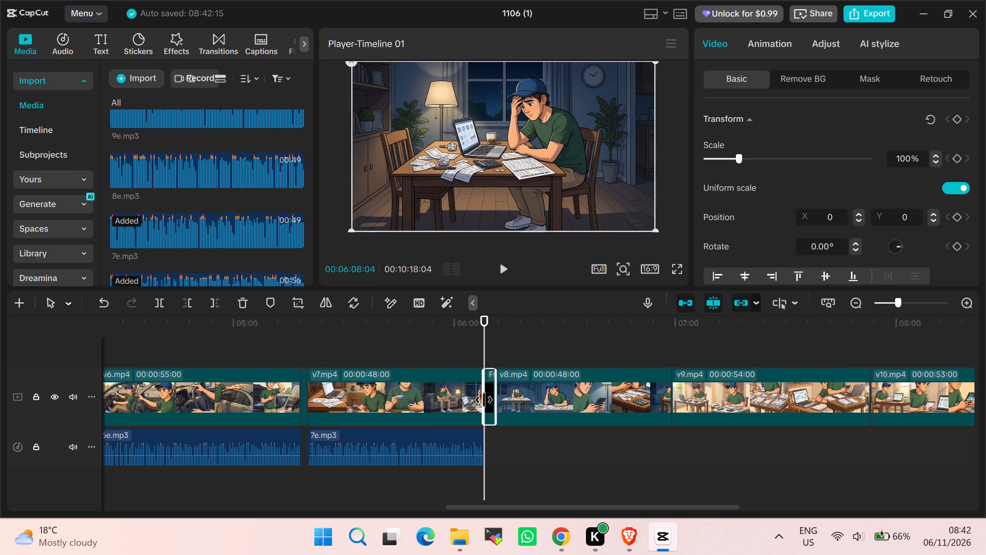
Trim the freeze frame after v7.mp4 to about 1.9 seconds.
drag(497, 389, 497, 388)
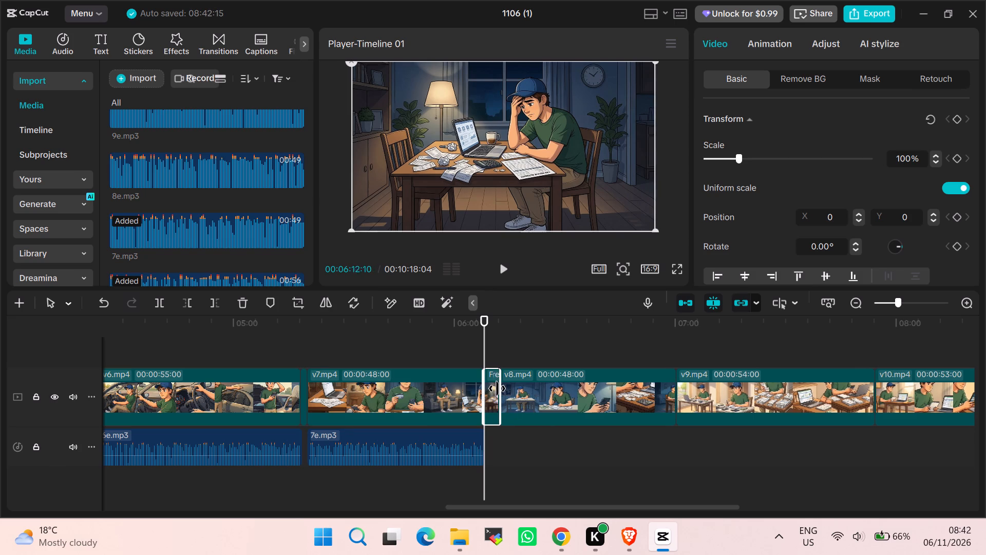
drag(497, 388, 488, 387)
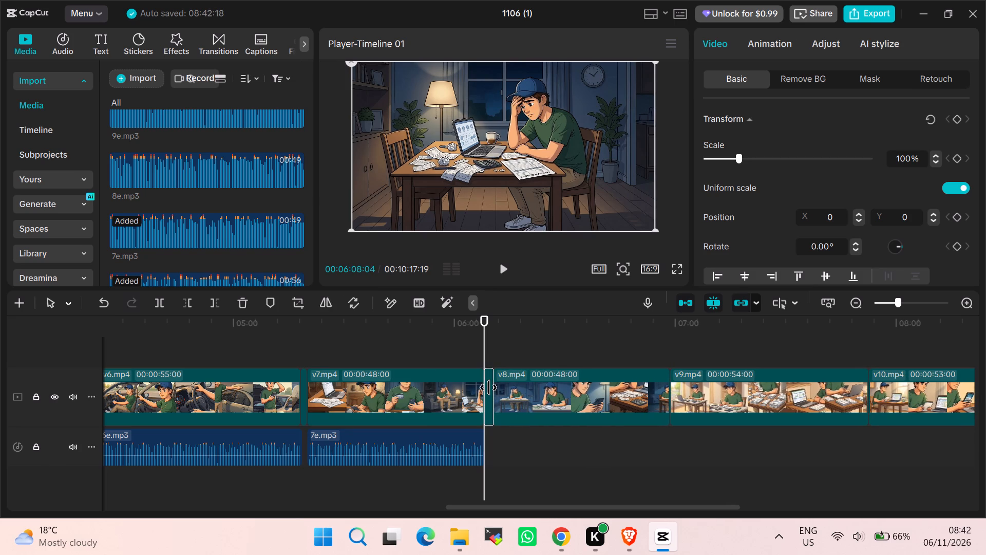
drag(488, 387, 486, 388)
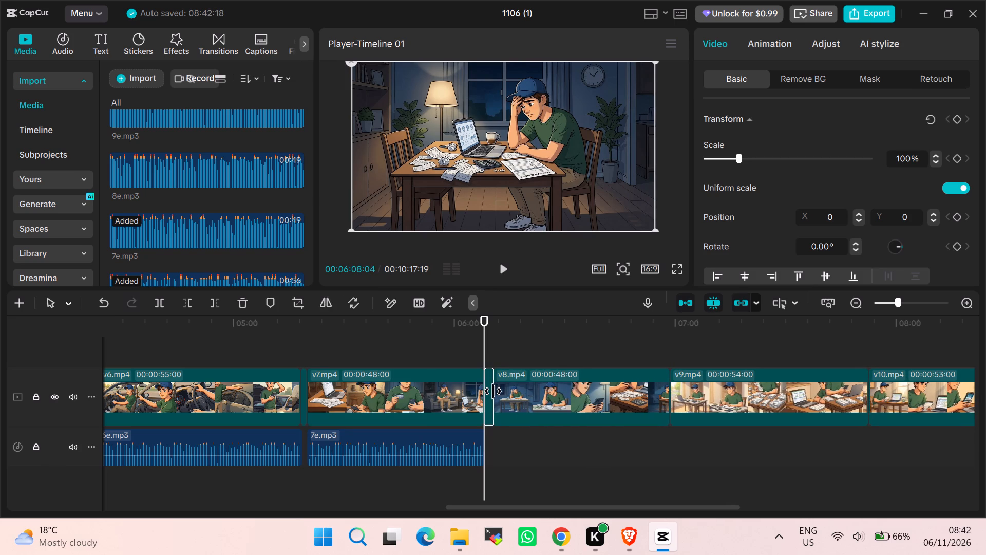
click(493, 391)
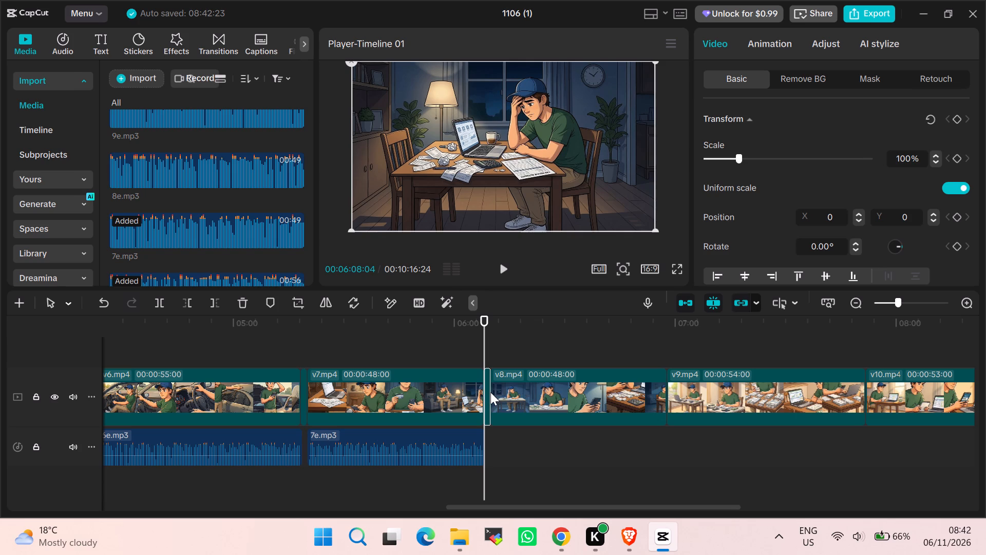
click(489, 389)
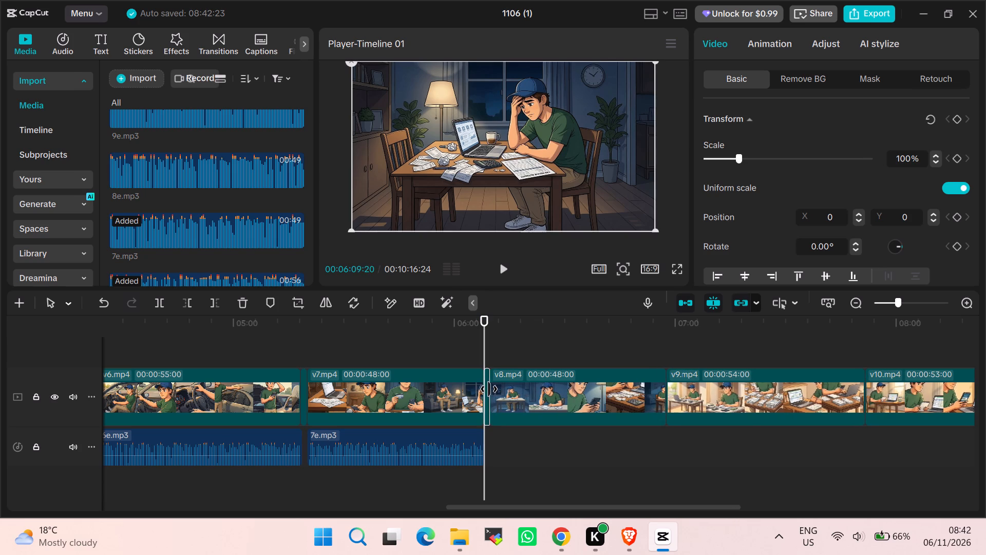
click(509, 347)
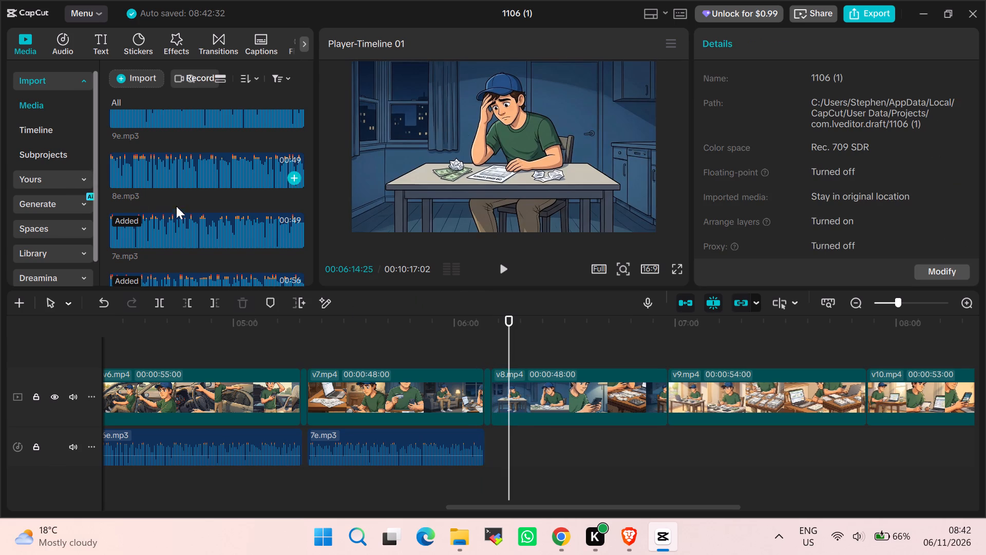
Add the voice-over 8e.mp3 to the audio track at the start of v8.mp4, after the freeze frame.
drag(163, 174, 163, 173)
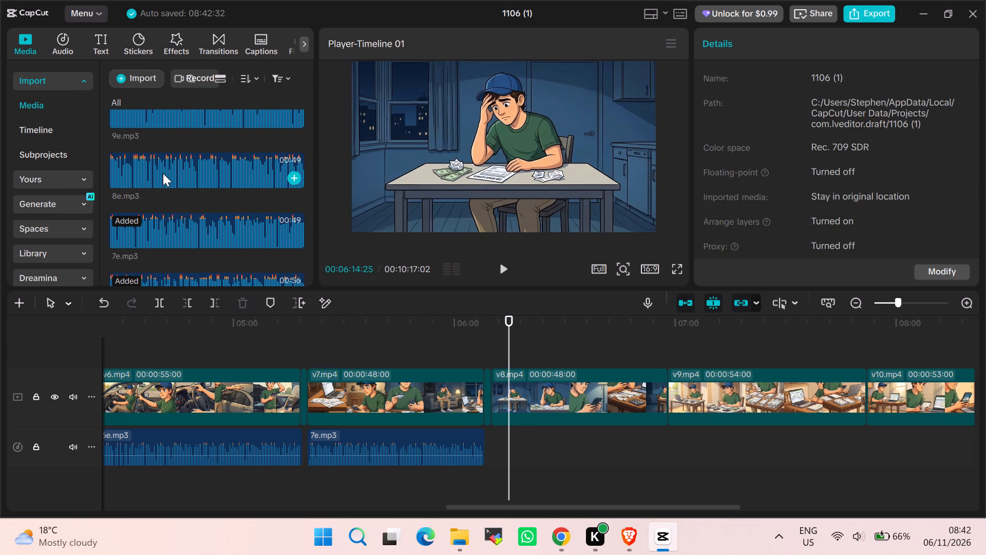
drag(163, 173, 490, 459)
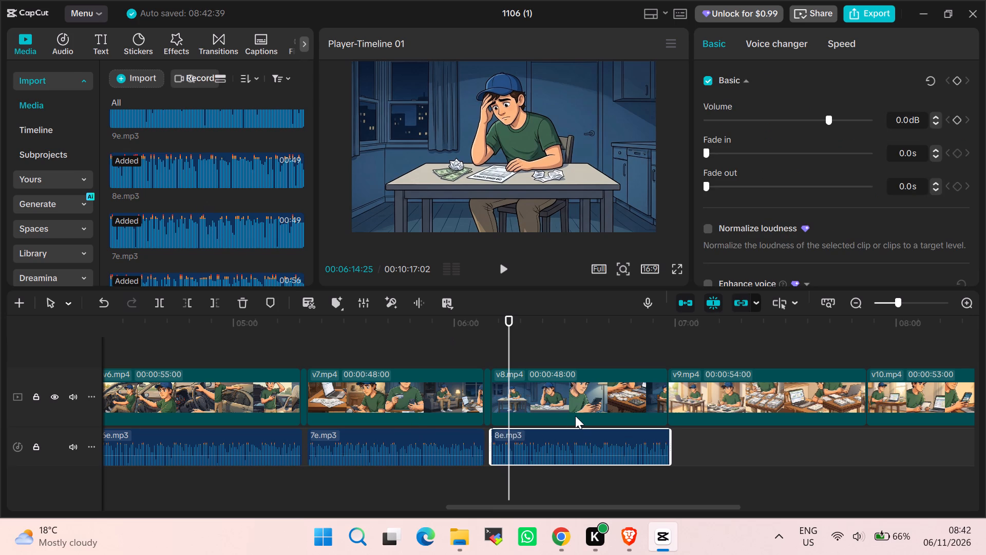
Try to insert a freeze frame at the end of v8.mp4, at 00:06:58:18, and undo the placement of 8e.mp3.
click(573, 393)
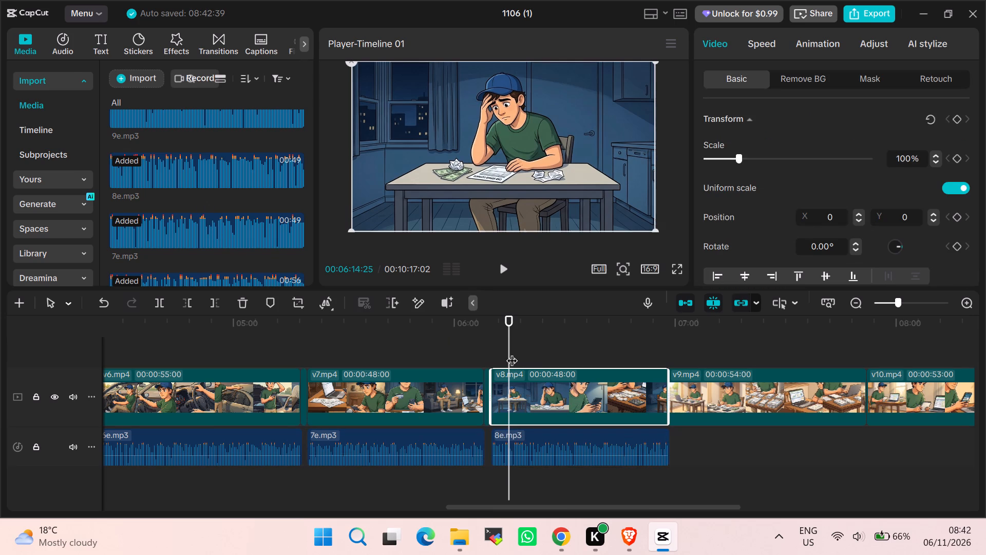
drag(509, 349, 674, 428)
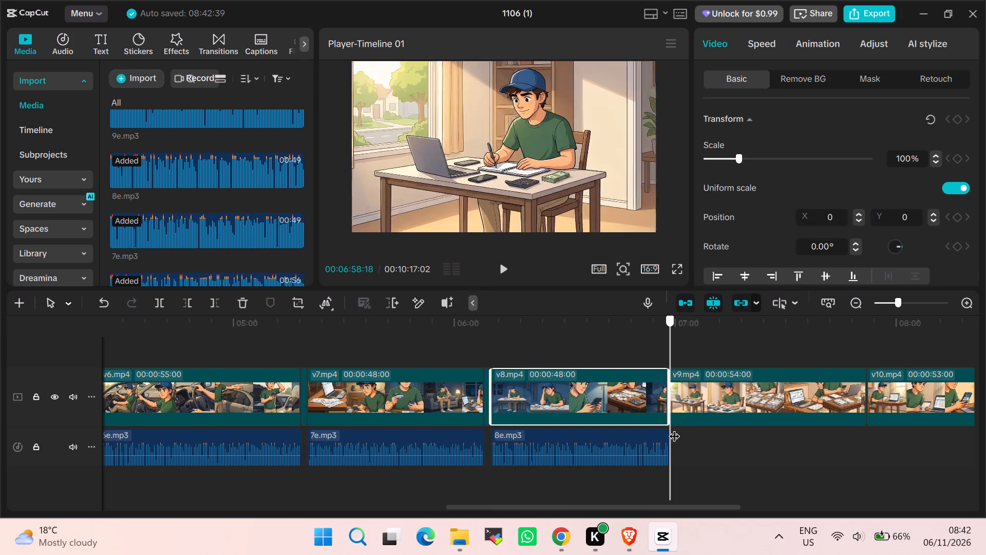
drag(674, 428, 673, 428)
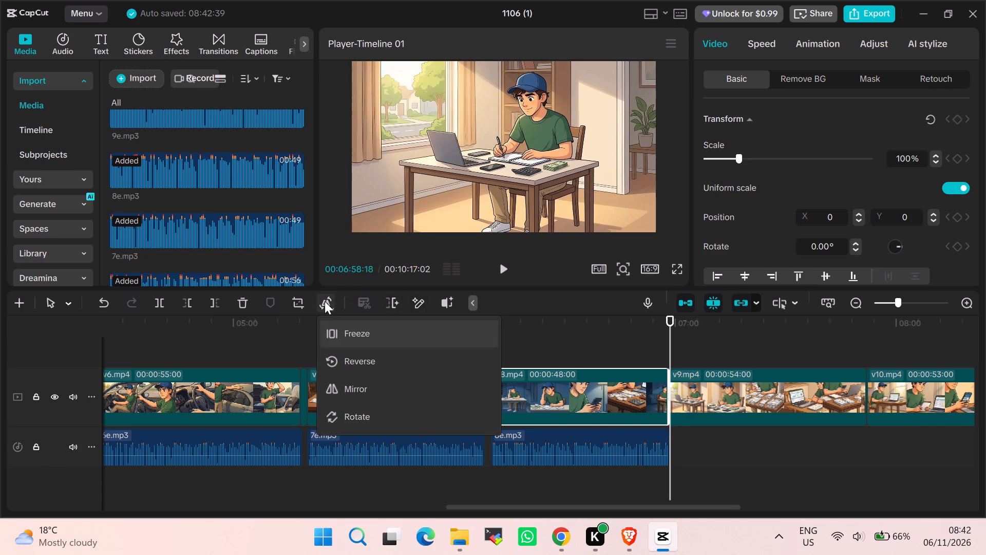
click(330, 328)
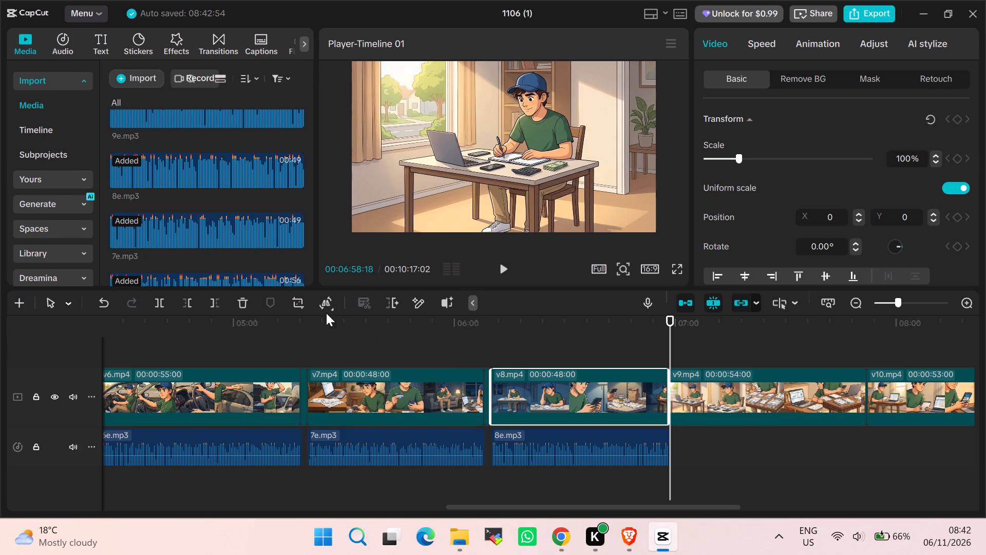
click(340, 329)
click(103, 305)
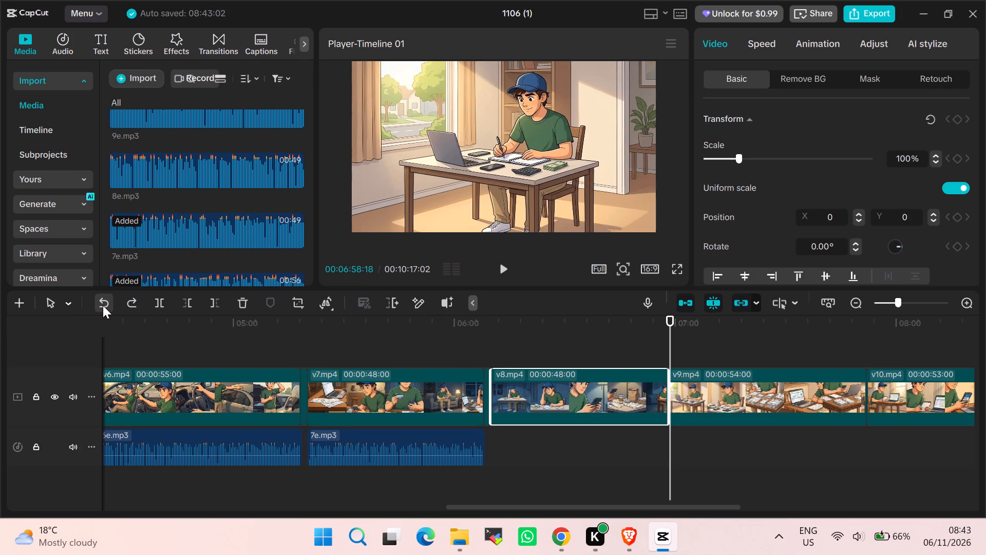
Set the playhead to 00:06:58:02 and add the voice-over 8e.mp3 beneath v8.mp4, ending at the playhead.
click(671, 349)
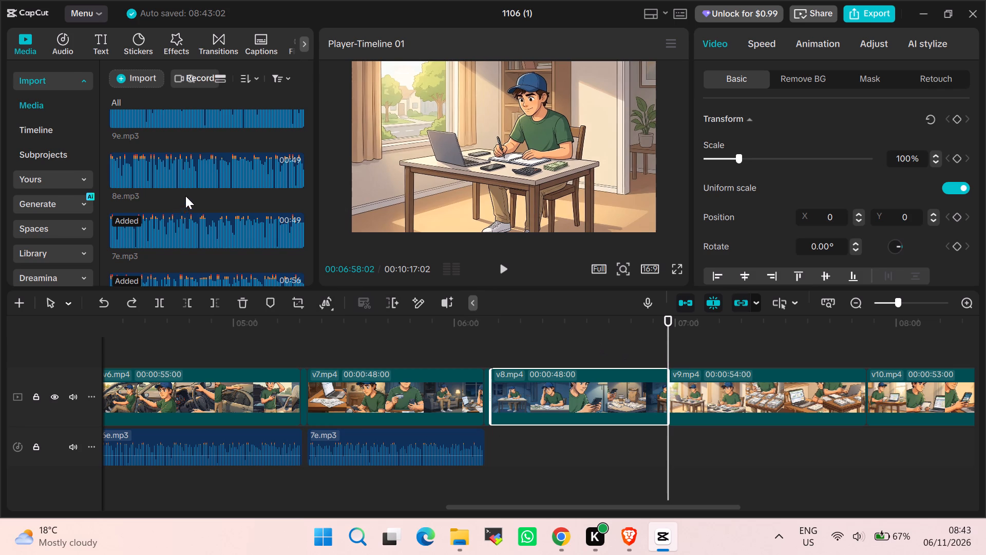
drag(172, 165, 427, 395)
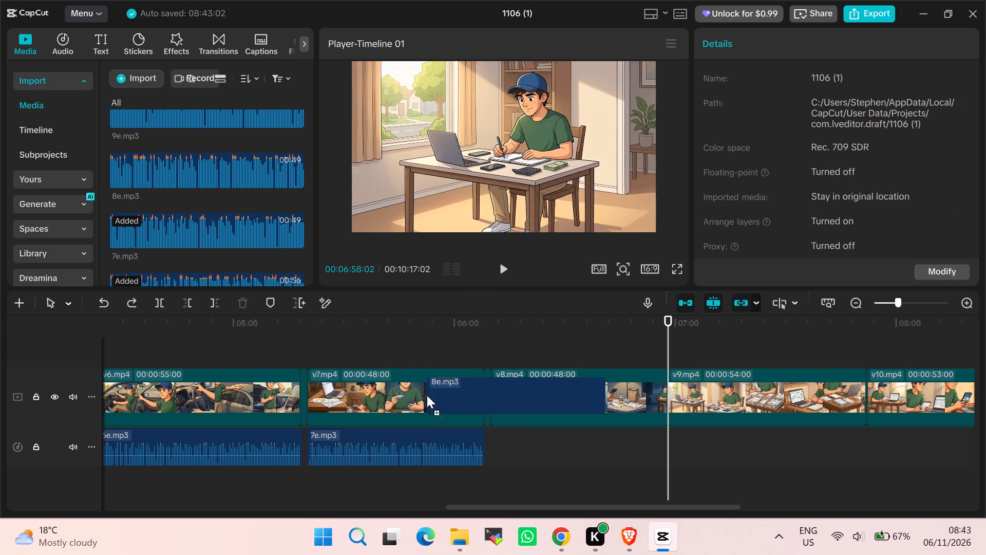
drag(427, 395, 495, 448)
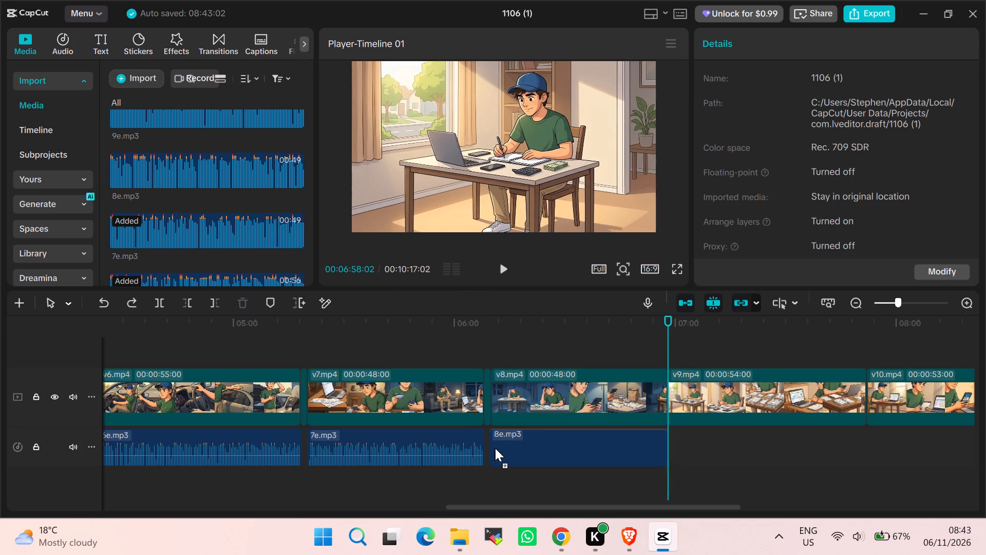
drag(495, 448, 495, 449)
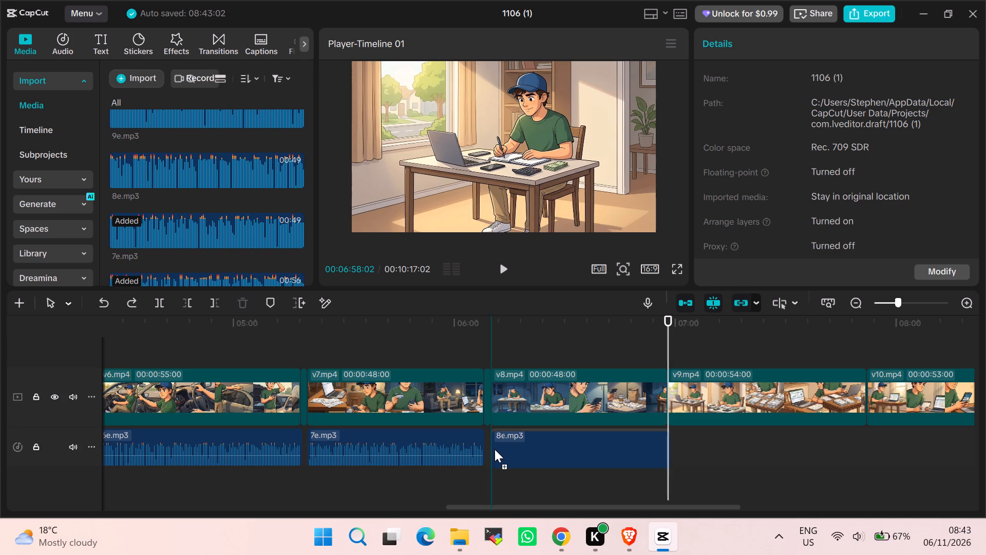
drag(495, 449, 495, 449)
drag(495, 449, 496, 449)
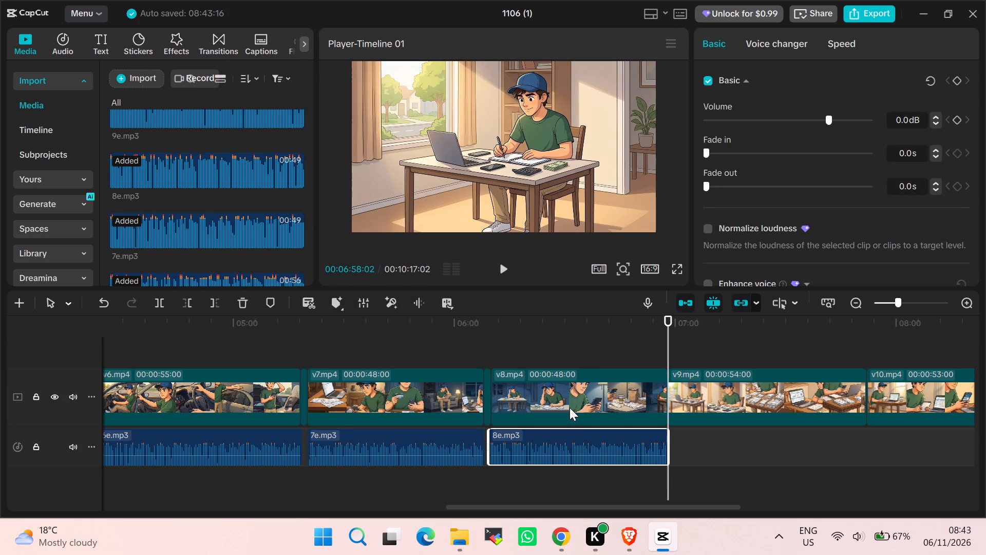
Insert a freeze frame at the end of v8.mp4, at 00:06:58:02, and trim it to about 1.5 seconds.
click(565, 392)
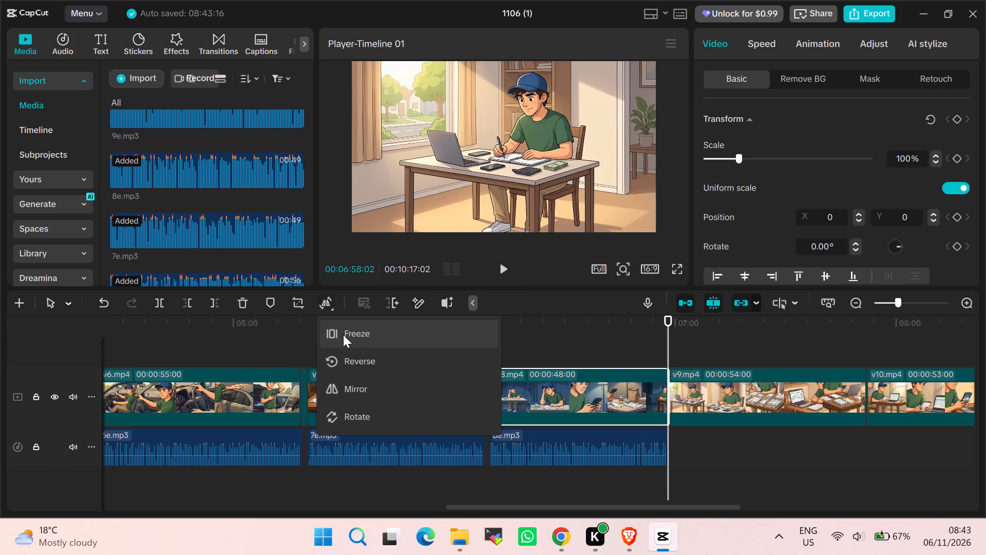
click(343, 335)
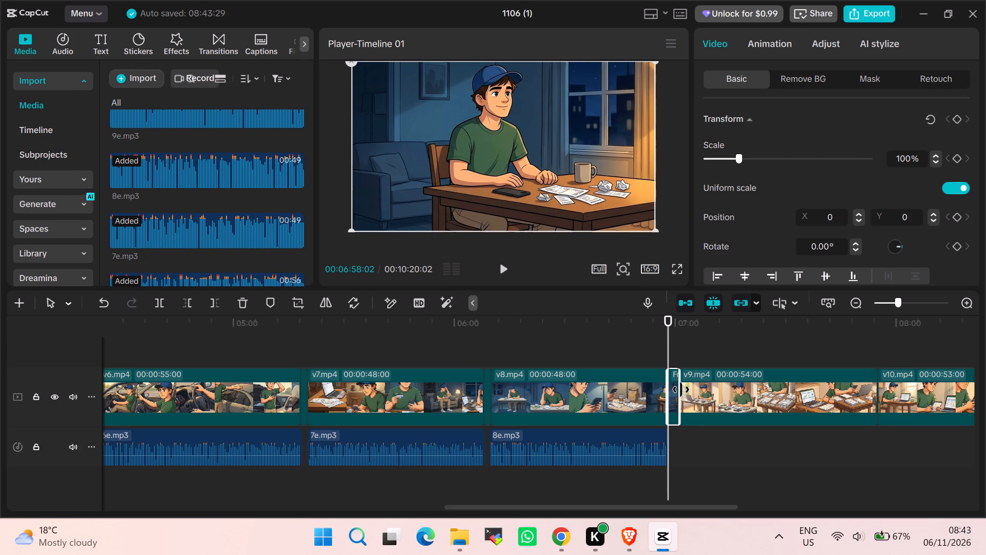
drag(680, 388, 668, 386)
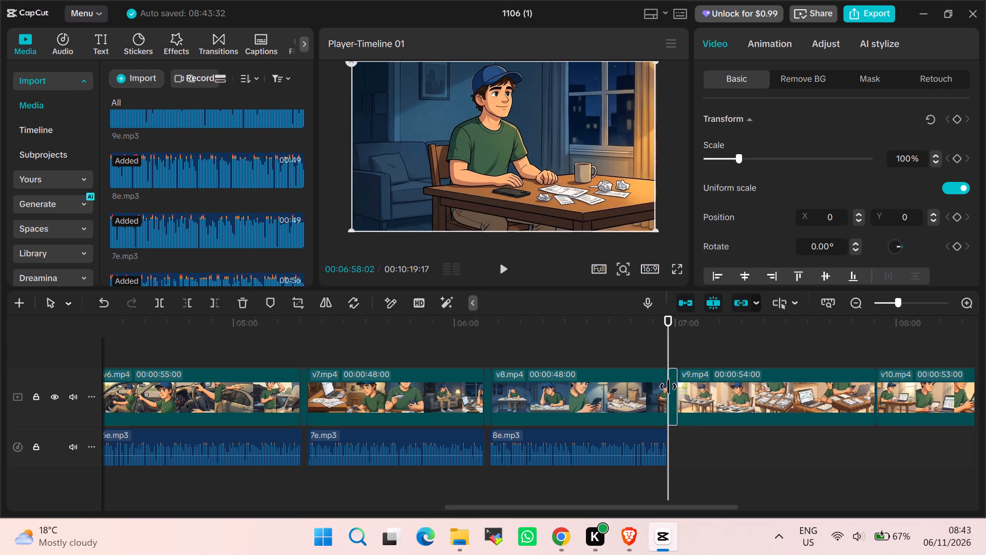
drag(668, 386, 668, 388)
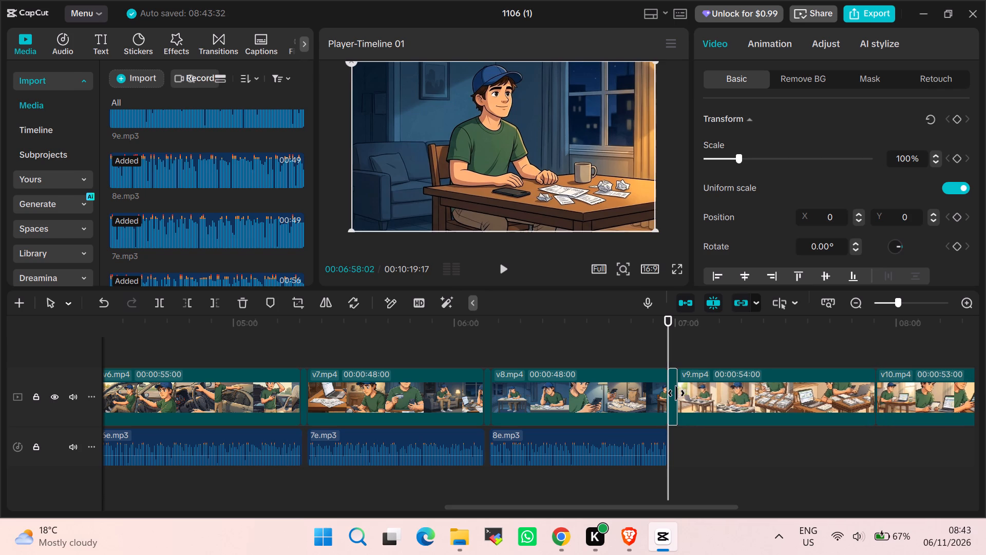
click(676, 393)
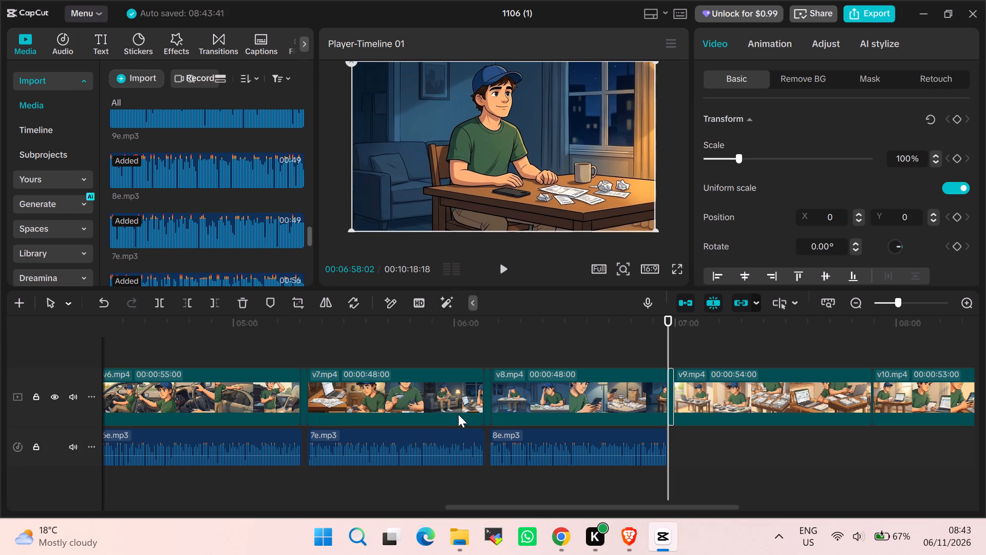
Play the changeover from v7.mp4 to v8.mp4 from 00:06:02:04 to check its timing, and return to the freeze frame's start.
drag(670, 344, 600, 341)
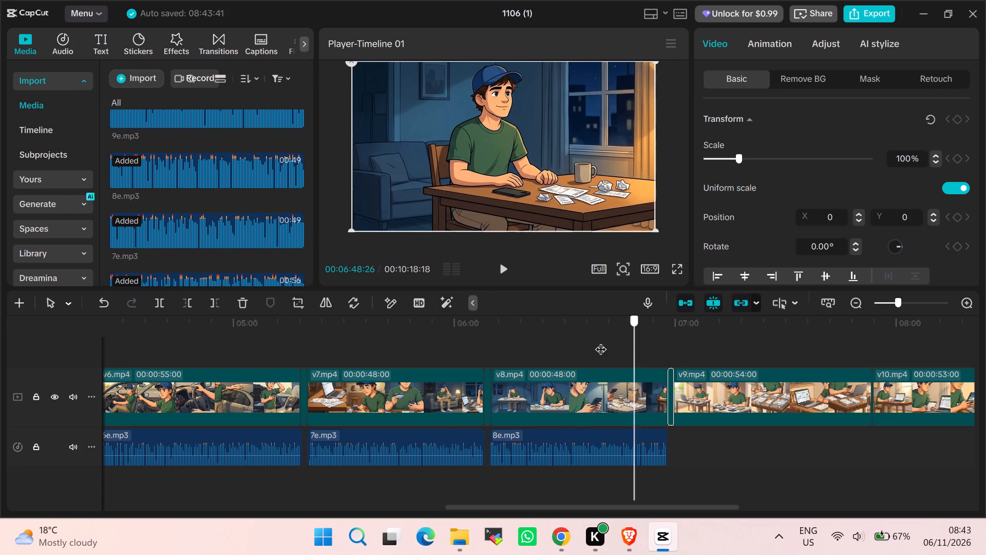
drag(600, 341, 462, 358)
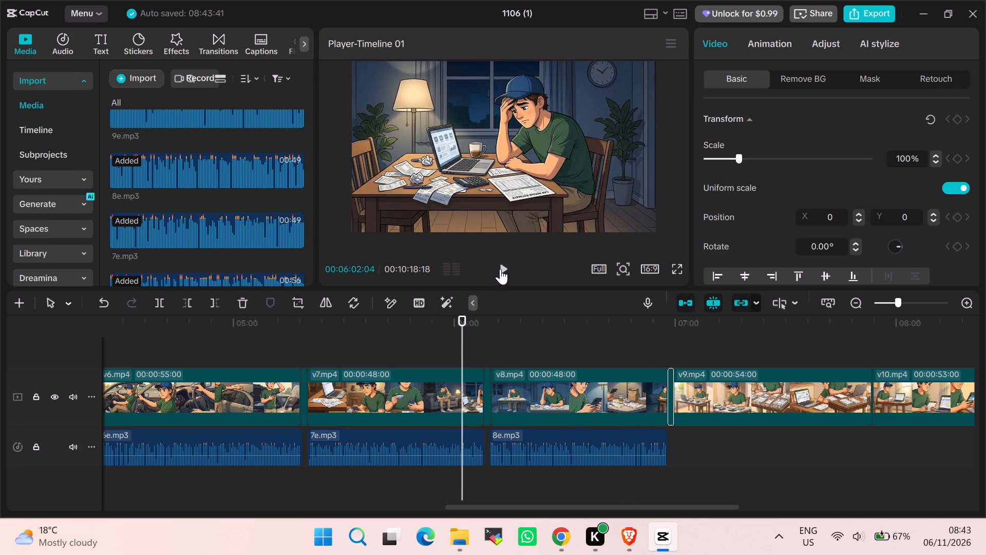
click(500, 268)
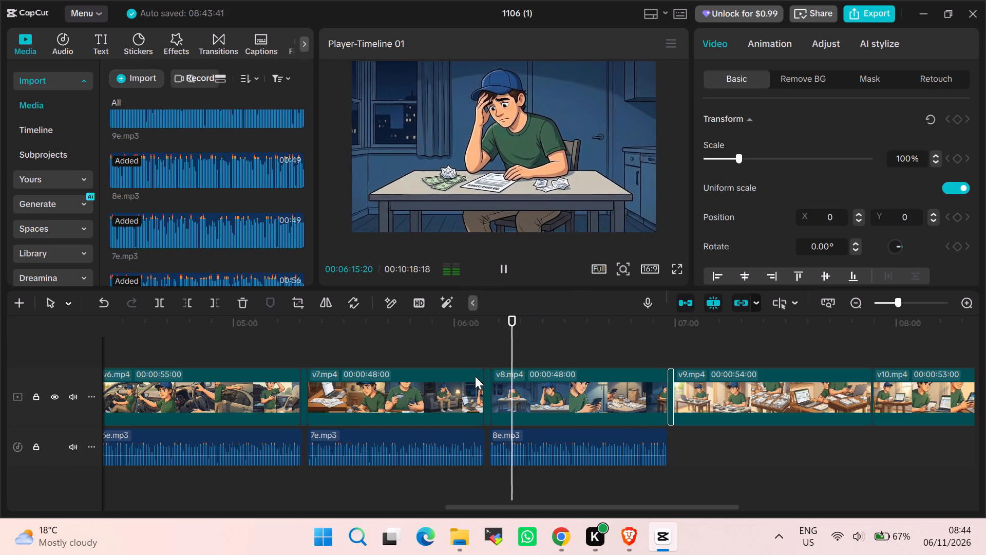
click(487, 385)
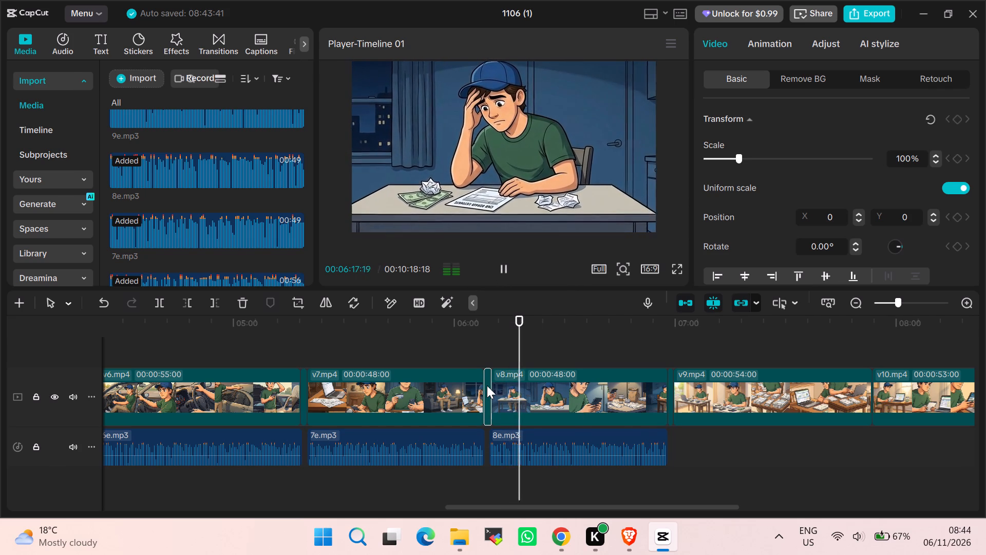
click(498, 264)
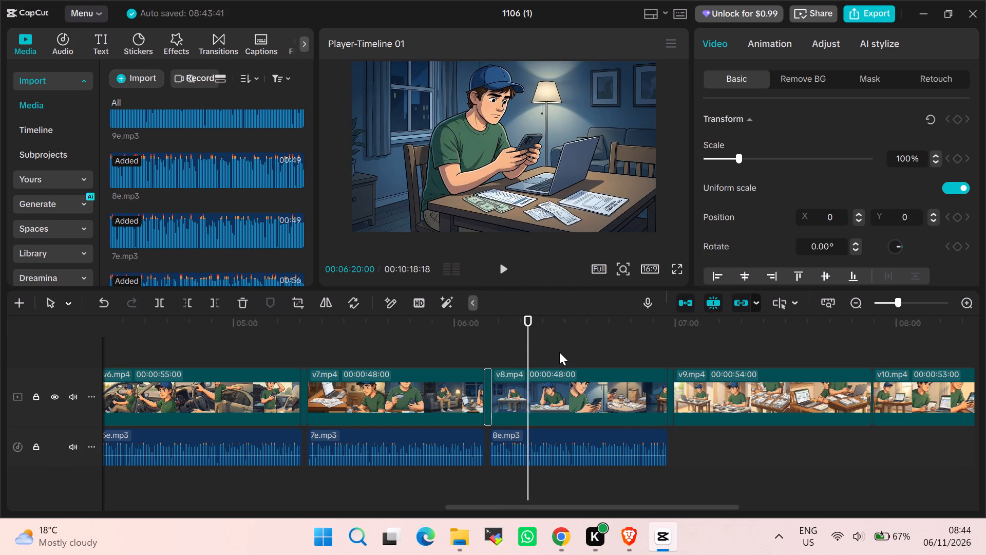
drag(527, 334, 484, 335)
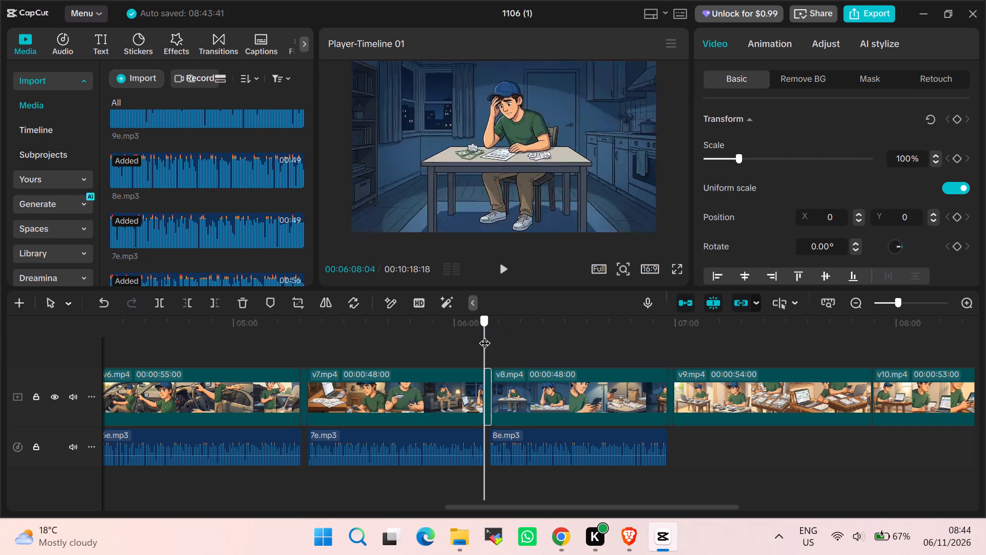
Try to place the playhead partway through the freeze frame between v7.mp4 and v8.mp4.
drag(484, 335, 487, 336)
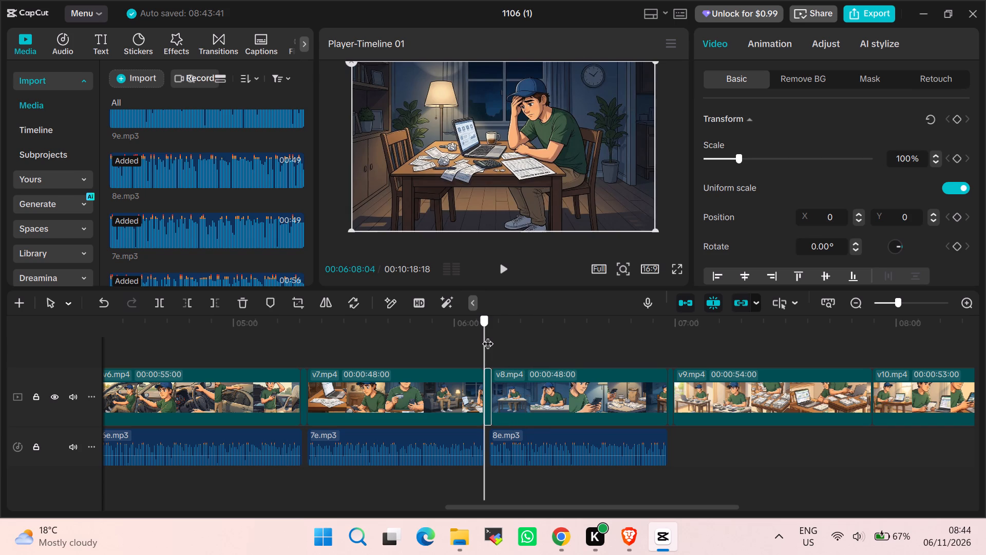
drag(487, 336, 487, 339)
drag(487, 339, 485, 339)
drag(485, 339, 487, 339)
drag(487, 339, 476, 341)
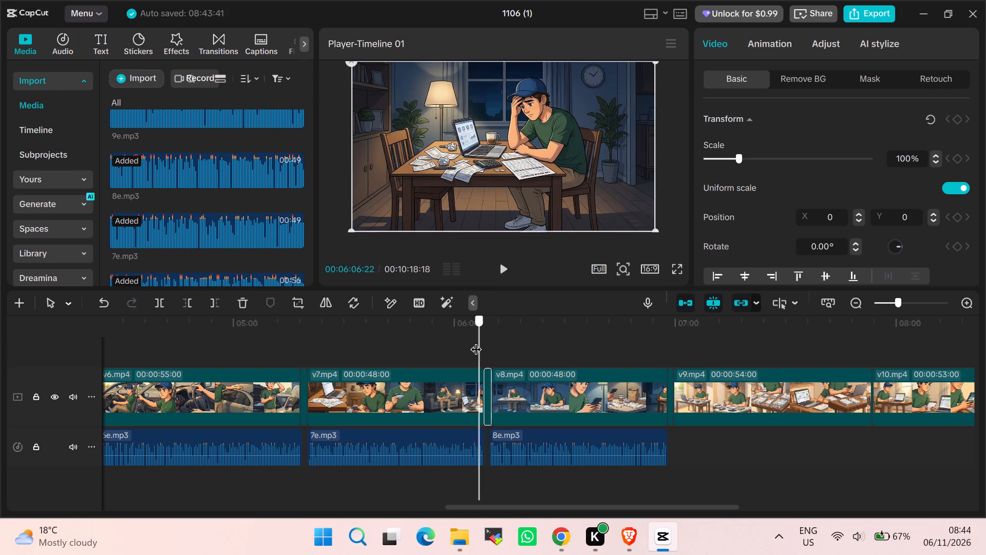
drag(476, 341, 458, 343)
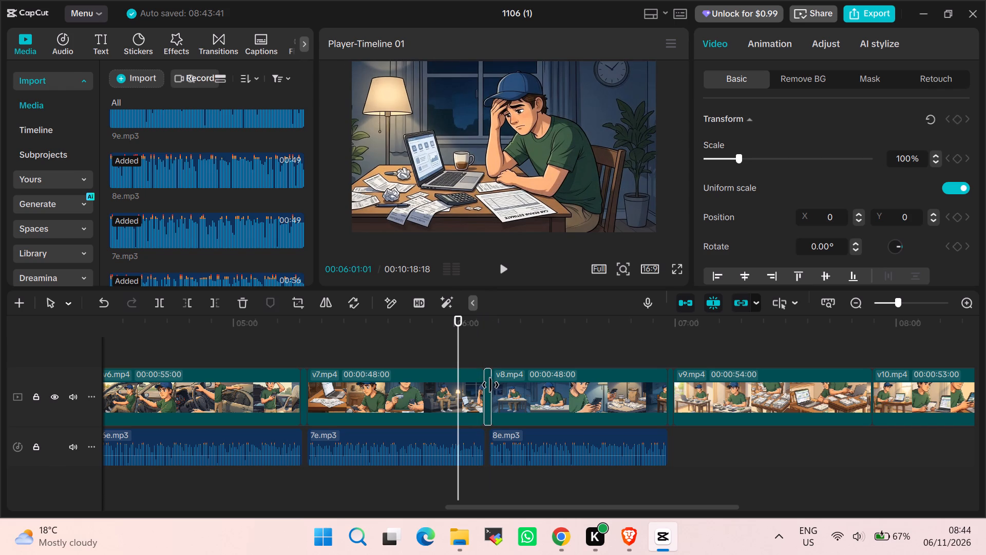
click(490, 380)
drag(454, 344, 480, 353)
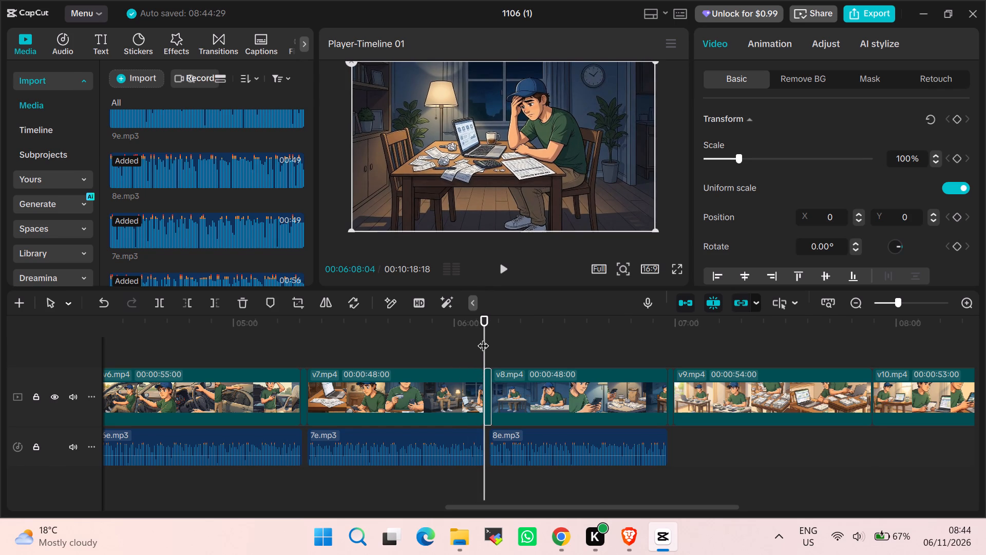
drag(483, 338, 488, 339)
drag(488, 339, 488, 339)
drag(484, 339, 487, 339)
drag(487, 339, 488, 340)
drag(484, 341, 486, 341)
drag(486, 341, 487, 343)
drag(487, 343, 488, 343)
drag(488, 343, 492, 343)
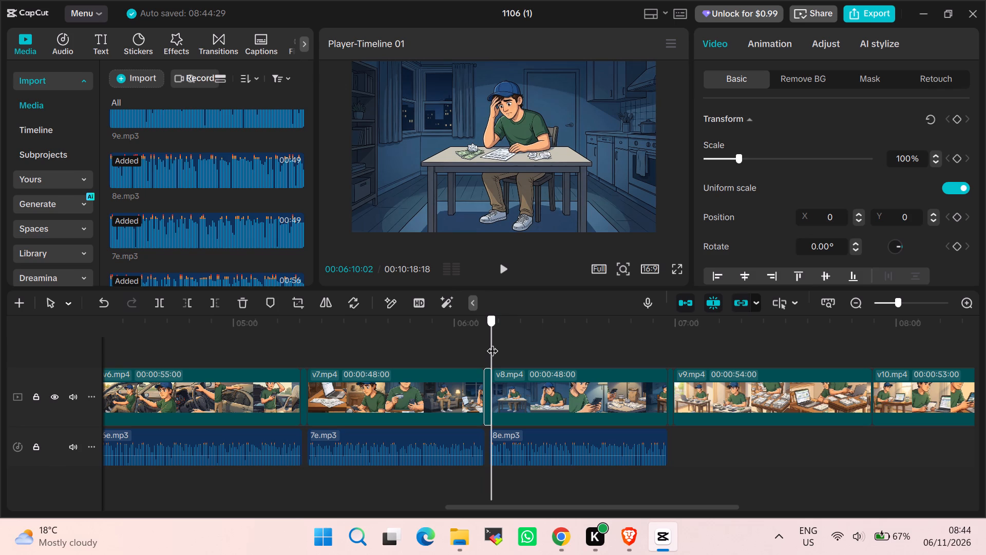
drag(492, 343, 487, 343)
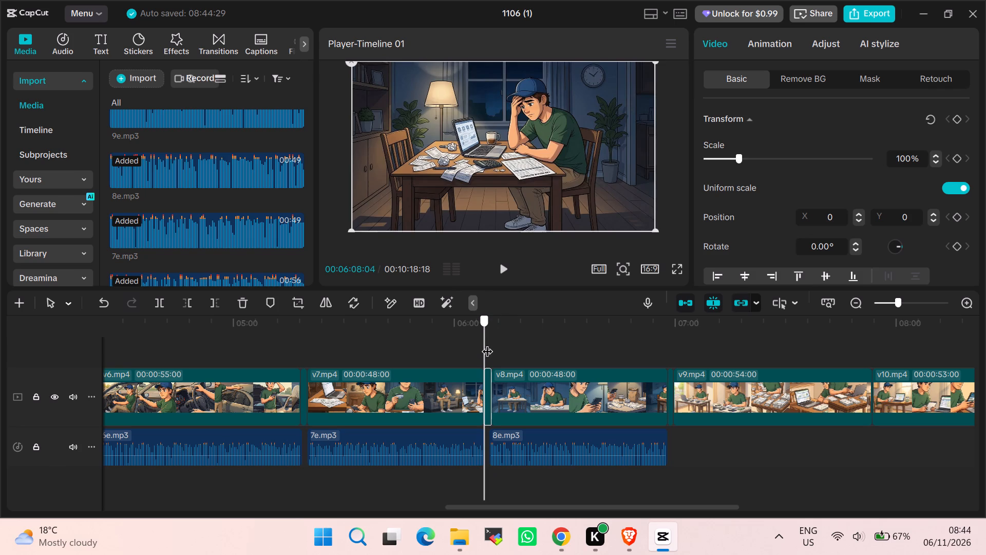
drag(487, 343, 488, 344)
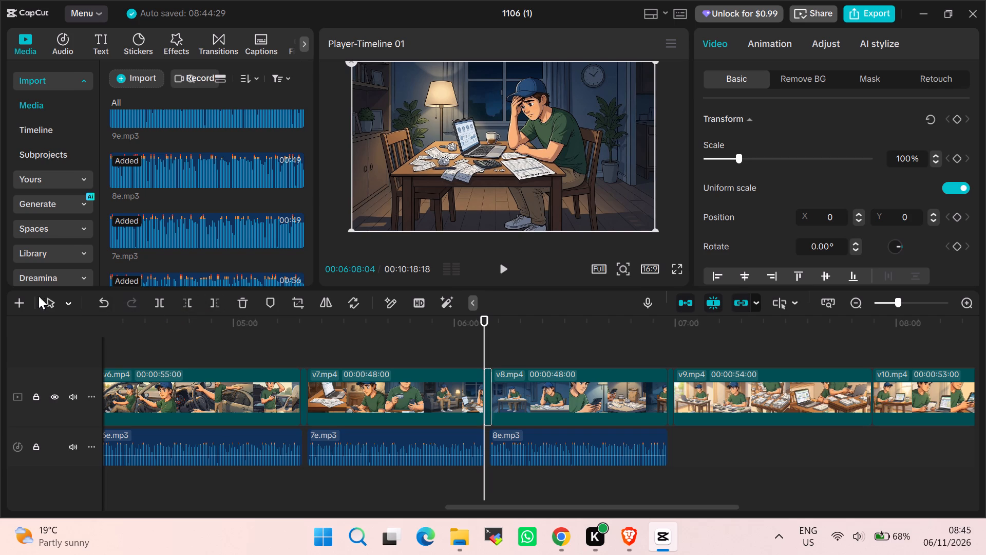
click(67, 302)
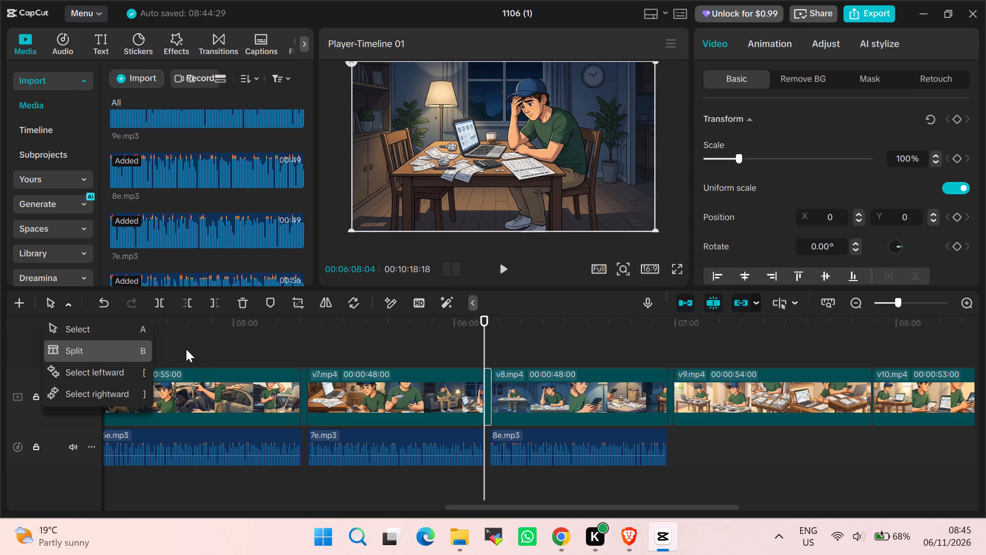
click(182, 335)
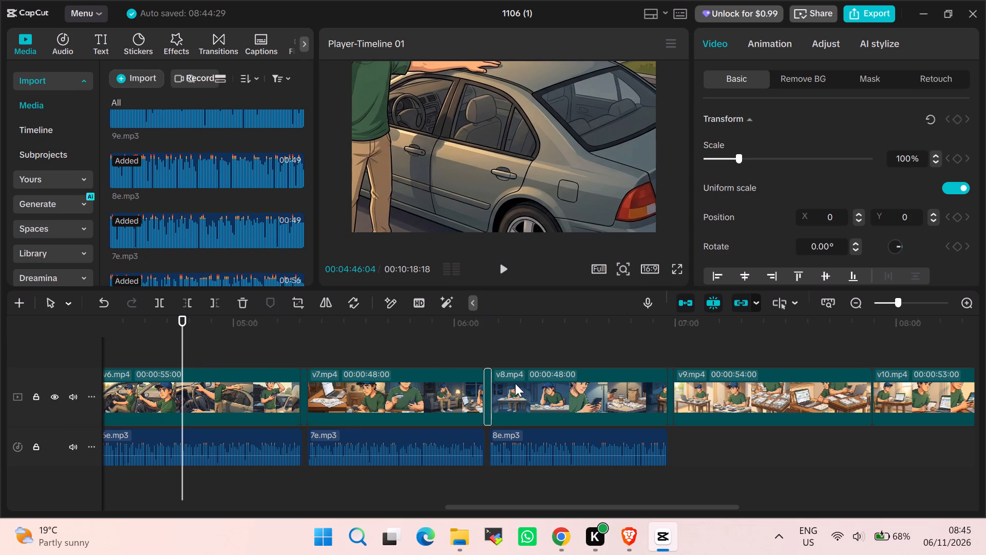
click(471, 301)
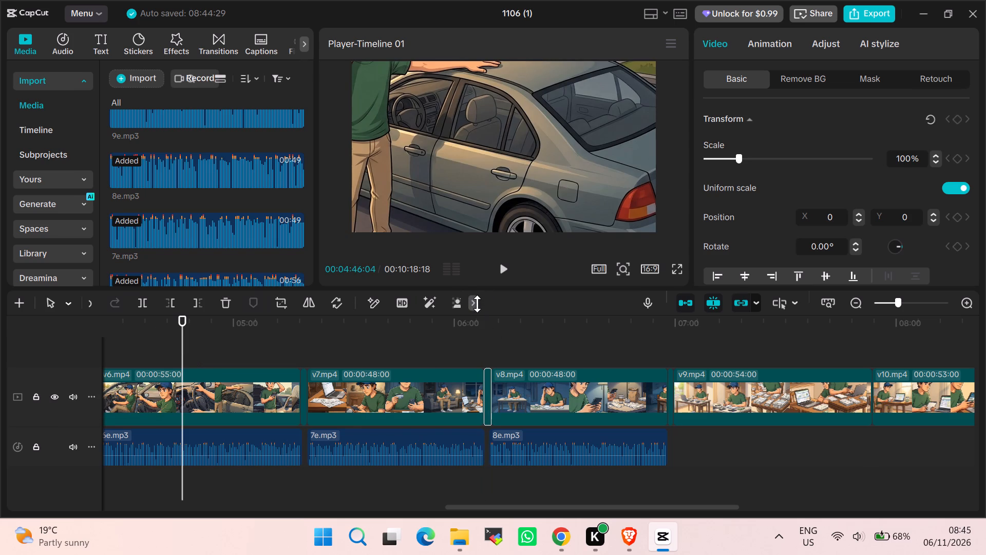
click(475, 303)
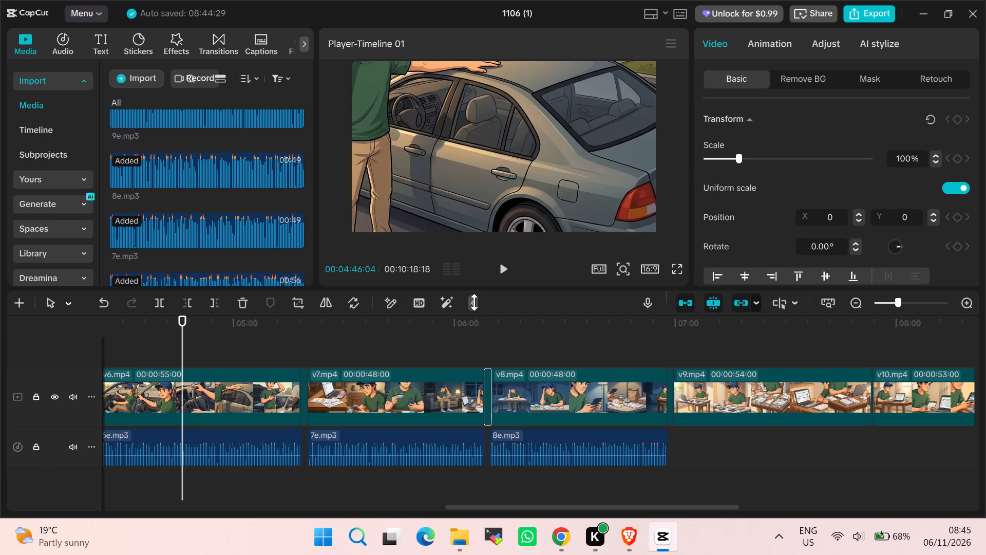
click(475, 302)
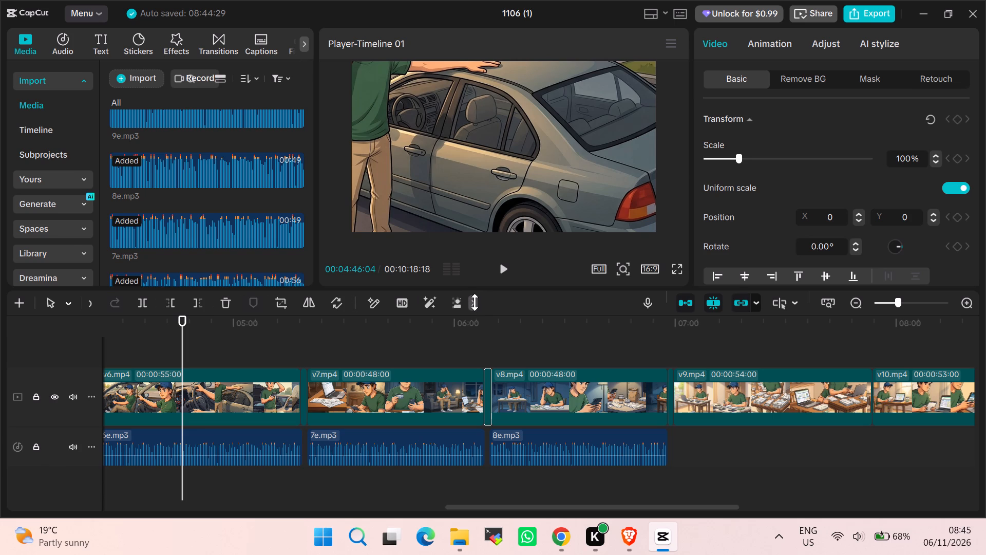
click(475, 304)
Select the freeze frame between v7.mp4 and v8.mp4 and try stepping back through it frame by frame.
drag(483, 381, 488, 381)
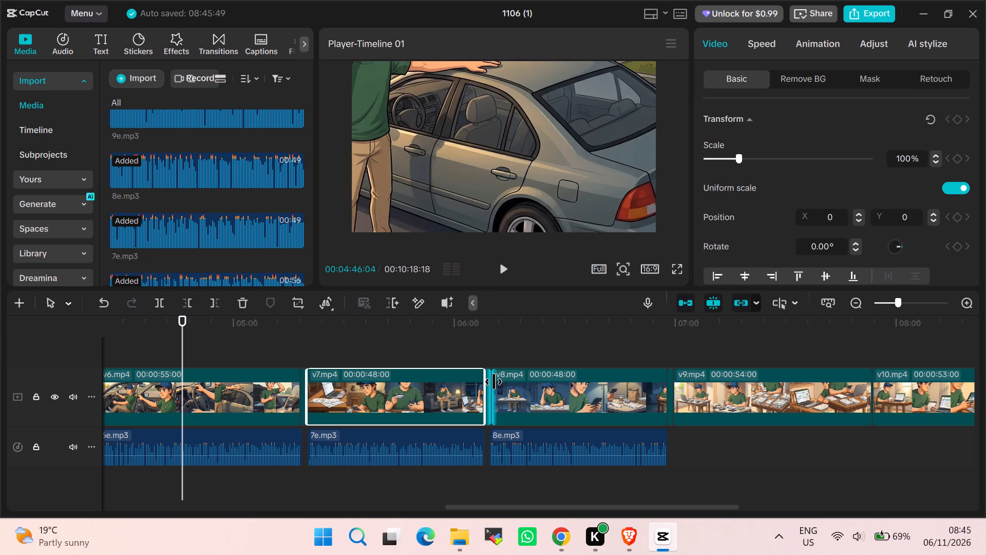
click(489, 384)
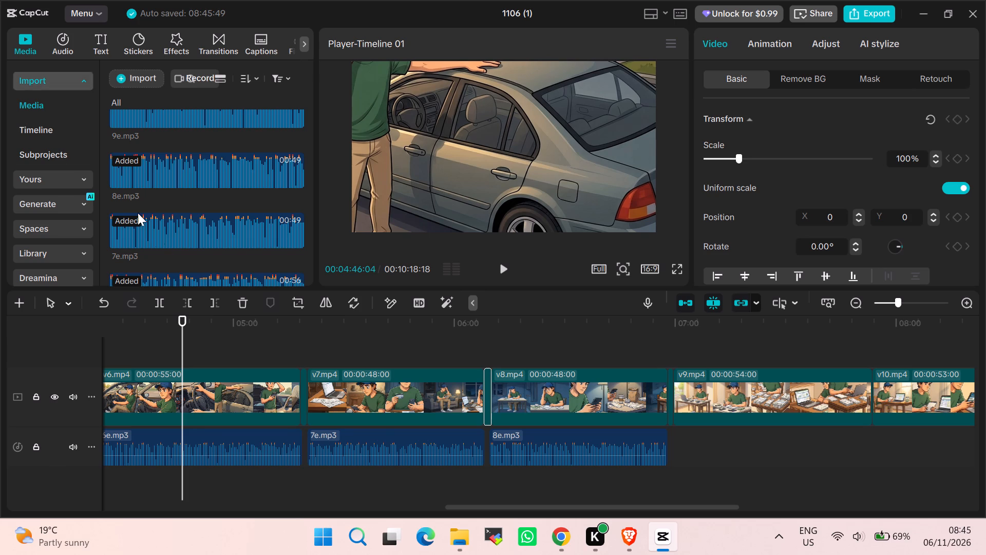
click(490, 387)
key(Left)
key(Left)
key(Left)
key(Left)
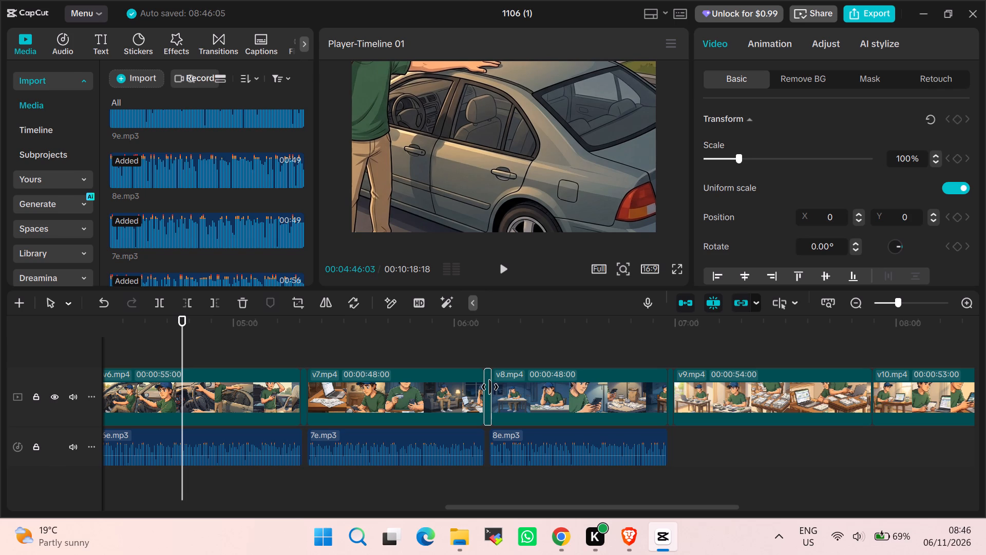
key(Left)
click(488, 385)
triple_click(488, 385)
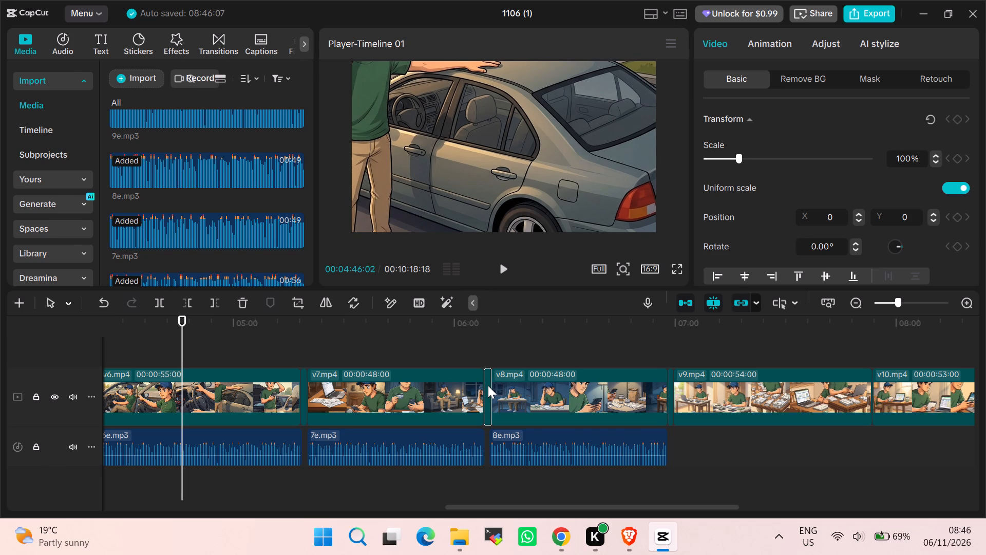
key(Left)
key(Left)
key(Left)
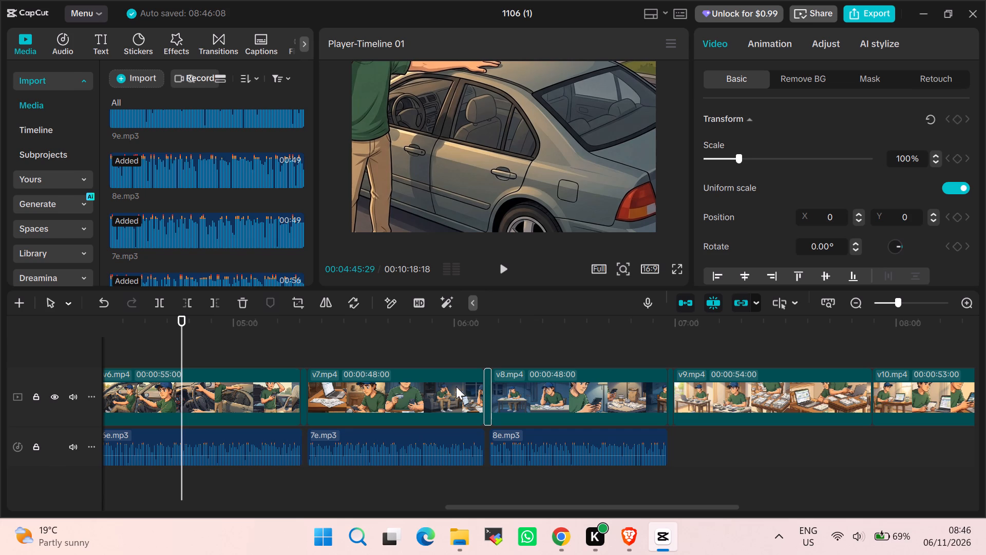
Trim the end of the freeze frame between v7.mp4 and v8.mp4 back to 00:06:08:29.
drag(180, 343, 466, 374)
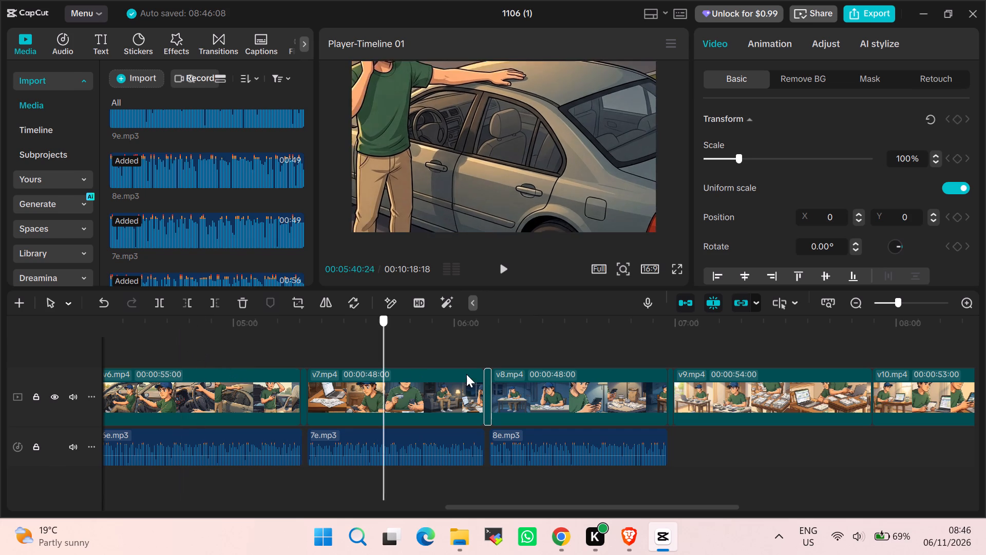
drag(466, 374, 481, 375)
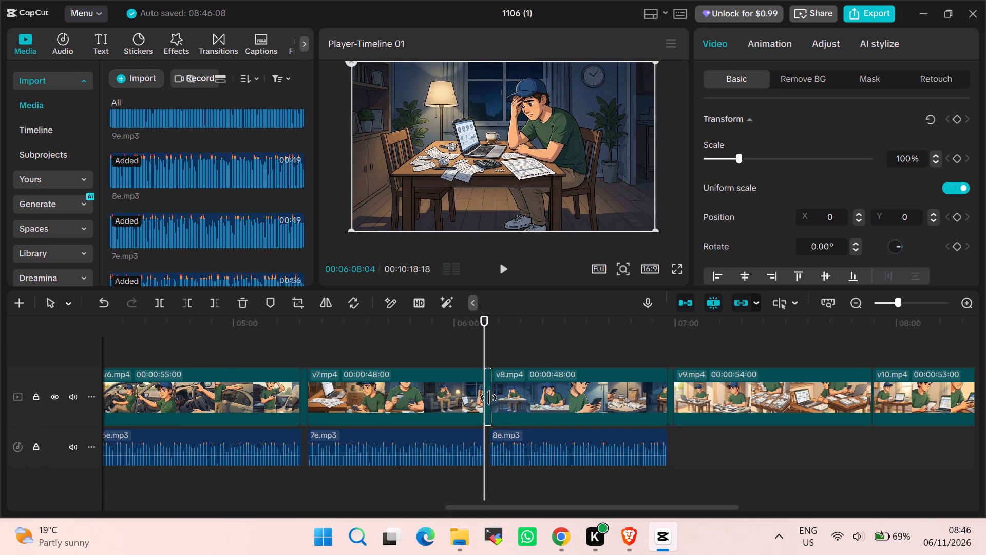
drag(484, 342, 487, 342)
drag(487, 342, 491, 346)
key(Left)
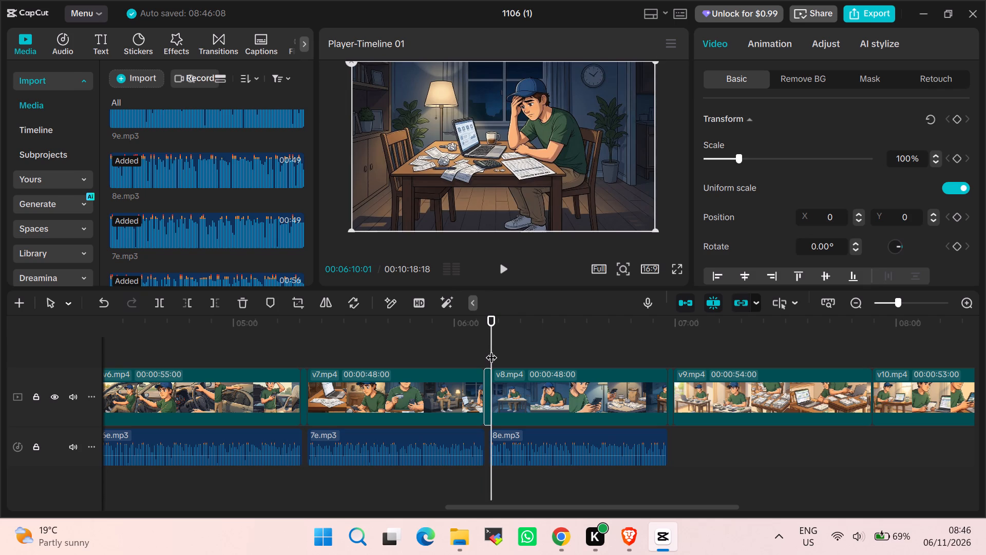
key(Left)
key(Left)
key(Left)
key(Left)
key(Left)
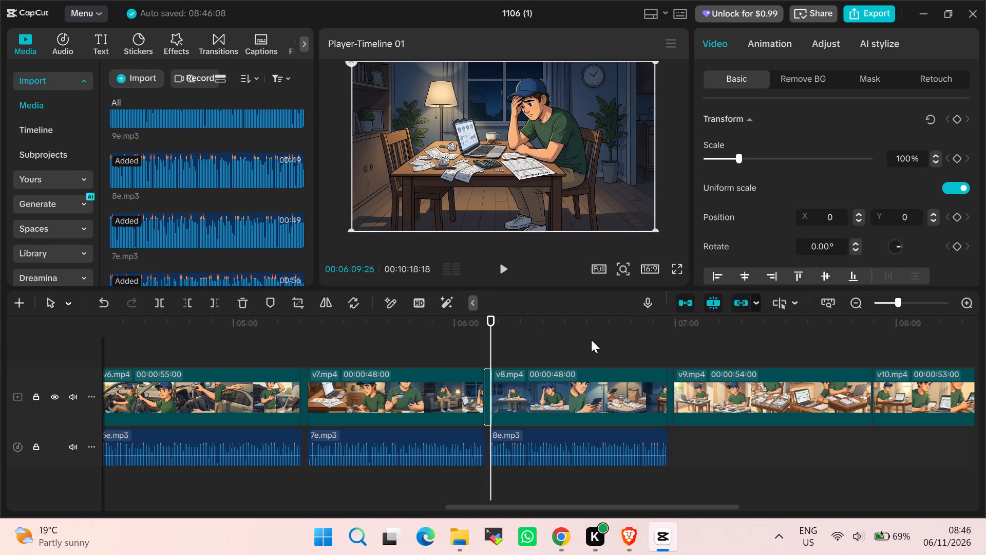
key(Left)
key(Left)
key(Left)
key(Left)
key(Left)
key(Left)
key(Left)
key(Left)
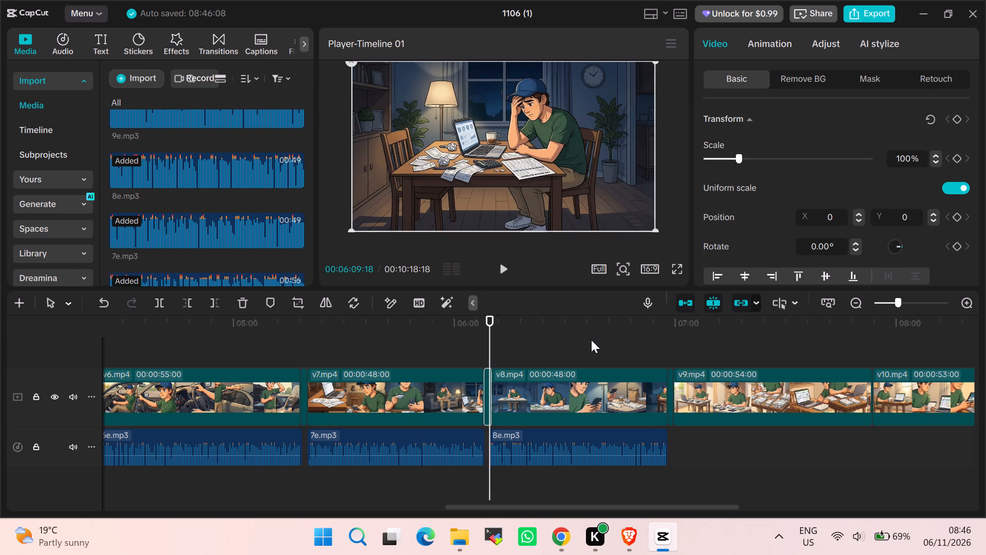
key(Left)
key(Left)
key(Left)
key(Left)
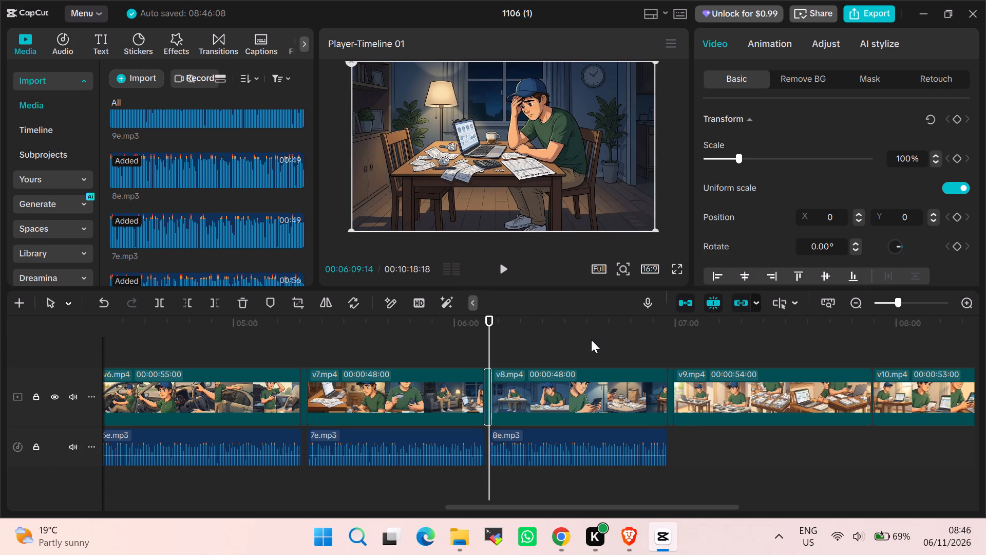
key(Left)
key(Left)
key(Left)
key(Left)
key(Left)
key(Left)
key(Left)
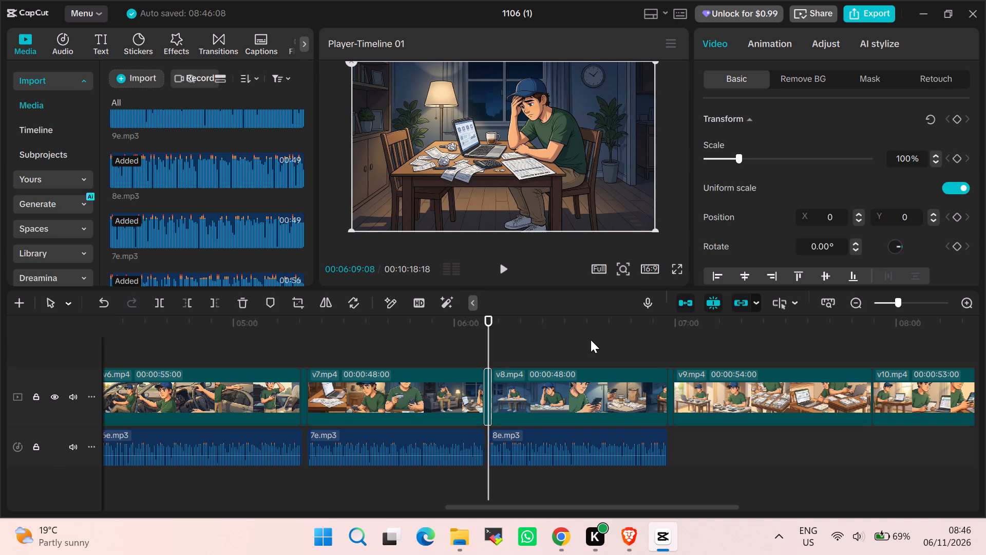
key(Left)
key(Left)
key(Left)
key(Left)
key(Left)
key(Left)
key(Left)
key(Left)
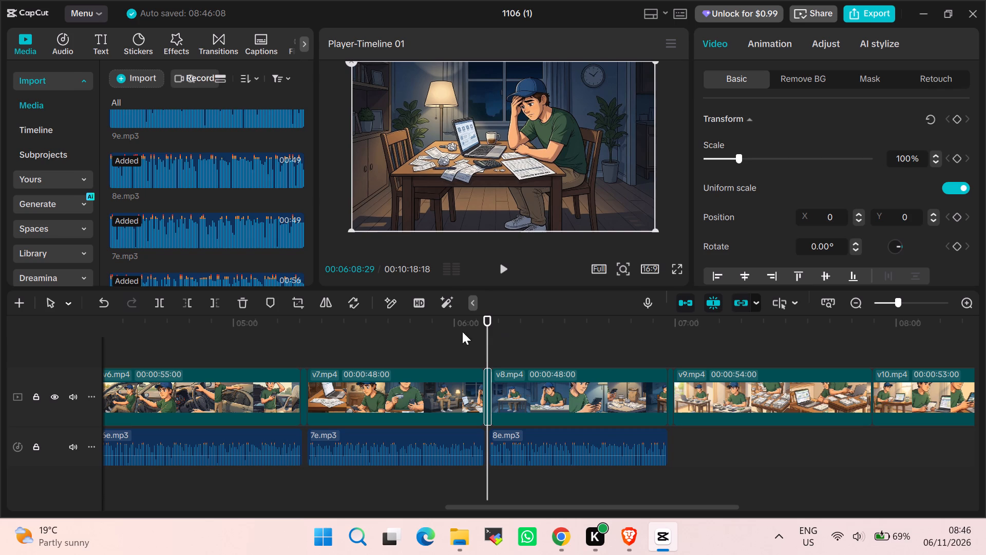
click(492, 386)
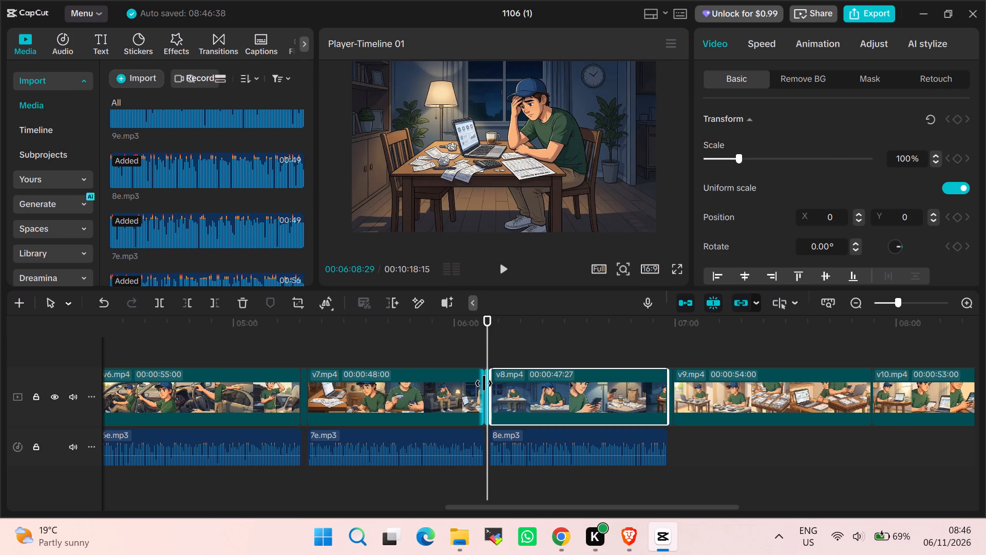
click(484, 383)
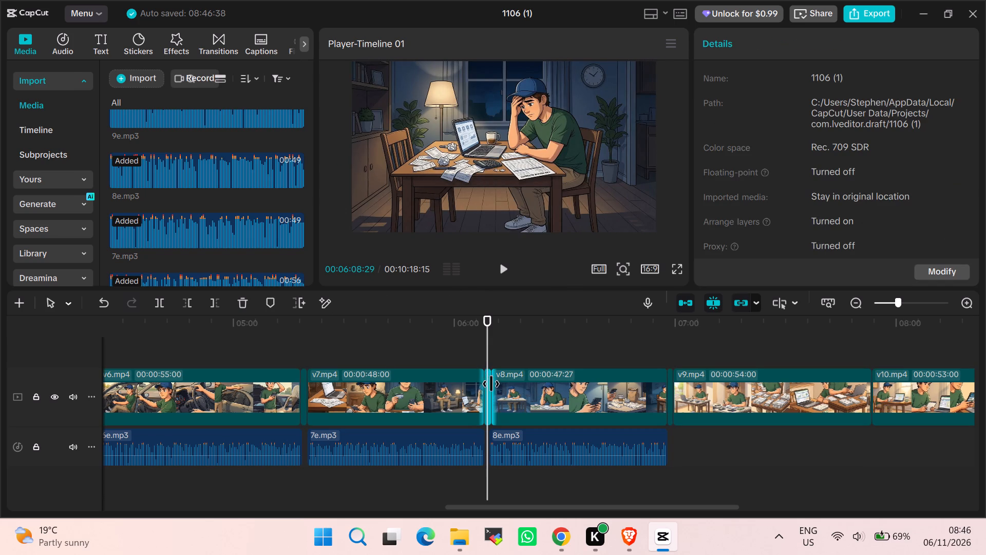
click(489, 383)
click(489, 383)
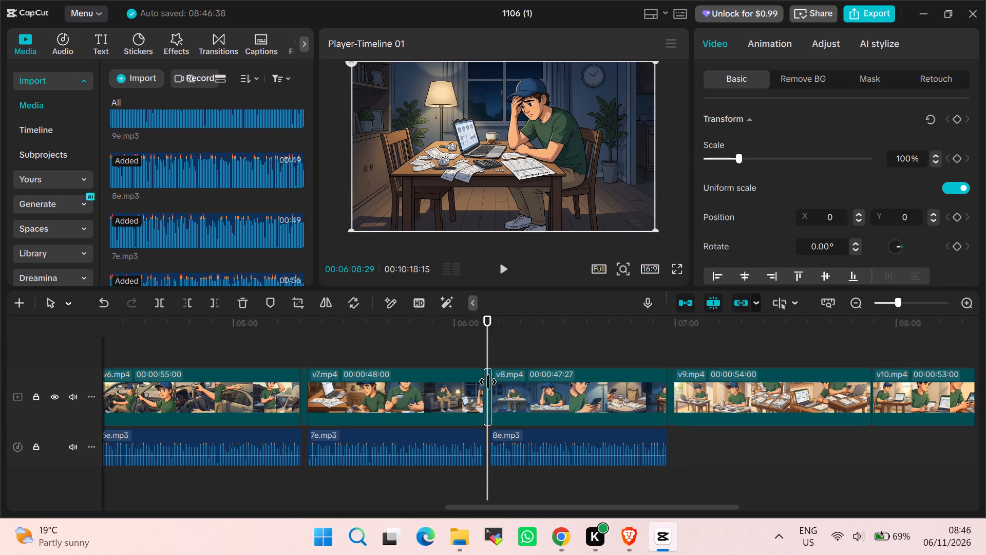
click(491, 385)
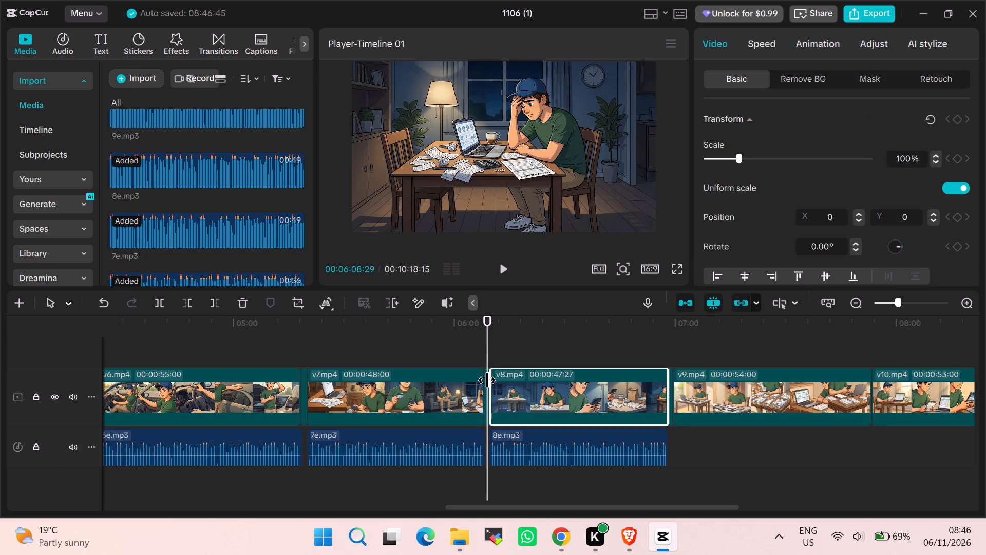
click(485, 380)
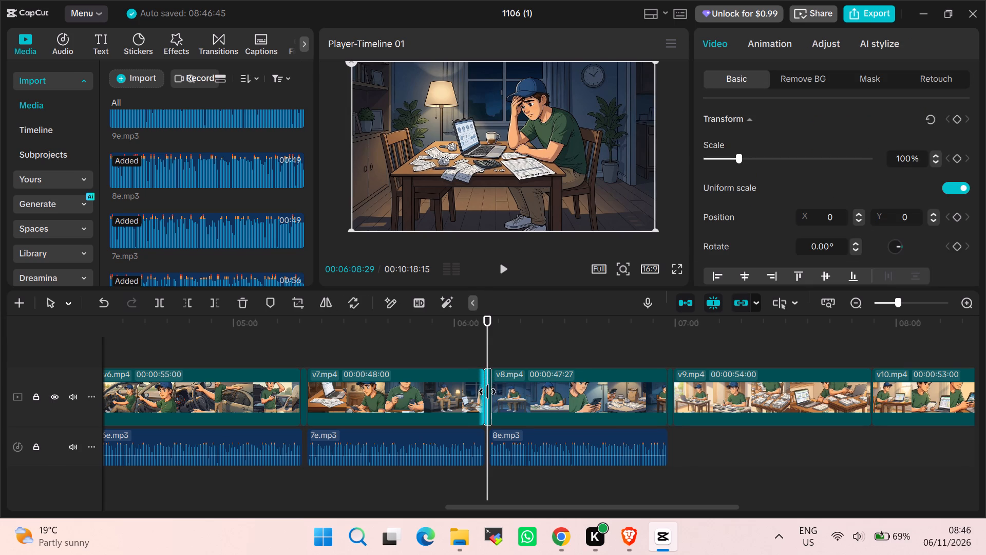
click(492, 393)
click(484, 388)
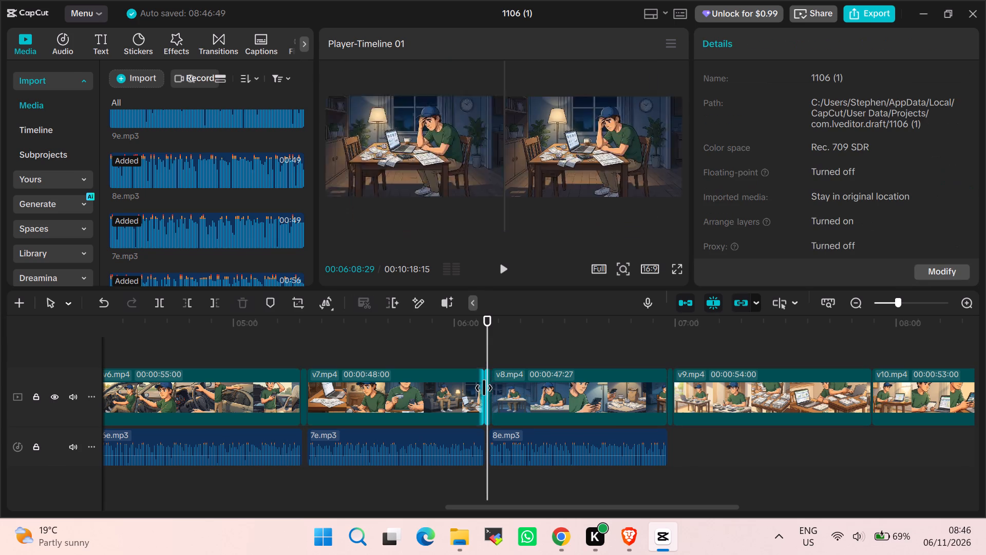
click(486, 388)
click(486, 388)
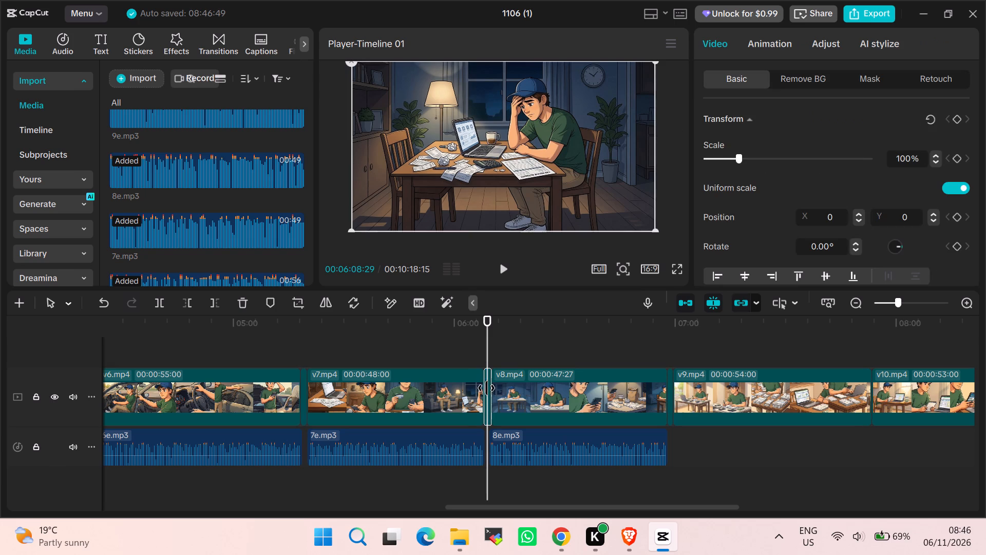
click(489, 390)
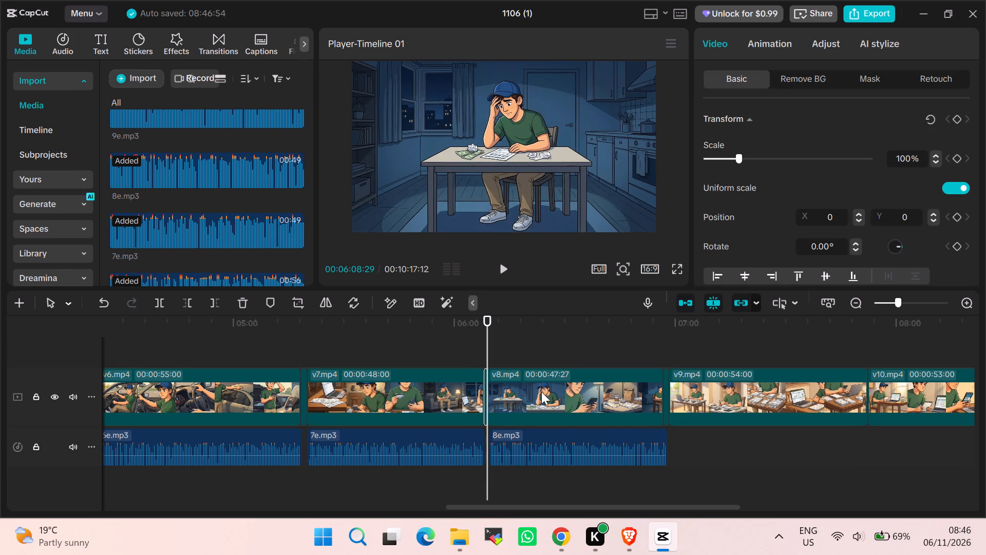
Move the 8e.mp3 voice-over earlier so it starts together with v8.mp4 at 00:06:08:29.
click(563, 329)
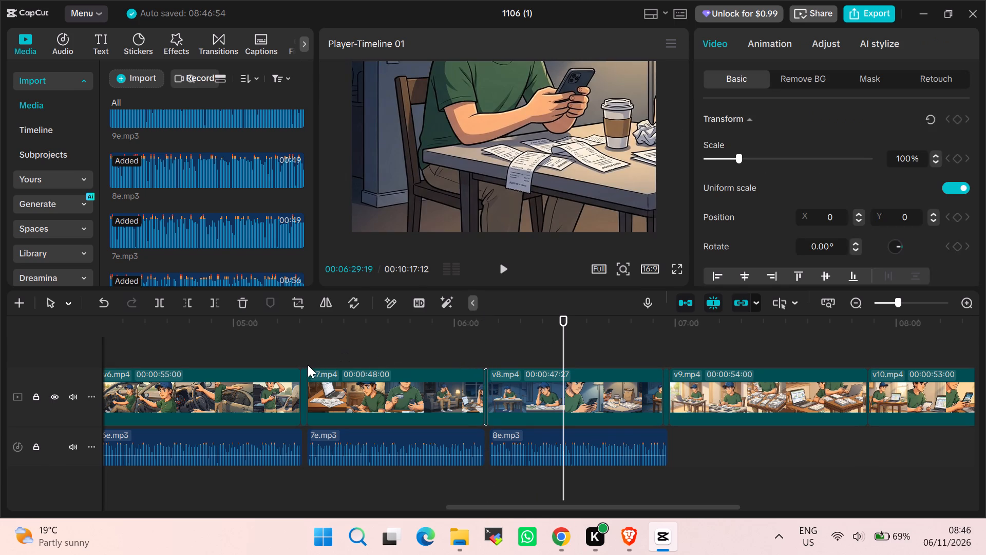
click(509, 436)
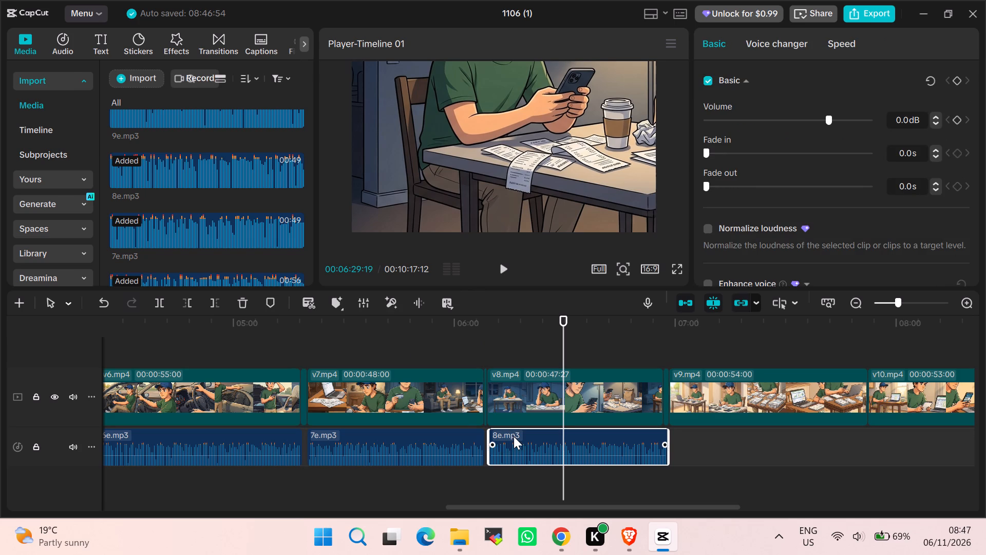
click(520, 440)
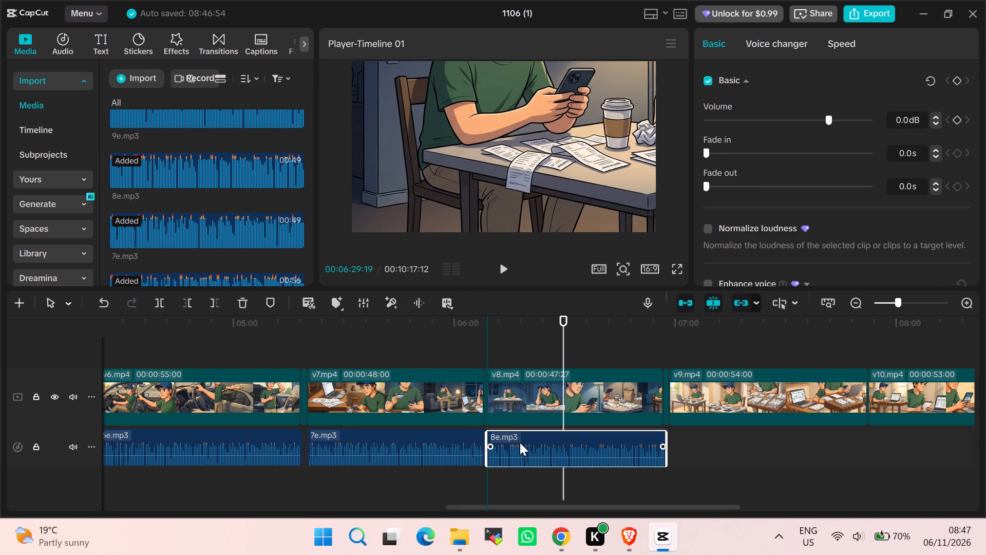
click(674, 486)
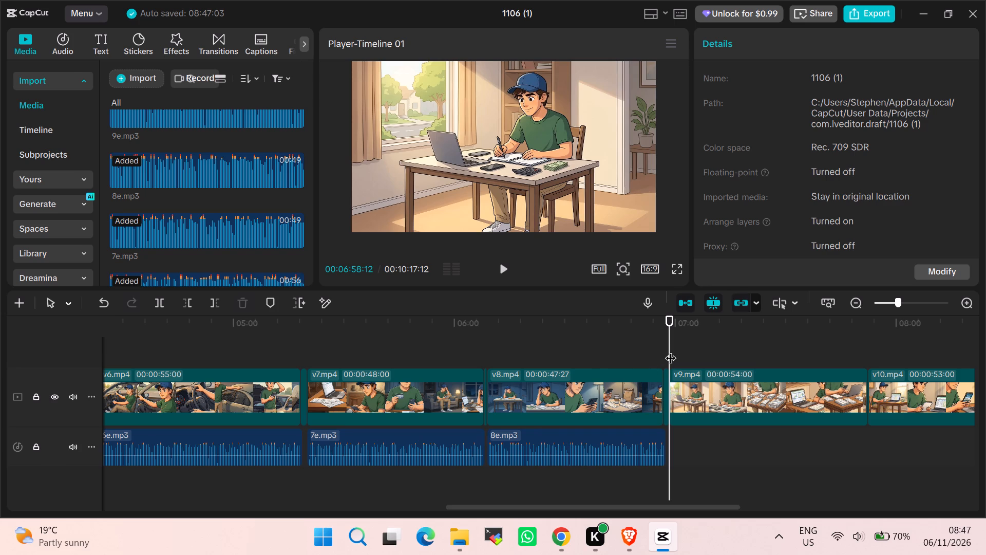
Play the changeover from v7.mp4 to v8.mp4 from 00:06:06:06 to check its timing.
drag(670, 350, 489, 361)
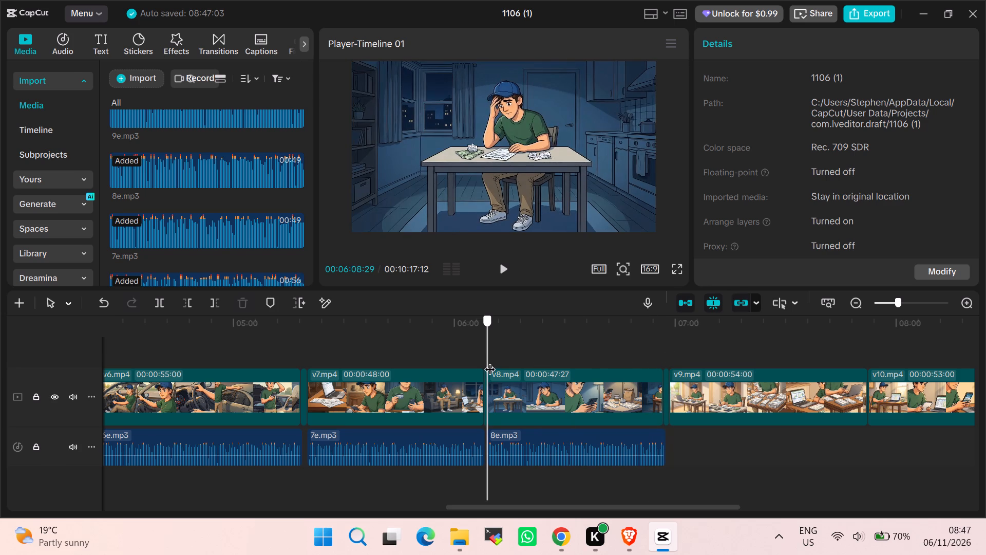
drag(489, 361, 477, 359)
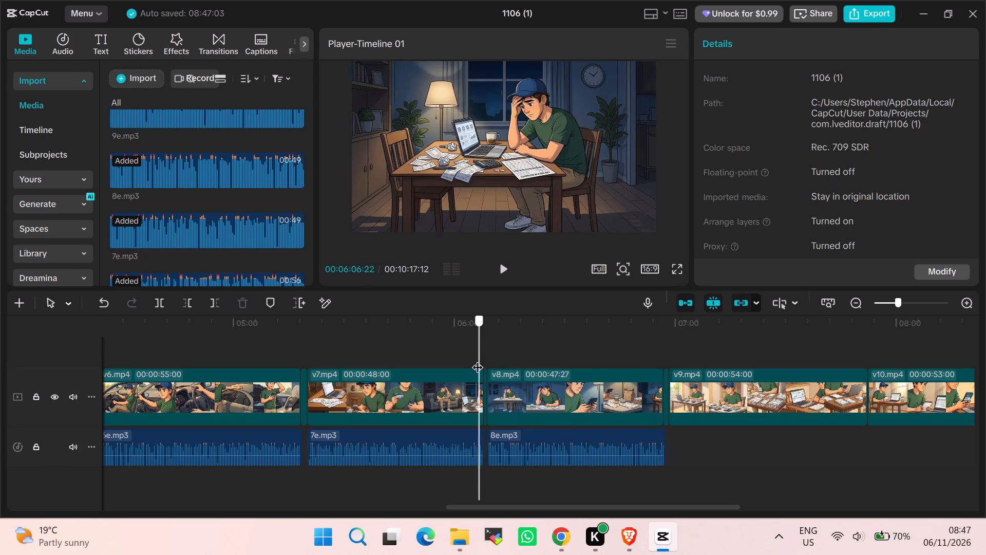
drag(477, 359, 477, 358)
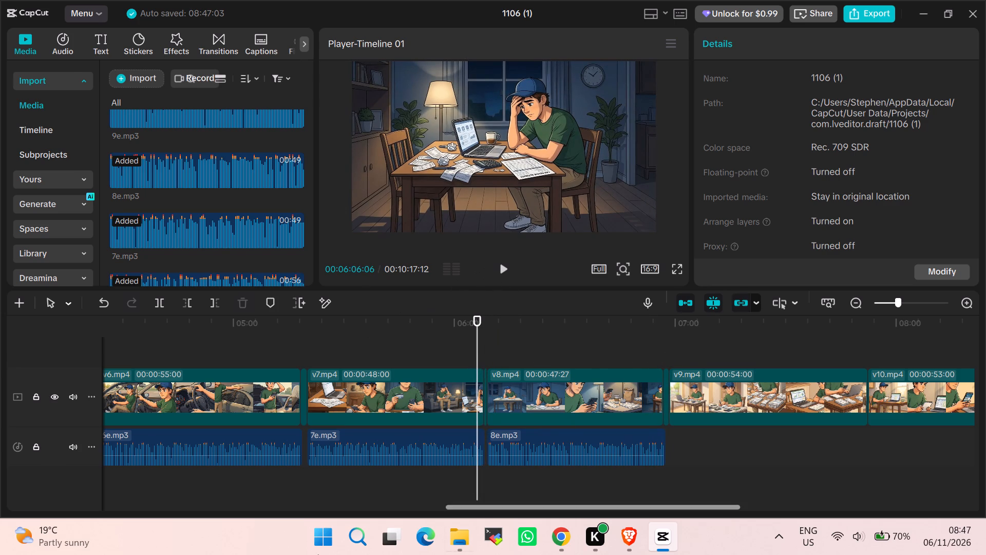
click(501, 266)
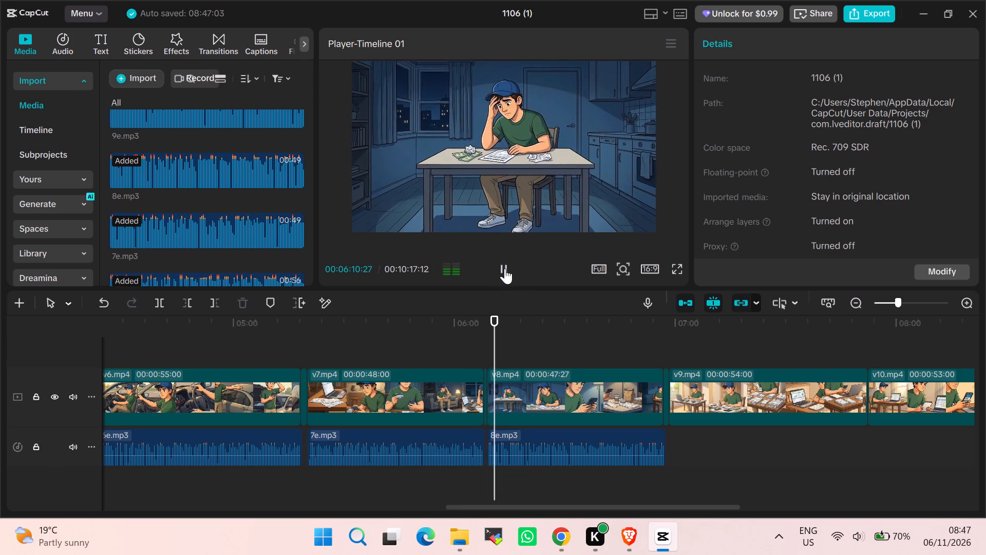
click(505, 267)
Trim the end of the freeze frame between v6.mp4 and v7.mp4 back to 00:05:19:04.
drag(497, 346, 454, 344)
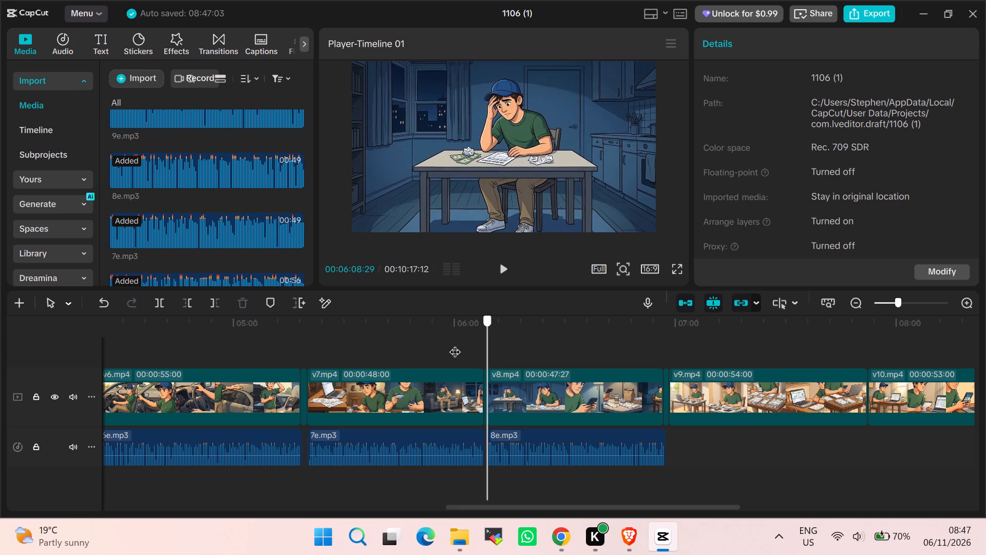
drag(454, 344, 302, 346)
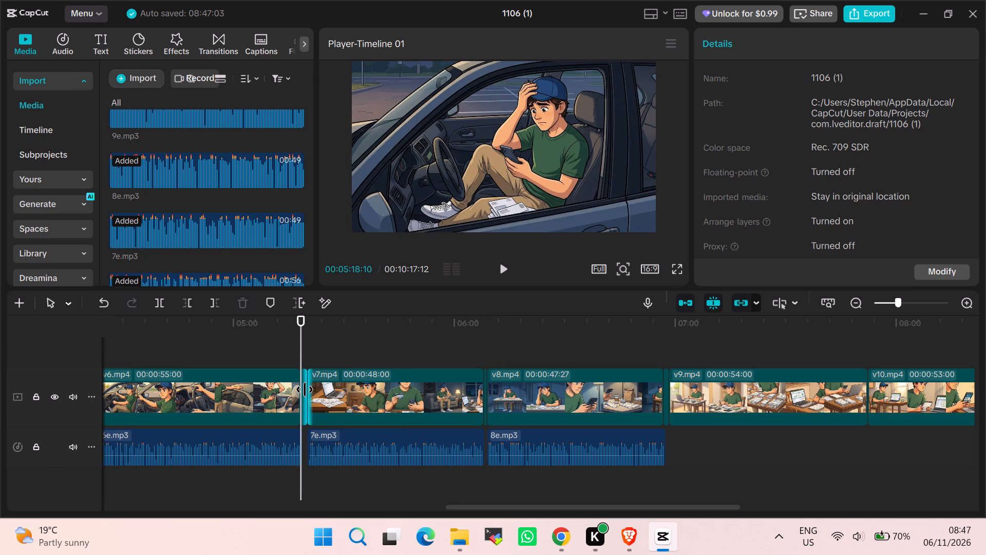
click(302, 389)
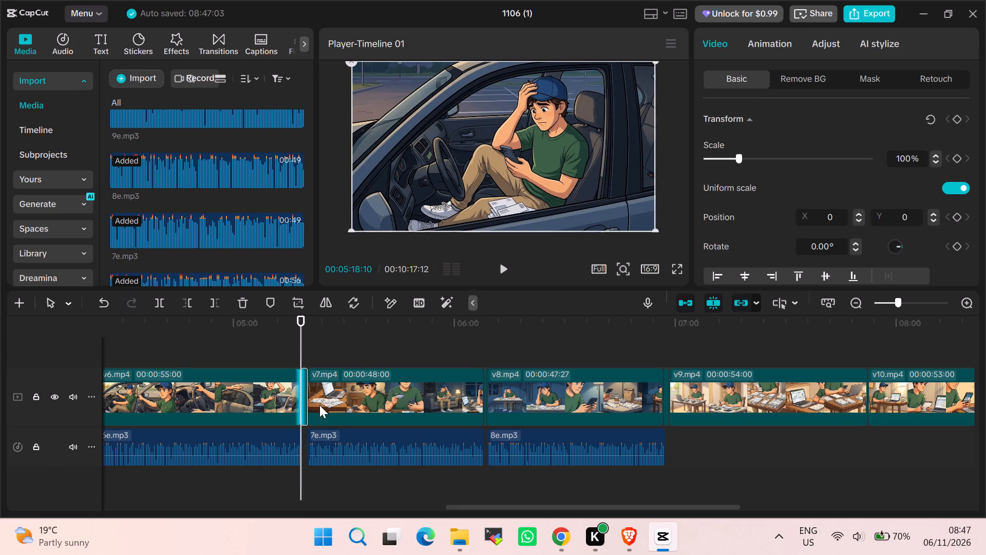
click(301, 350)
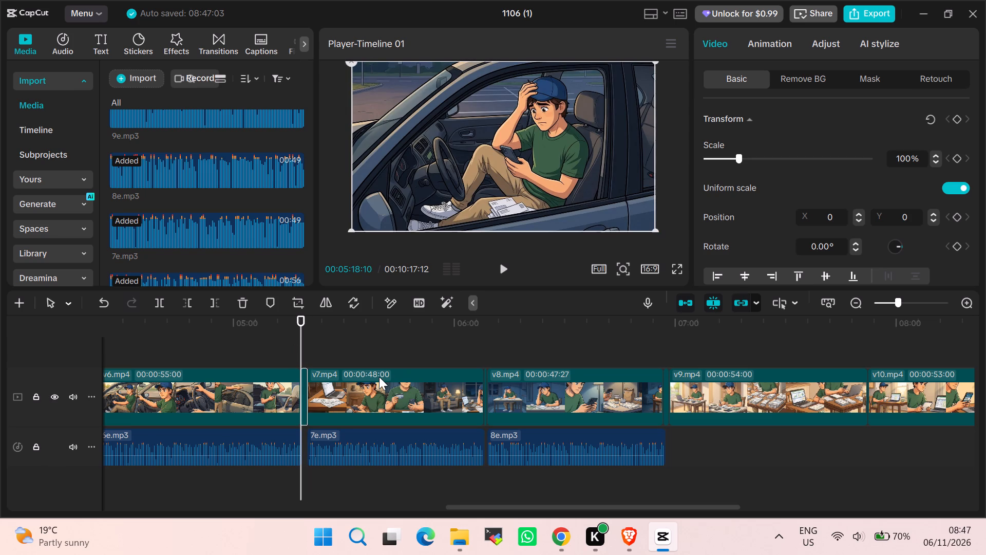
drag(301, 337, 308, 339)
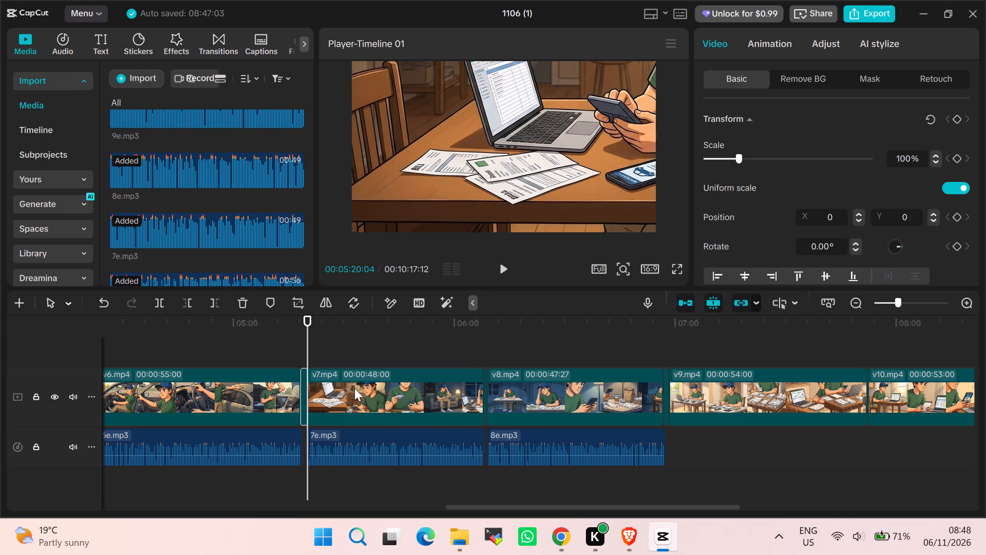
key(Left)
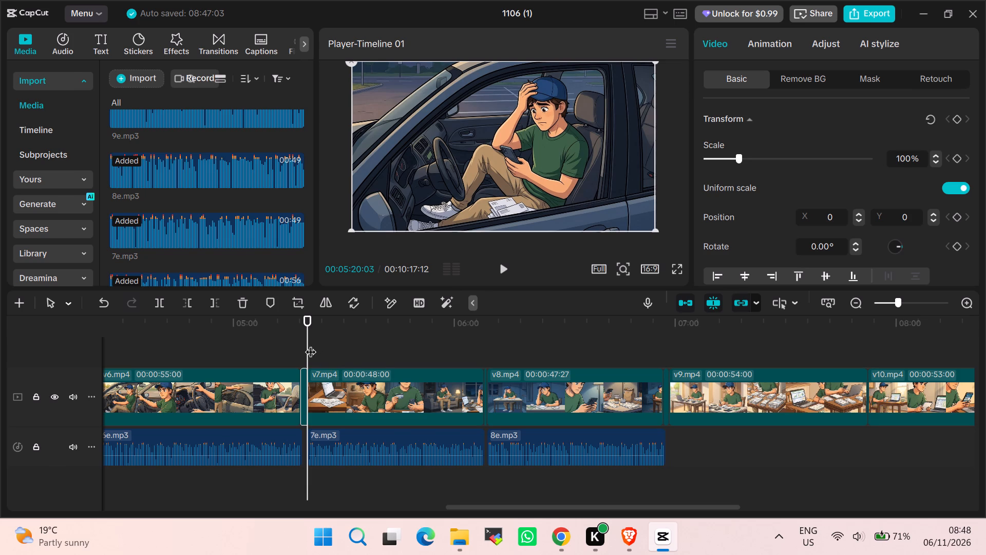
click(308, 339)
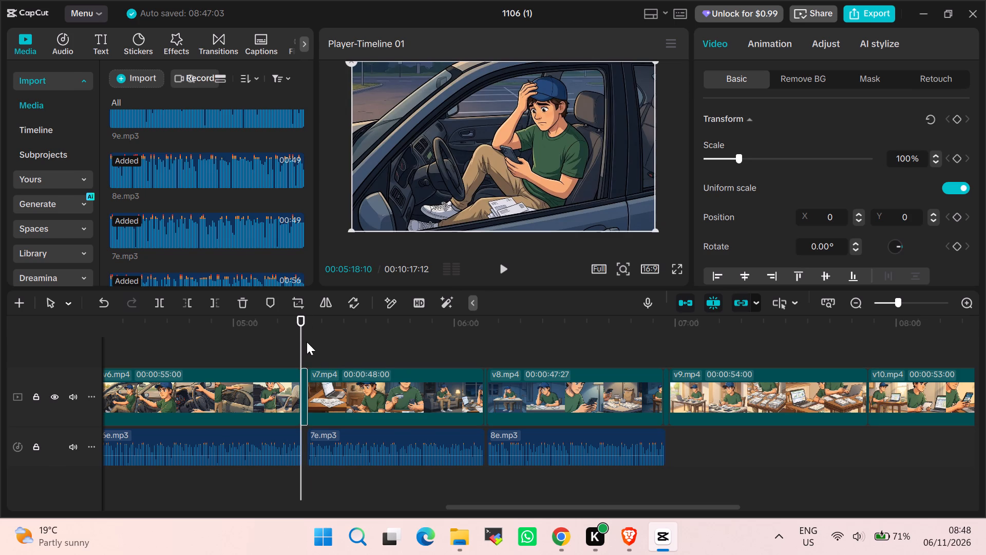
key(Right)
key(Right)
key(Right)
key(Right)
key(Right)
key(Right)
key(Right)
key(Right)
key(Right)
key(Right)
key(Right)
key(Right)
key(Right)
key(Right)
key(Right)
key(Right)
key(Right)
key(Right)
key(Right)
key(Right)
key(Right)
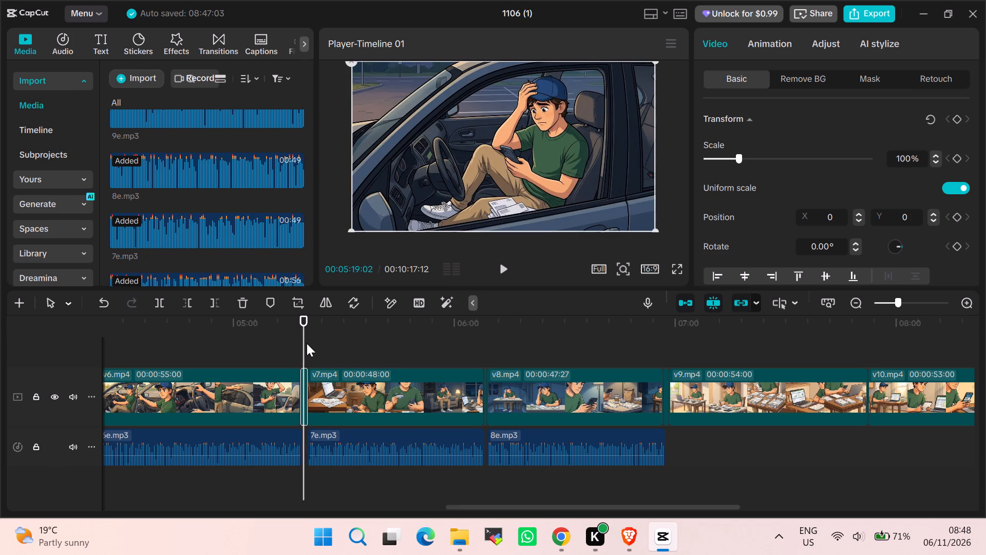
key(Right)
key(Right)
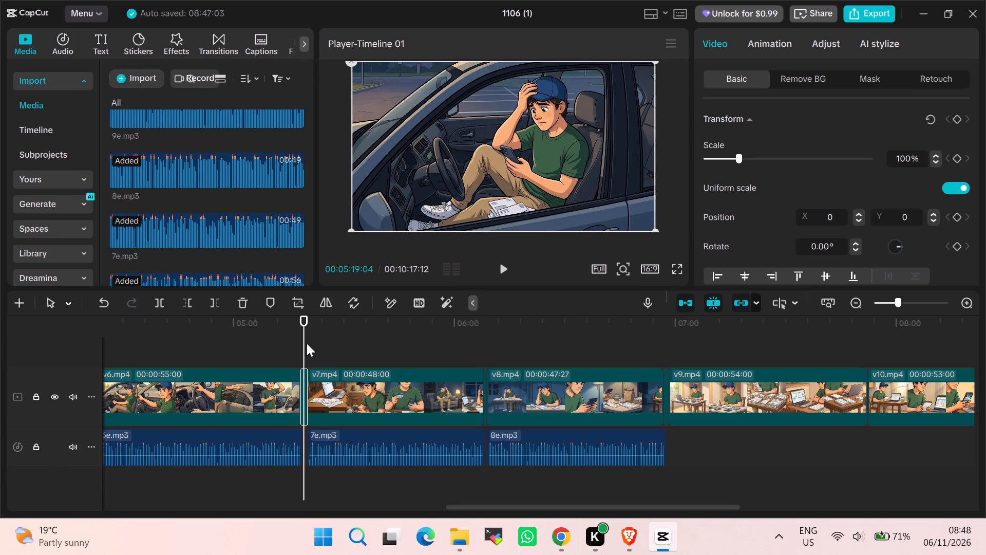
click(308, 394)
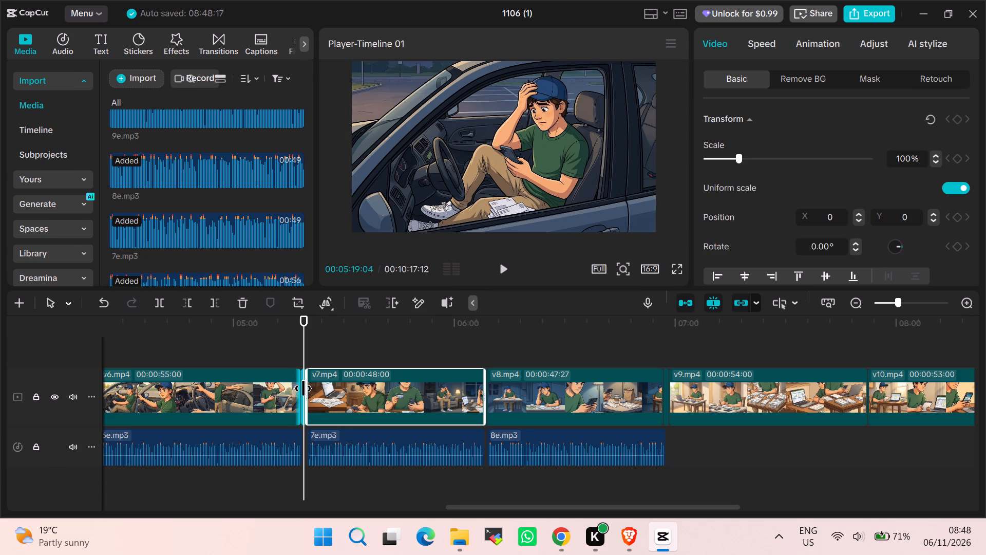
click(303, 388)
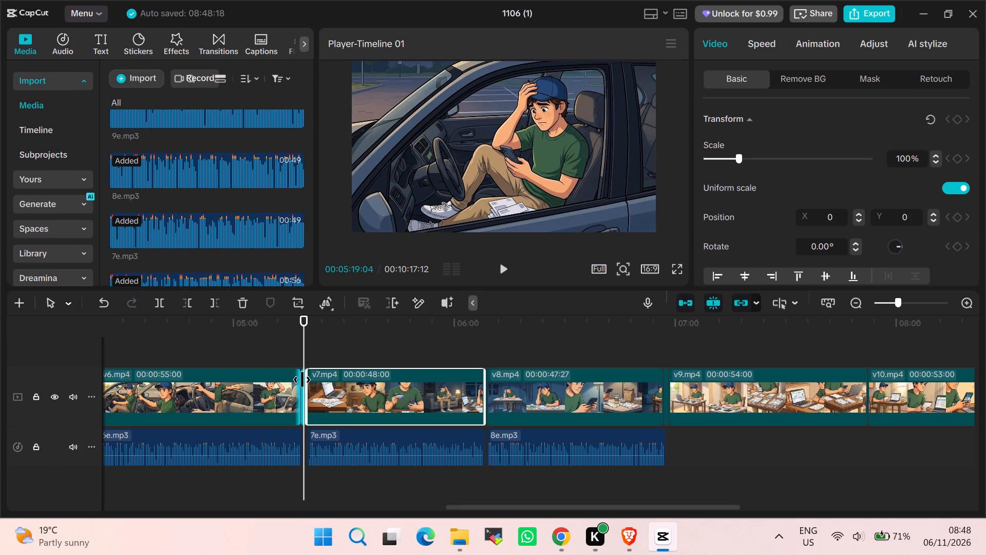
double_click(302, 380)
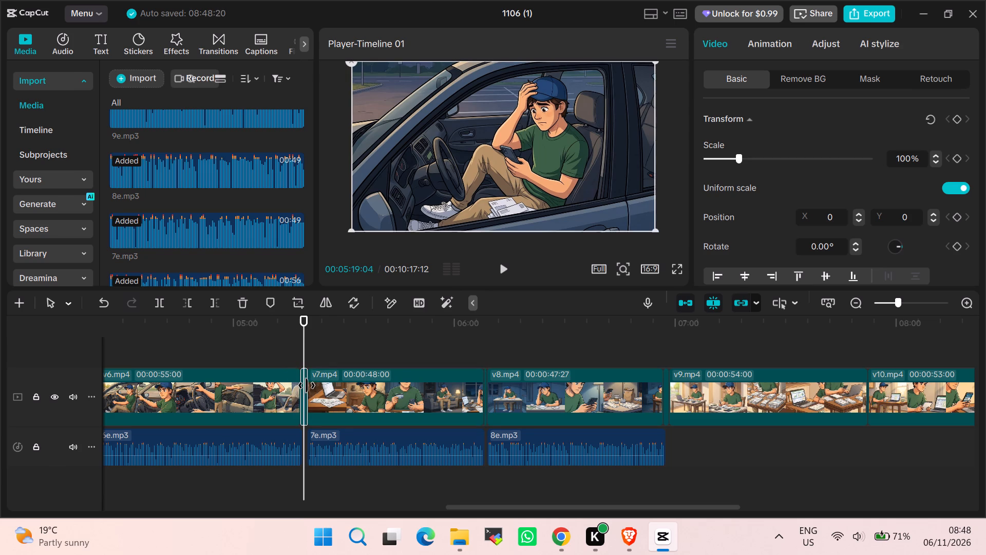
click(306, 385)
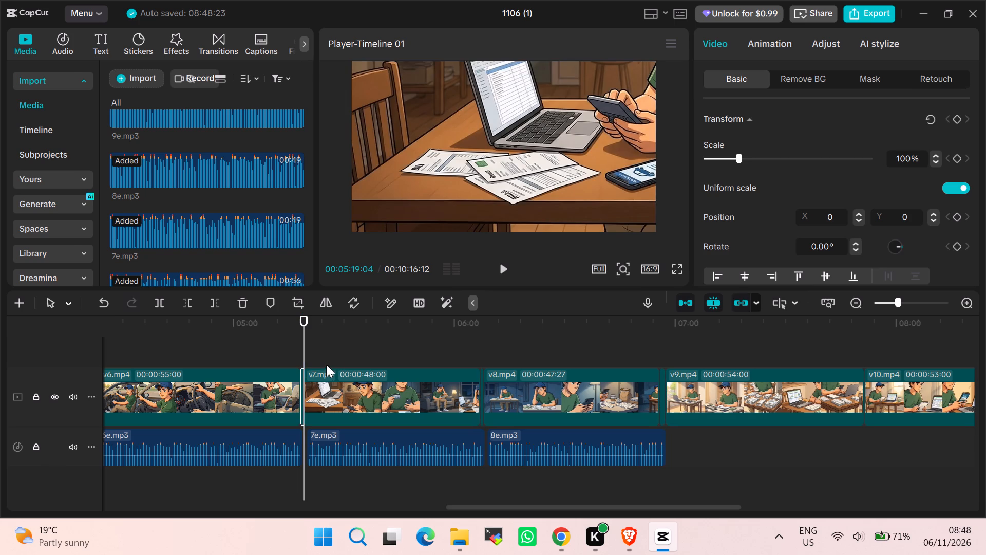
click(342, 325)
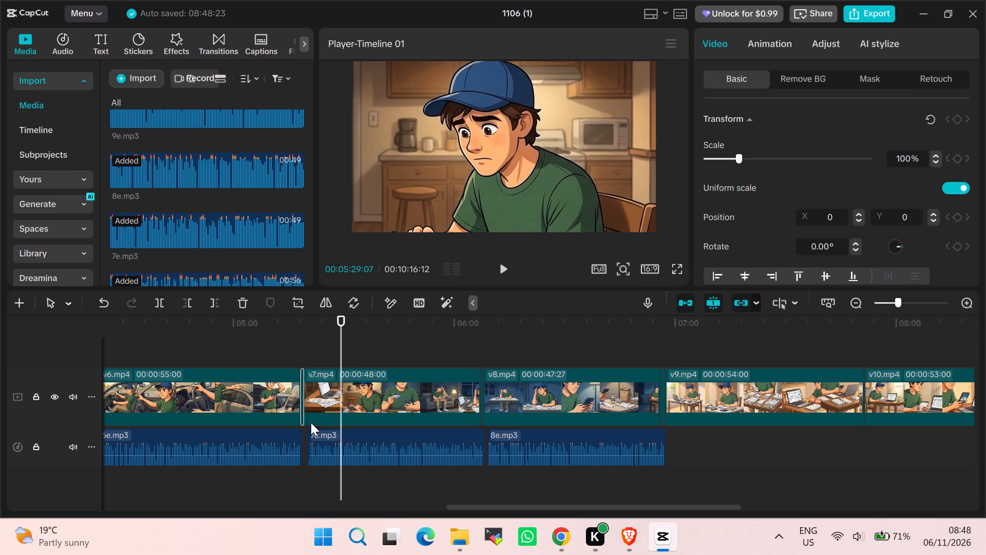
Move the 7e.mp3 voice-over earlier so it starts together with v7.mp4.
click(324, 458)
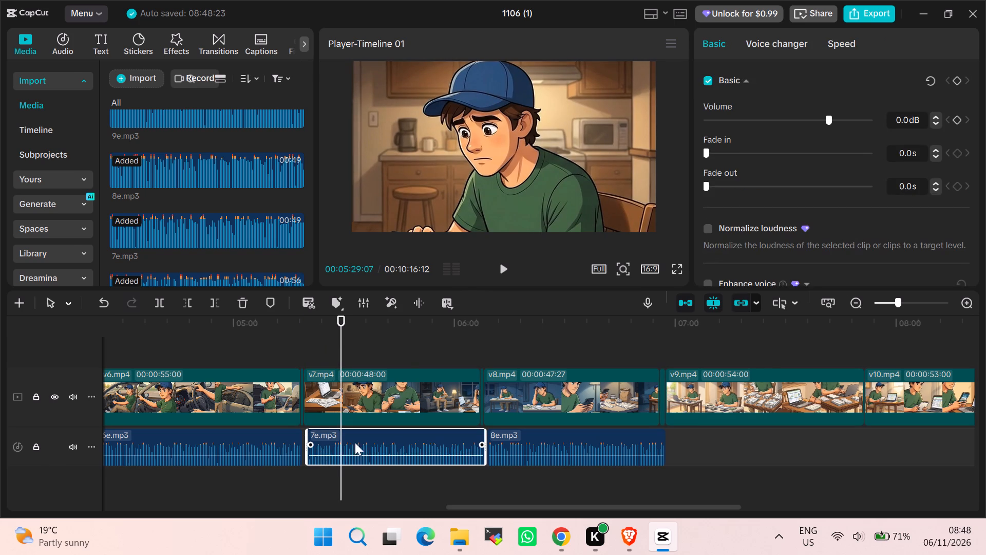
click(362, 437)
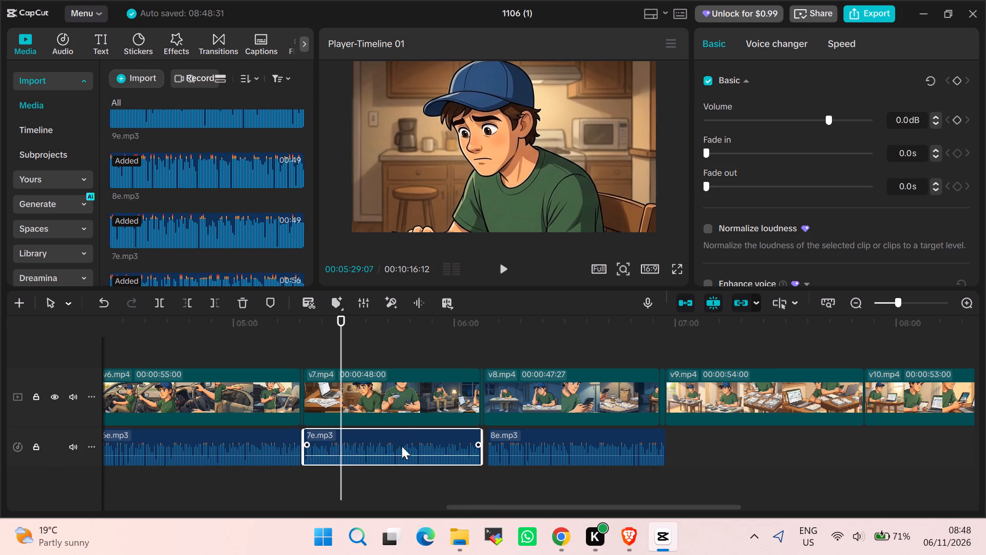
click(420, 347)
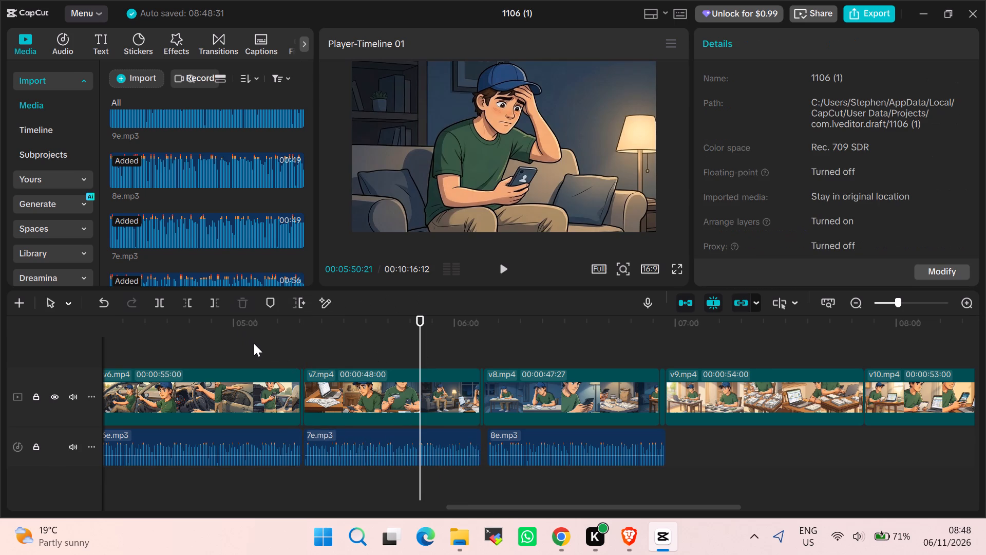
Move the 8e.mp3 voice-over earlier so it starts together with v8.mp4.
click(523, 450)
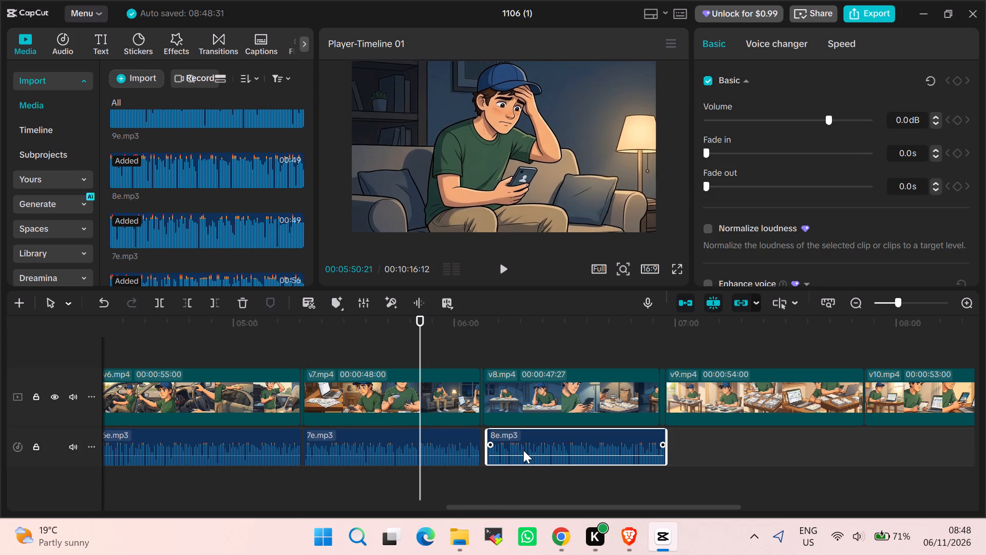
click(519, 446)
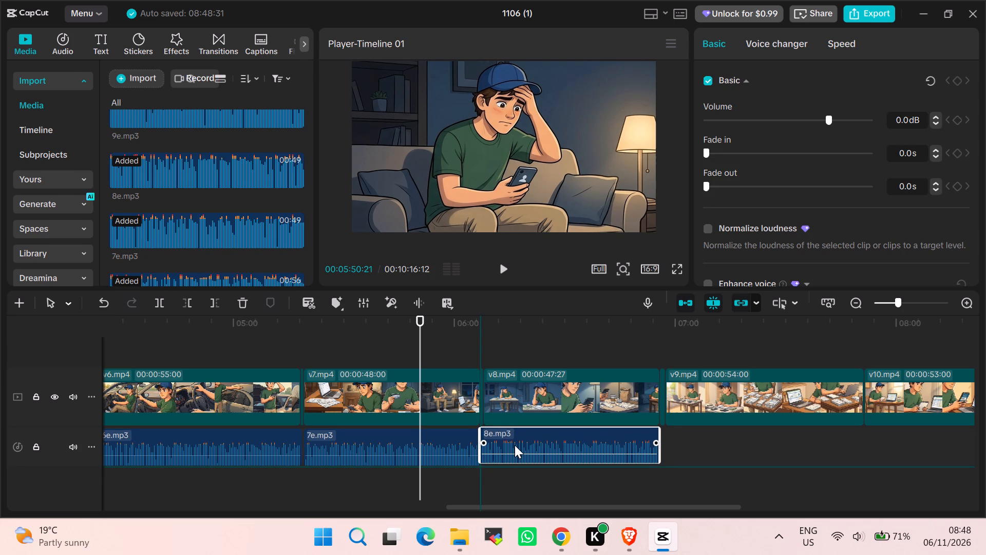
click(499, 484)
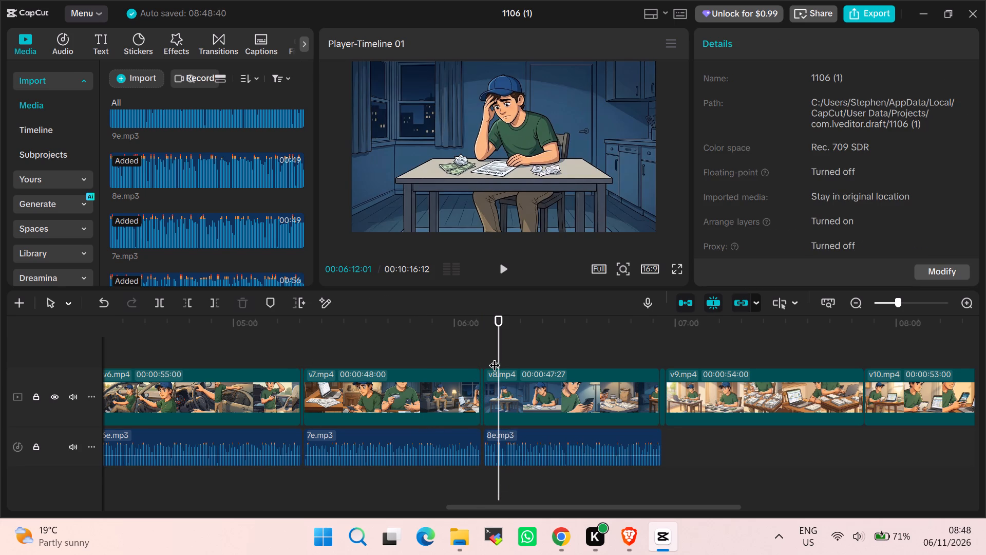
Add a freeze frame at the end of v1.mp4, at 00:00:57:00.
drag(499, 358, 94, 327)
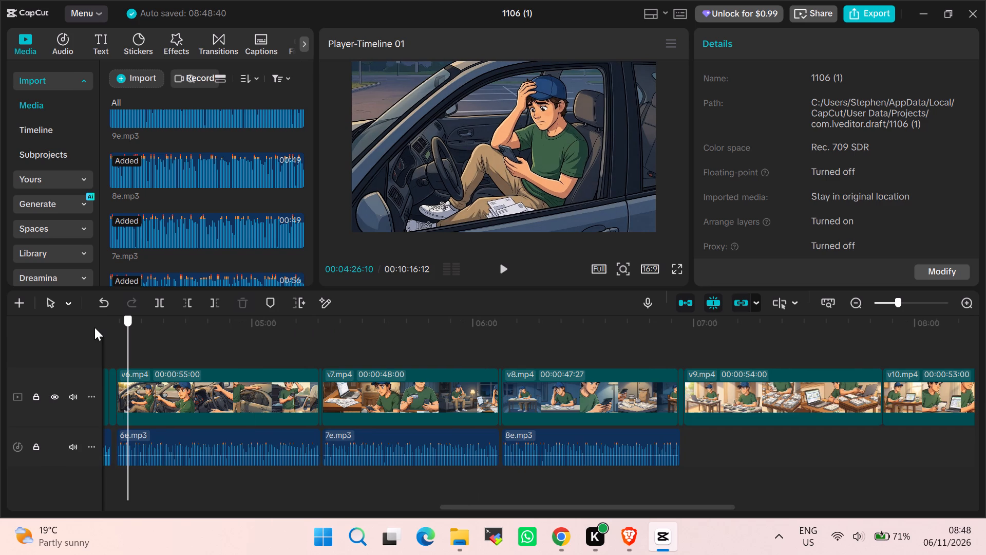
drag(94, 327, 57, 336)
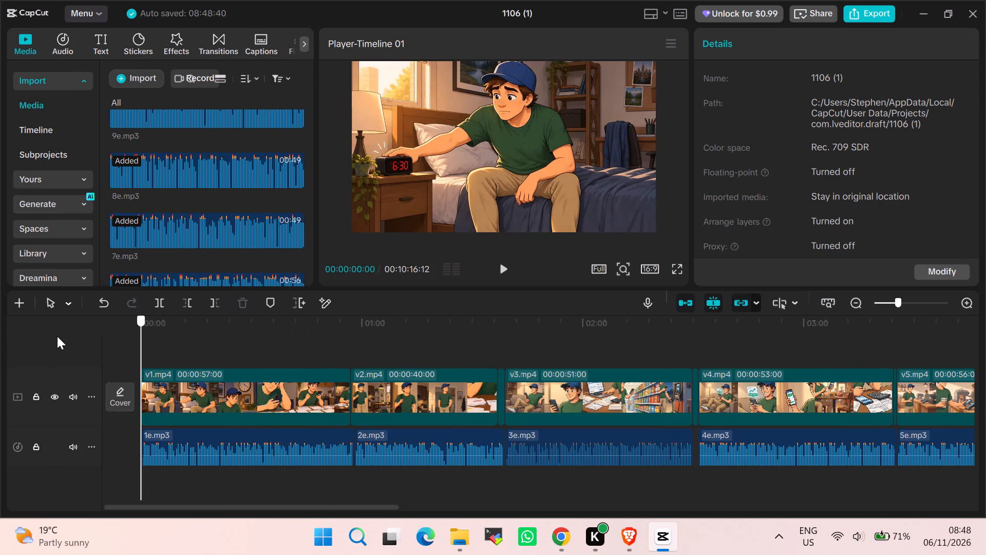
drag(57, 336, 350, 341)
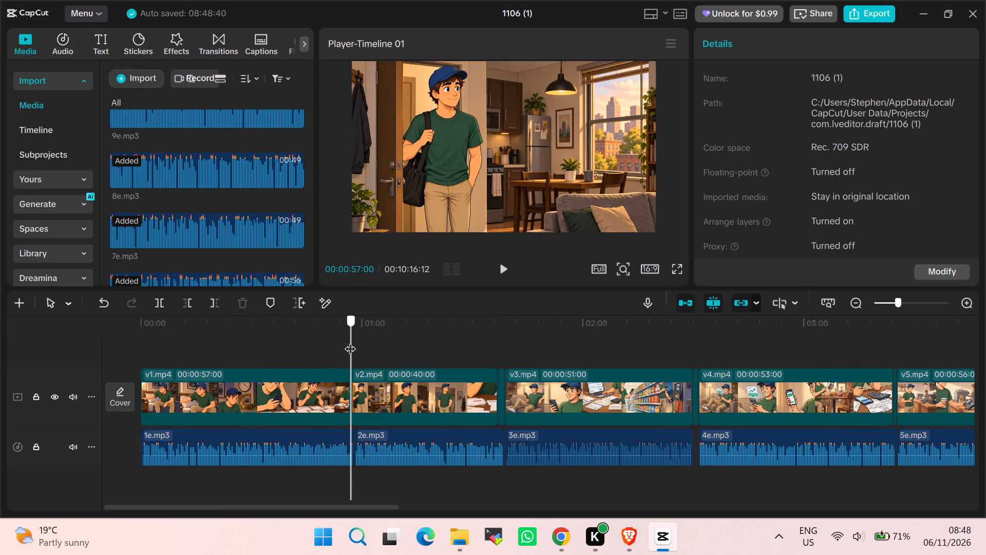
drag(350, 341, 349, 341)
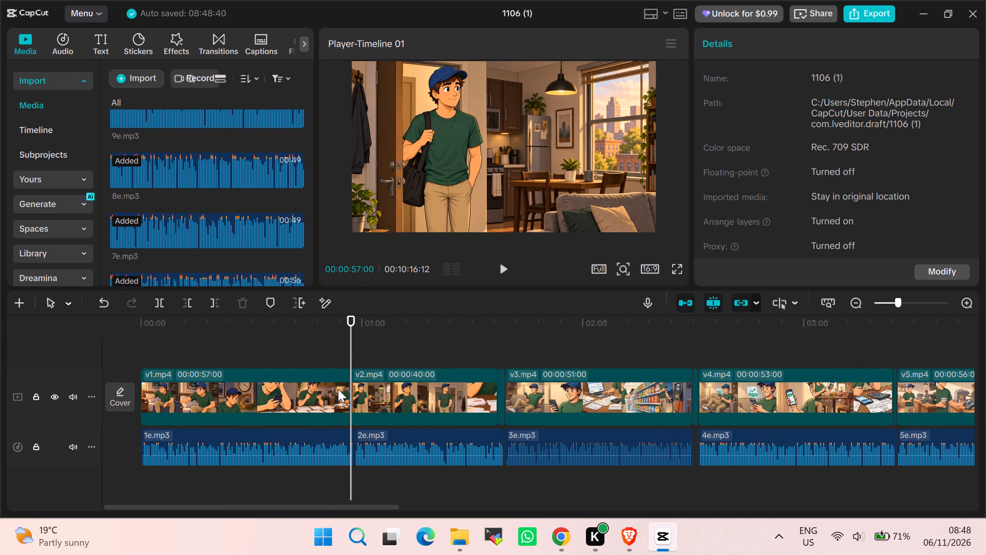
click(330, 390)
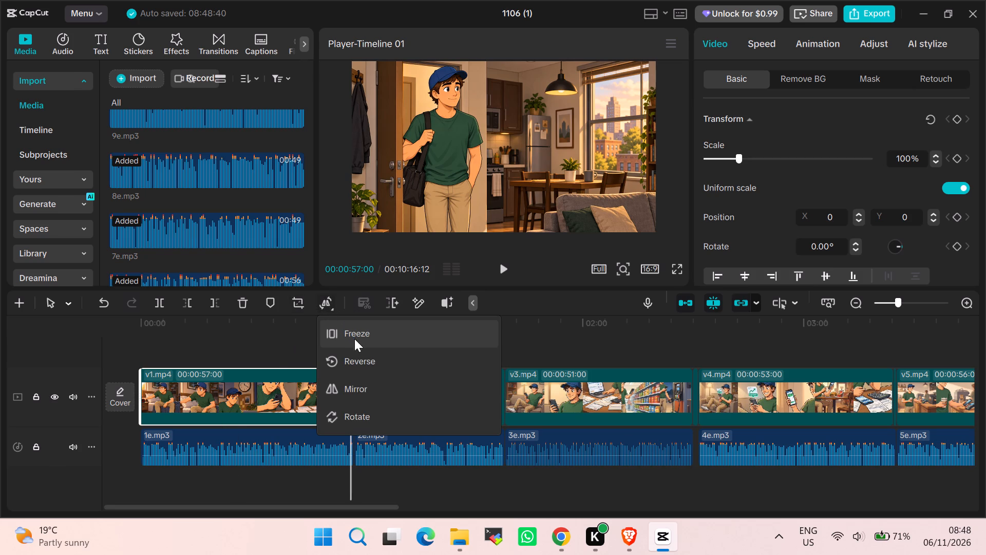
click(350, 334)
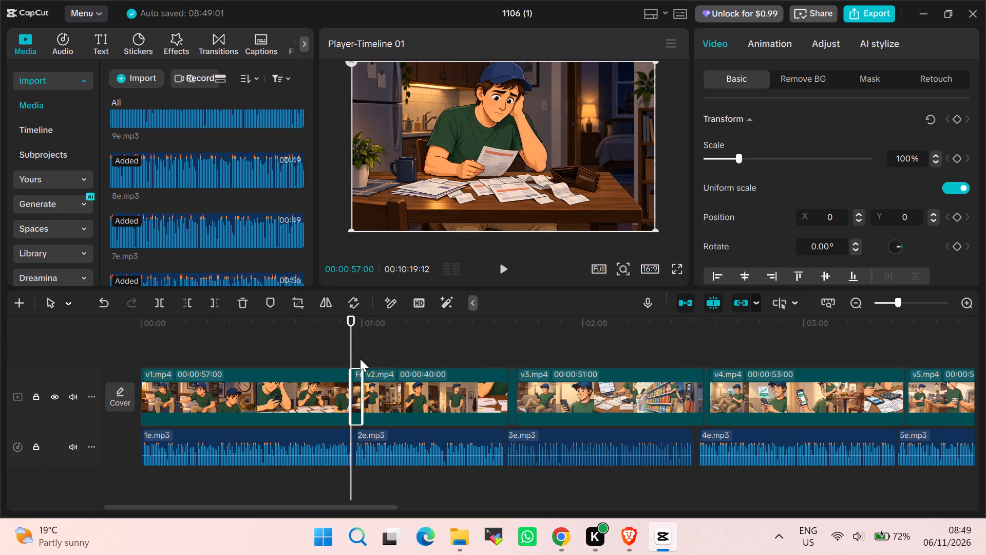
Shorten the freeze frame between v1.mp4 and v2.mp4 to about 1 second.
drag(364, 393, 363, 393)
drag(363, 393, 352, 393)
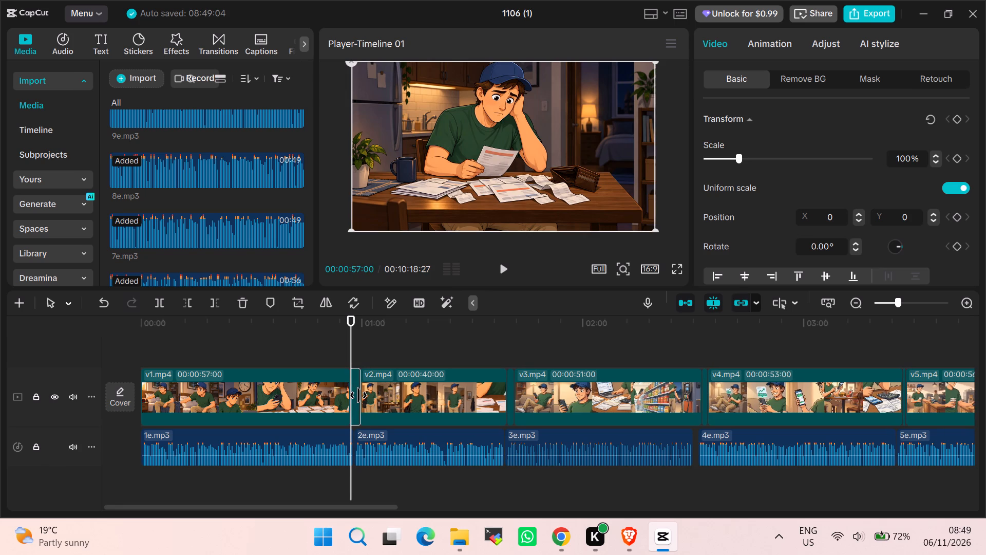
click(358, 395)
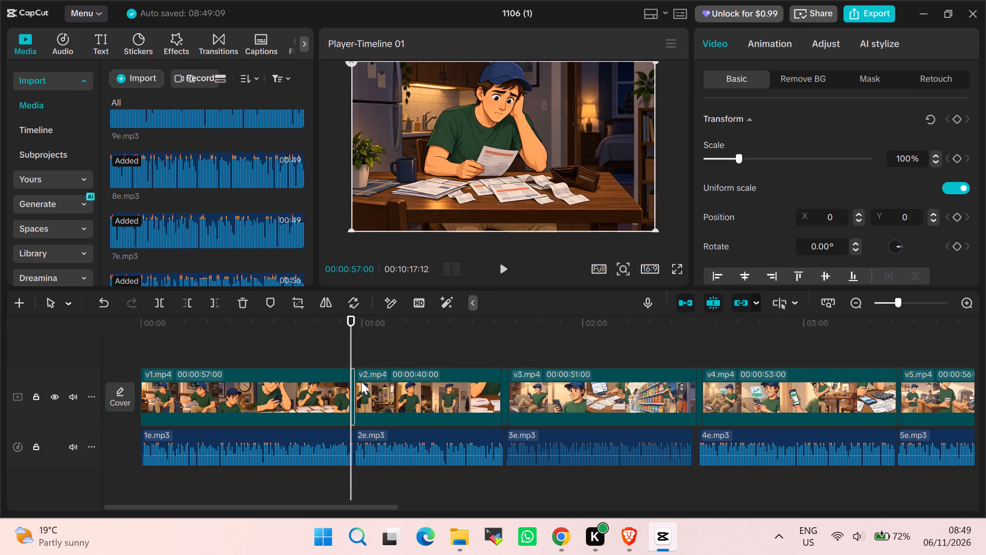
click(387, 344)
Move the 2e.mp3 voice-over onto a second audio track, starting together with v2.mp4.
click(437, 441)
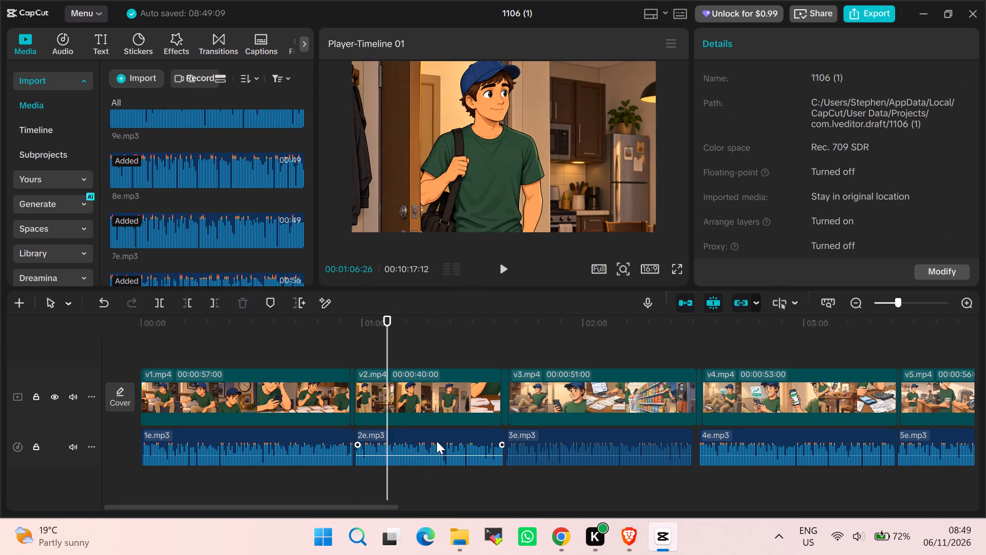
drag(434, 446, 432, 448)
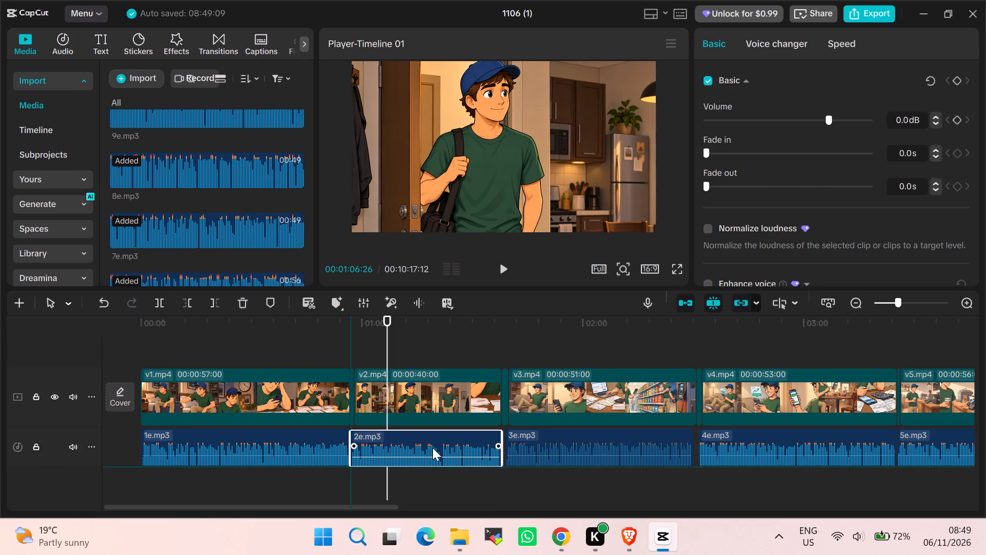
drag(432, 448, 440, 445)
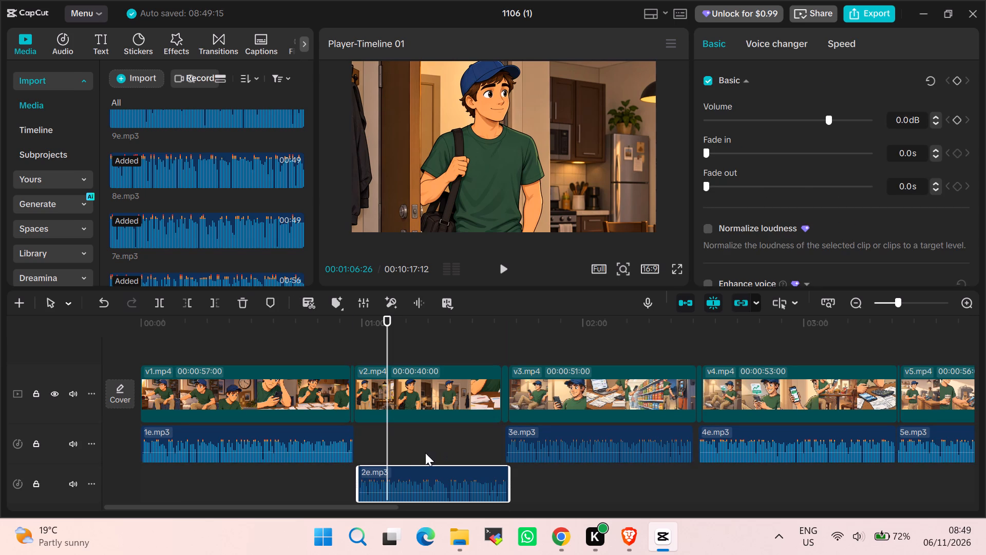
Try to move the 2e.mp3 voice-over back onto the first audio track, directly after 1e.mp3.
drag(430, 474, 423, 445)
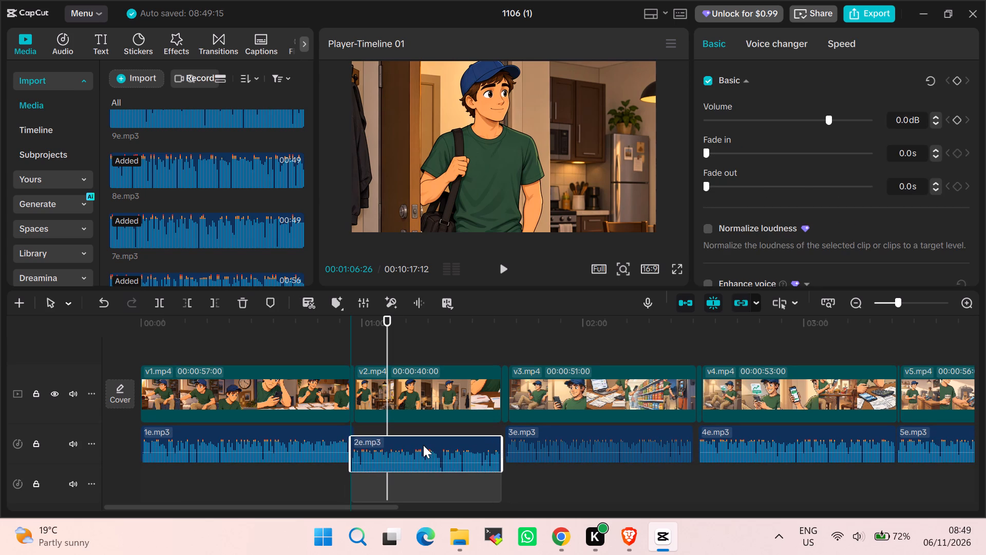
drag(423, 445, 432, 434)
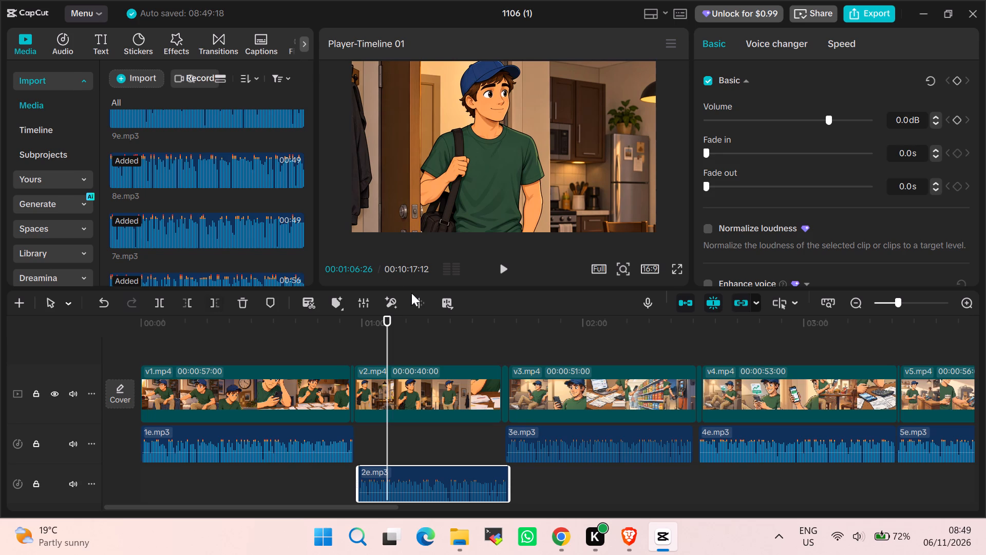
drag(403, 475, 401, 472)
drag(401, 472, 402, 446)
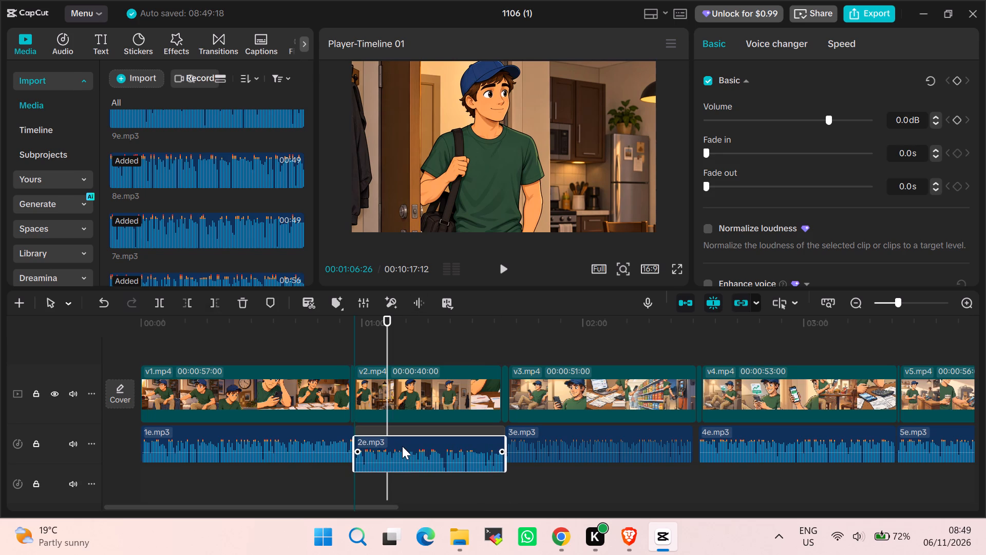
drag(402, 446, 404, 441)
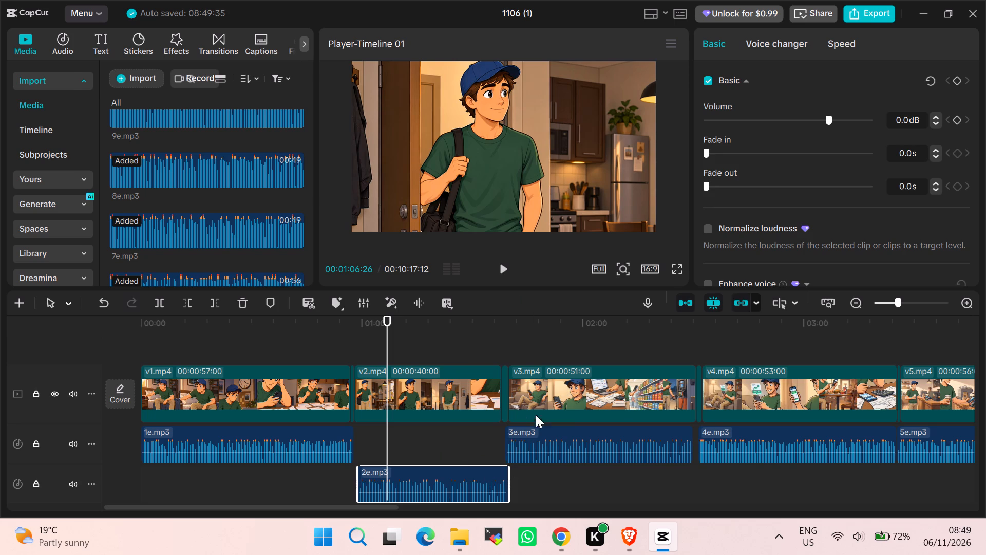
Split the 2e.mp3 voice-over at 00:01:06:26 and delete the part after the split.
click(162, 301)
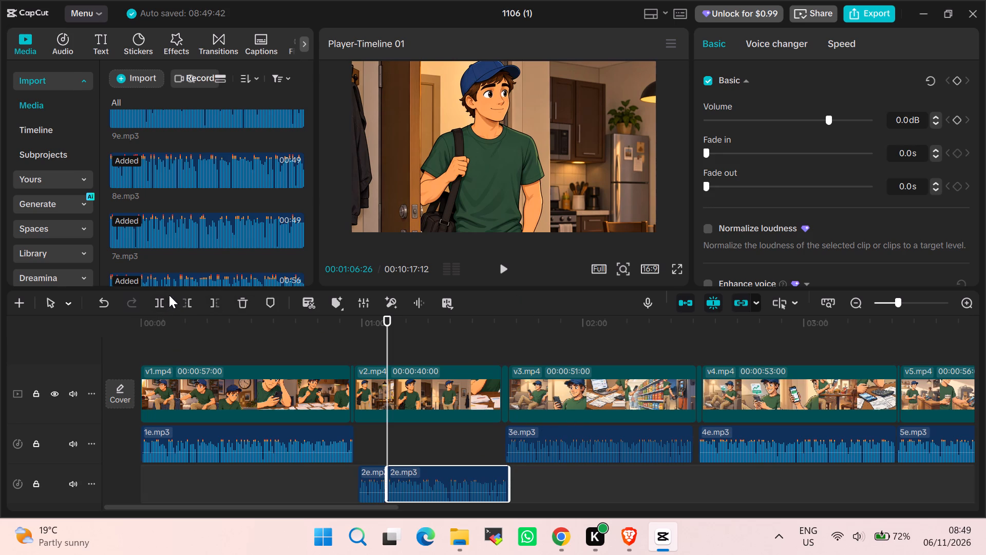
key(Delete)
Split v2.mp4 at 00:01:06:26 and delete v1.mp4 and the second part of v2.mp4 from the main track.
click(293, 392)
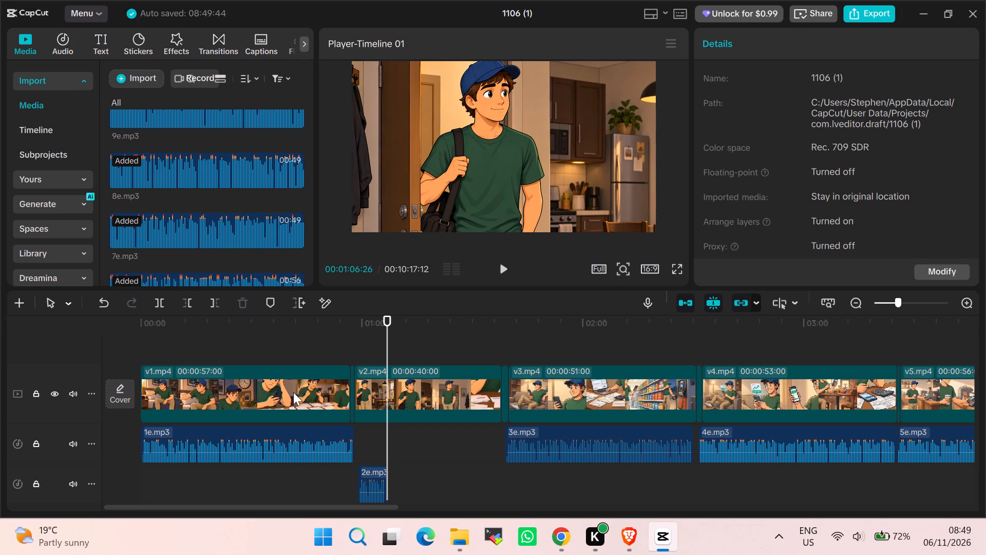
click(164, 301)
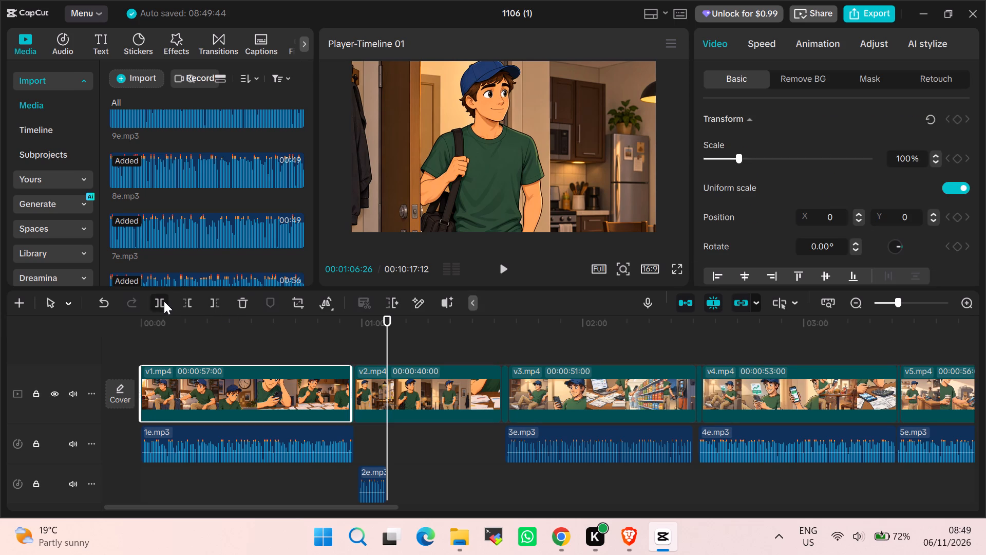
key(Delete)
key(Delete)
key(Delete)
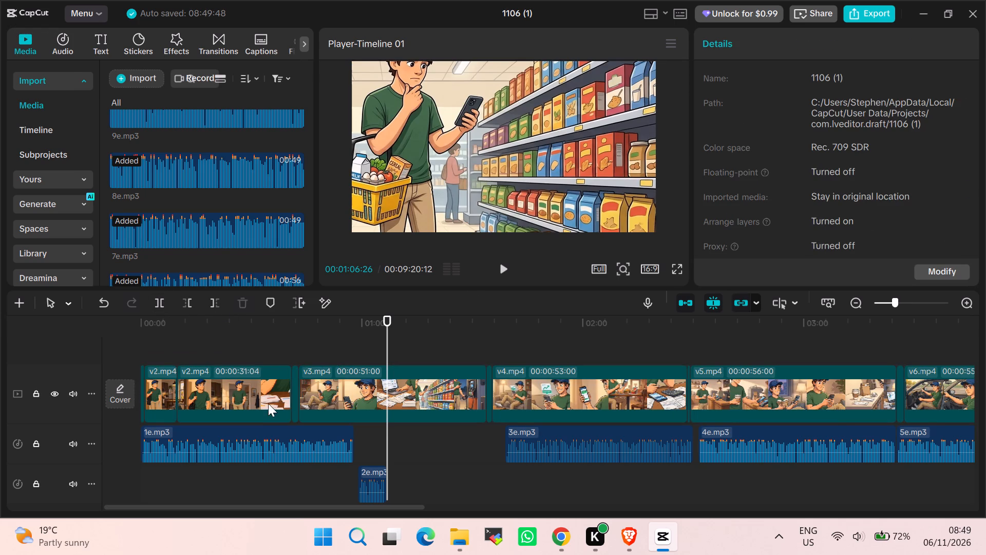
click(263, 399)
key(Delete)
key(Delete)
key(Delete)
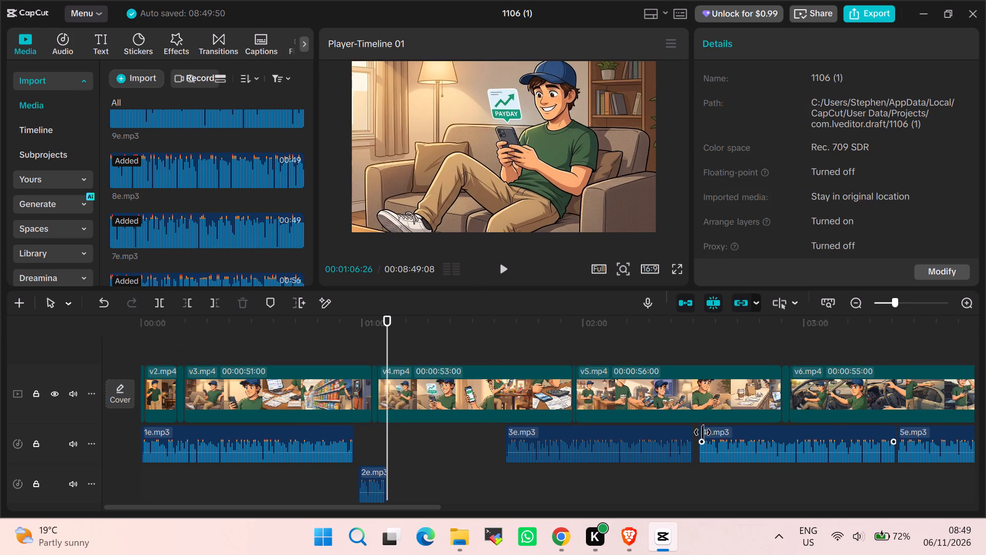
Delete the remaining part of v2.mp4, v3.mp4 and v4.mp4 from the main track.
key(BackSpace)
click(163, 391)
key(Delete)
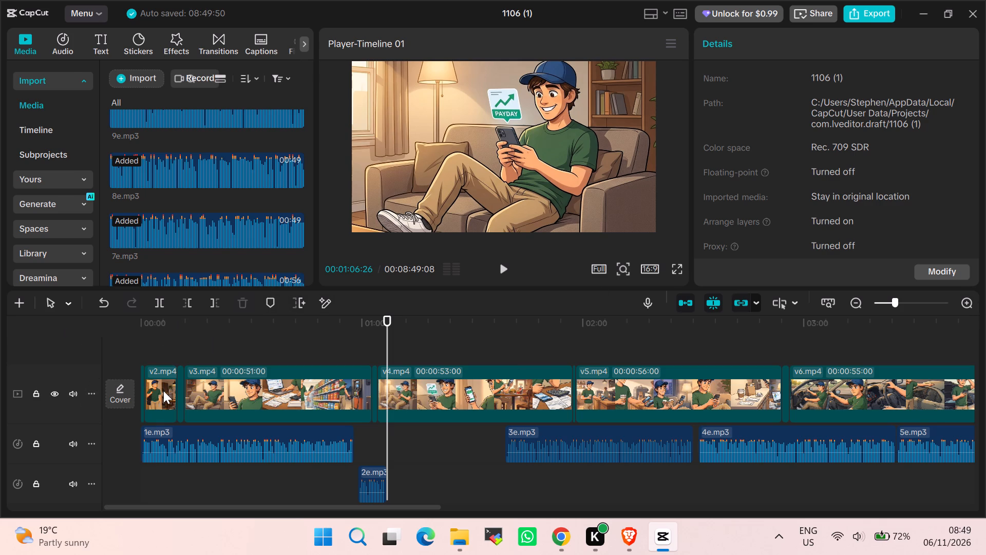
click(163, 391)
key(Delete)
click(163, 391)
key(Delete)
click(163, 391)
key(Delete)
click(163, 391)
key(Delete)
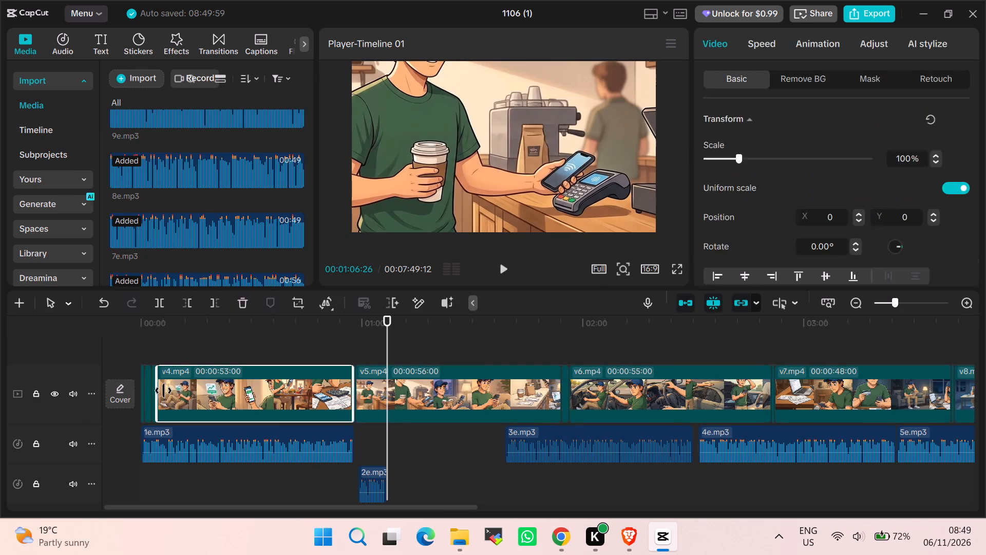
Delete v5.mp4, v6.mp4 and a freeze frame beside them from the main track.
click(163, 391)
key(Delete)
click(163, 391)
key(Delete)
click(163, 391)
key(Delete)
click(163, 391)
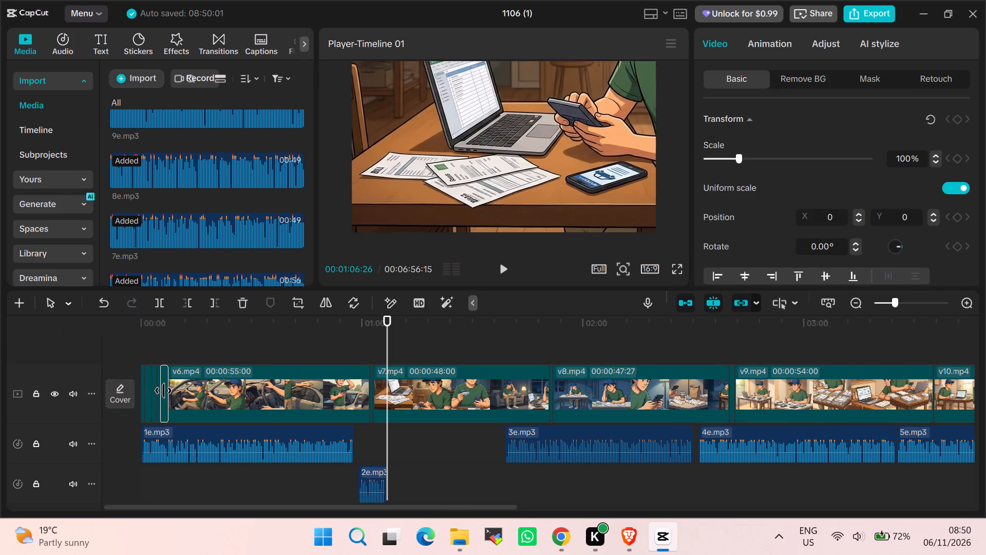
key(Delete)
click(163, 391)
key(Delete)
click(163, 391)
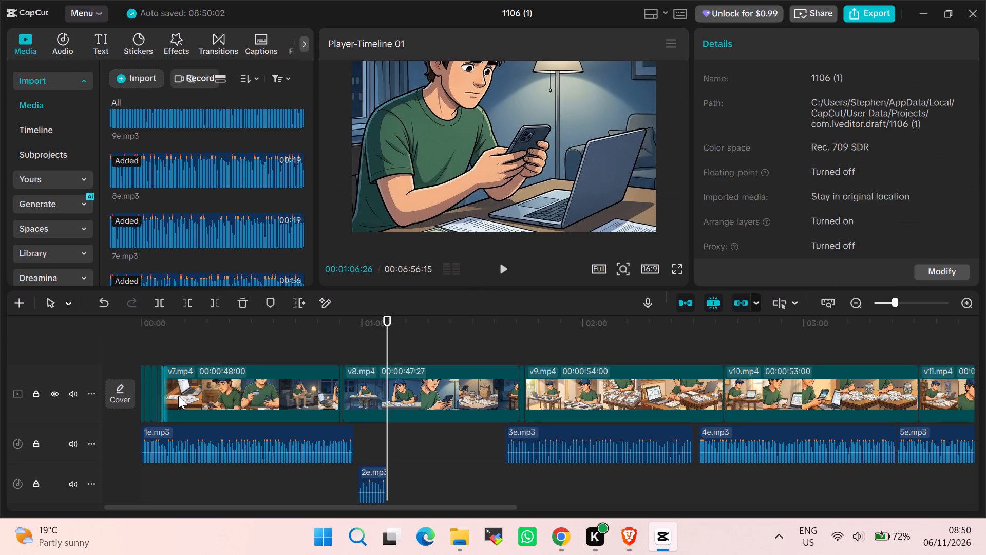
Delete the clips v7.mp4 through v12.mp4 from the main track.
click(178, 396)
key(Delete)
click(179, 396)
key(Delete)
click(179, 396)
key(Delete)
click(179, 396)
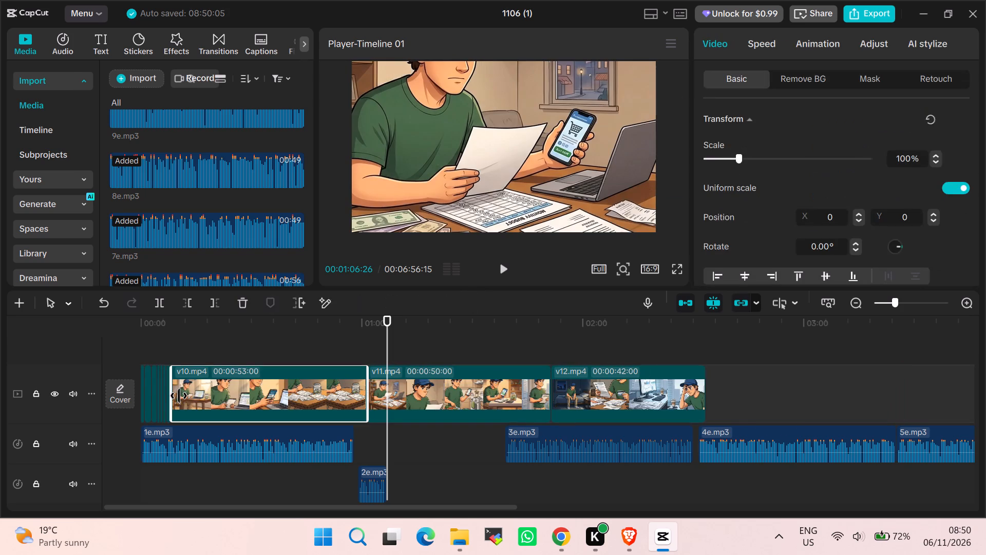
key(Delete)
click(179, 396)
key(Delete)
click(179, 396)
key(Delete)
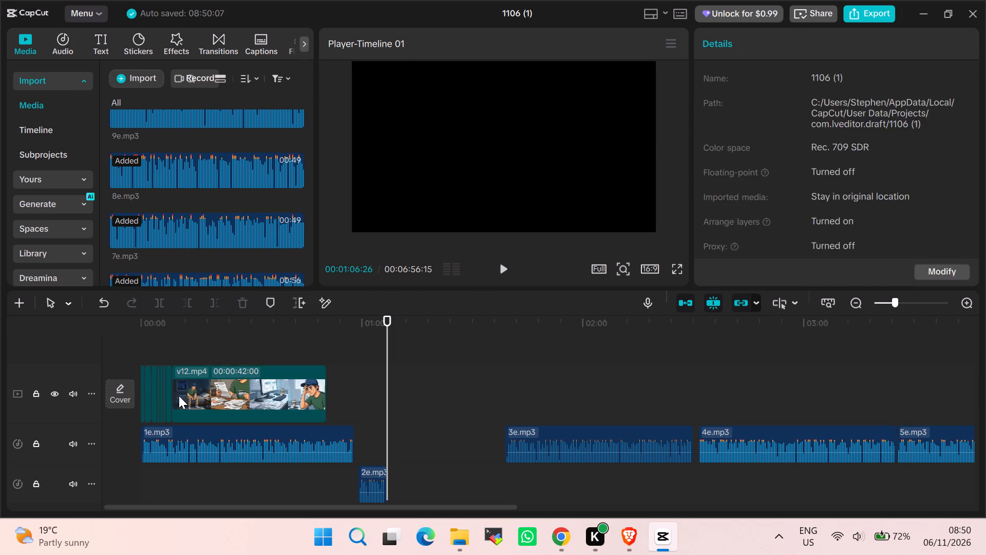
click(179, 396)
key(Delete)
Delete leftover freeze frames from the end of the main track's remaining strip.
click(156, 390)
key(Delete)
click(156, 389)
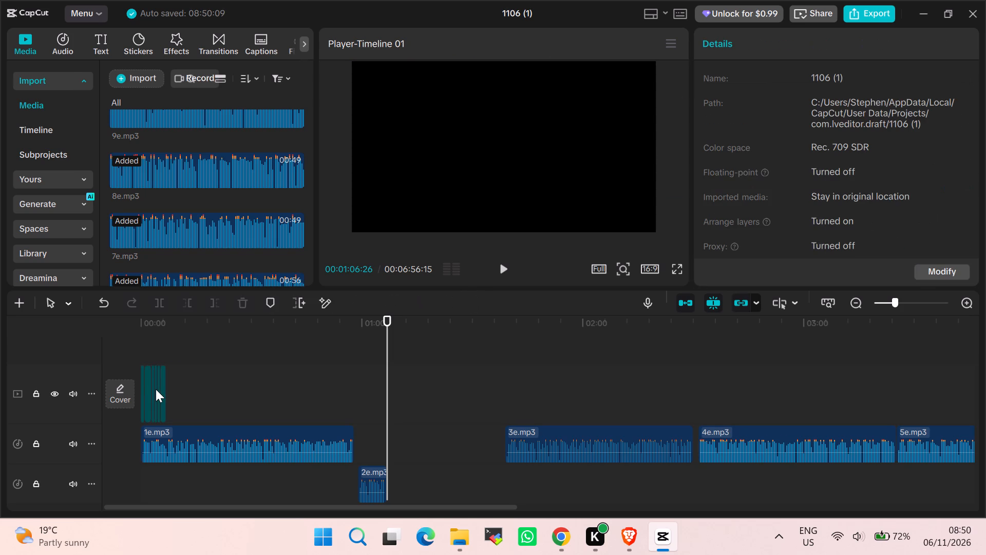
key(Delete)
click(156, 389)
click(157, 389)
key(Delete)
click(158, 389)
key(Delete)
Delete more leftover freeze frames, working from the beginning of the main track.
click(144, 393)
key(Delete)
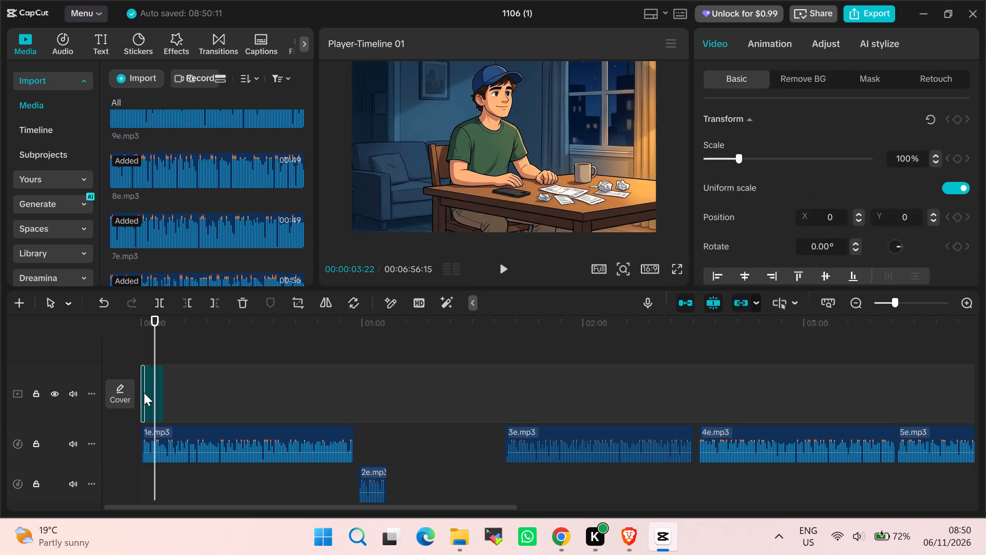
click(144, 393)
key(Delete)
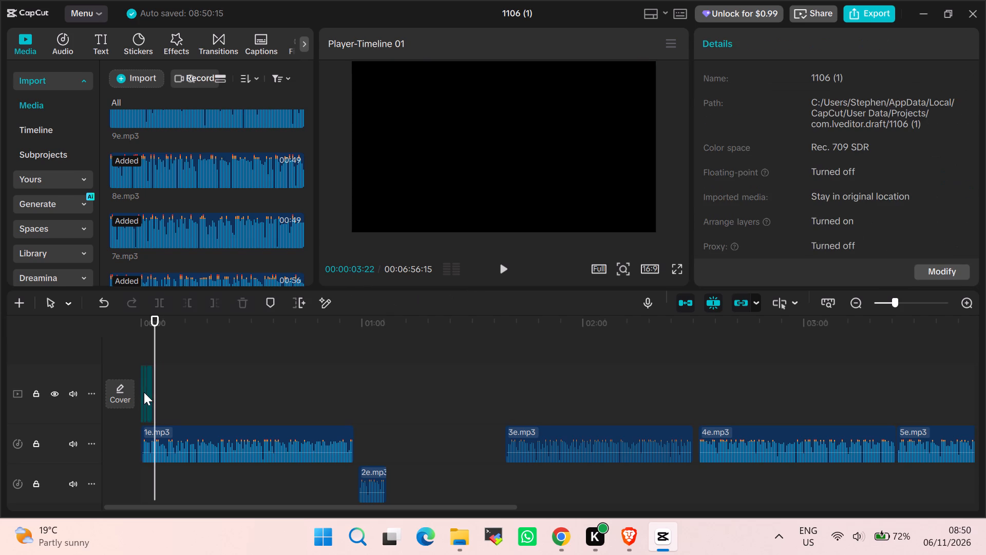
click(144, 392)
key(Delete)
click(146, 396)
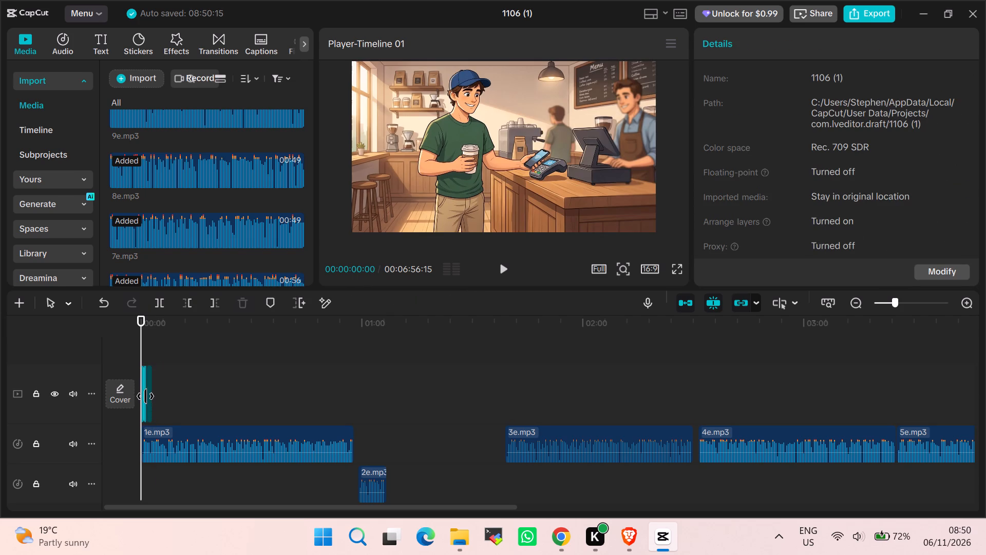
key(Delete)
click(141, 391)
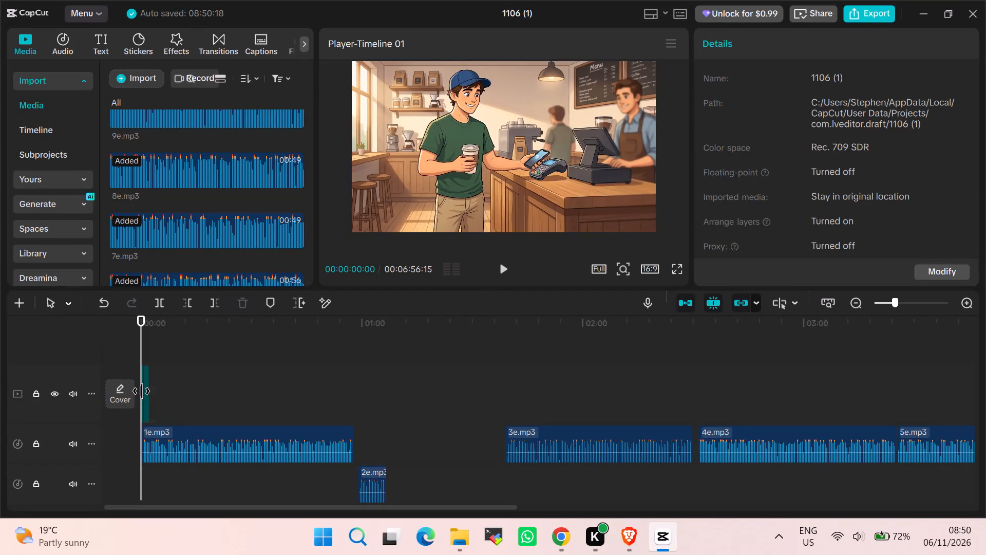
click(153, 402)
key(Delete)
Delete the voice-overs 1e.mp3, the rest of 2e.mp3, 3e.mp3 and 4e.mp3 from the audio tracks.
click(183, 456)
key(Delete)
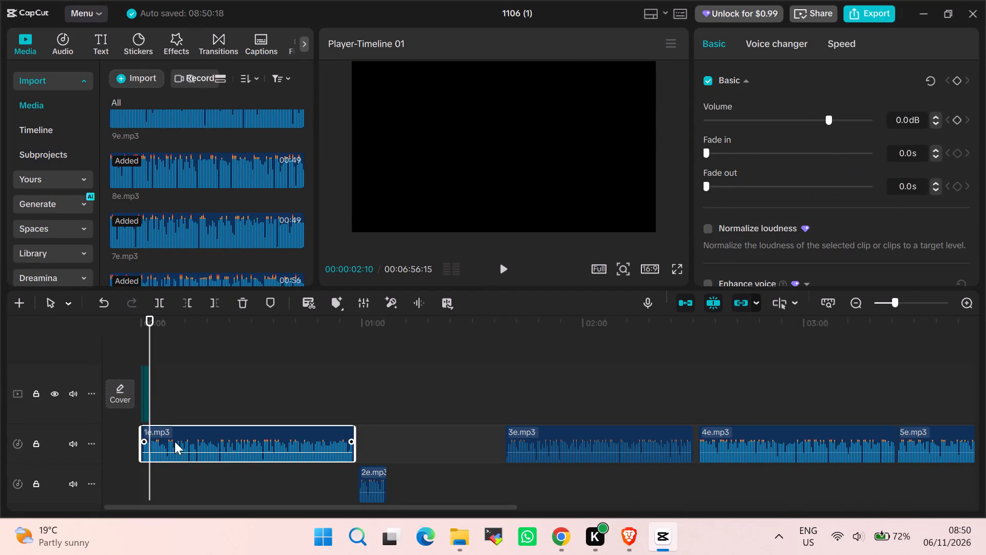
click(378, 482)
key(Delete)
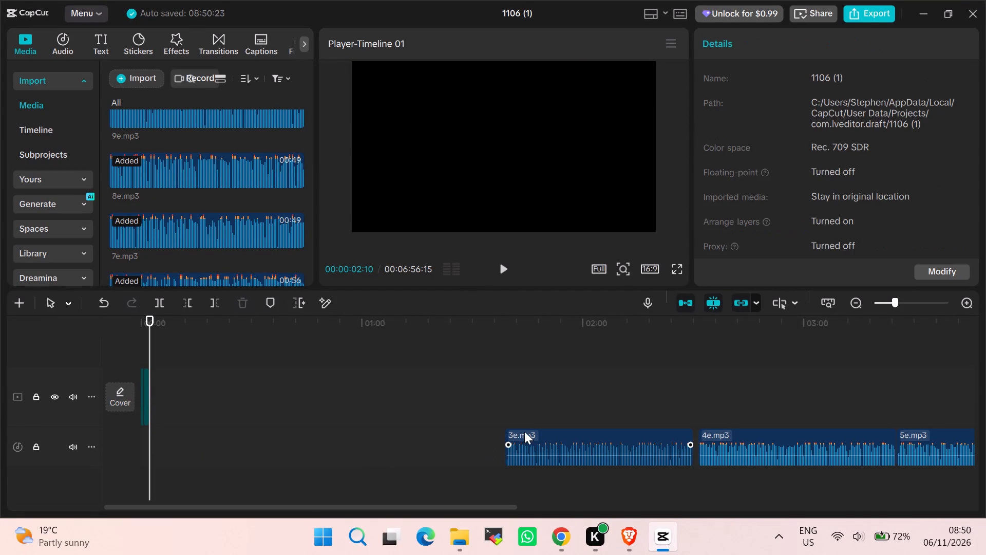
click(537, 442)
key(Delete)
click(744, 454)
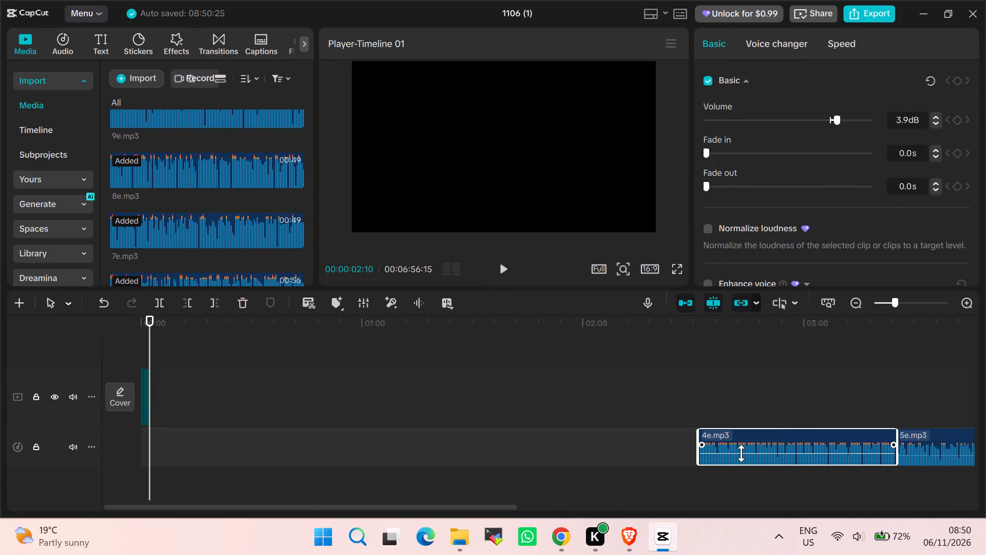
key(Delete)
Delete the longer leftover freeze frame near the start of the main track.
drag(149, 346, 120, 345)
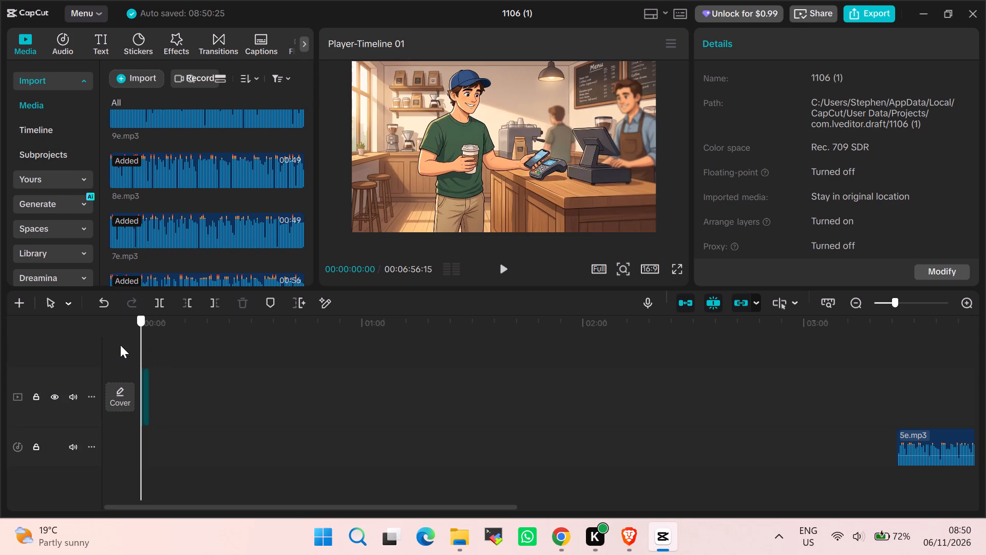
drag(120, 345, 109, 348)
click(146, 379)
key(Delete)
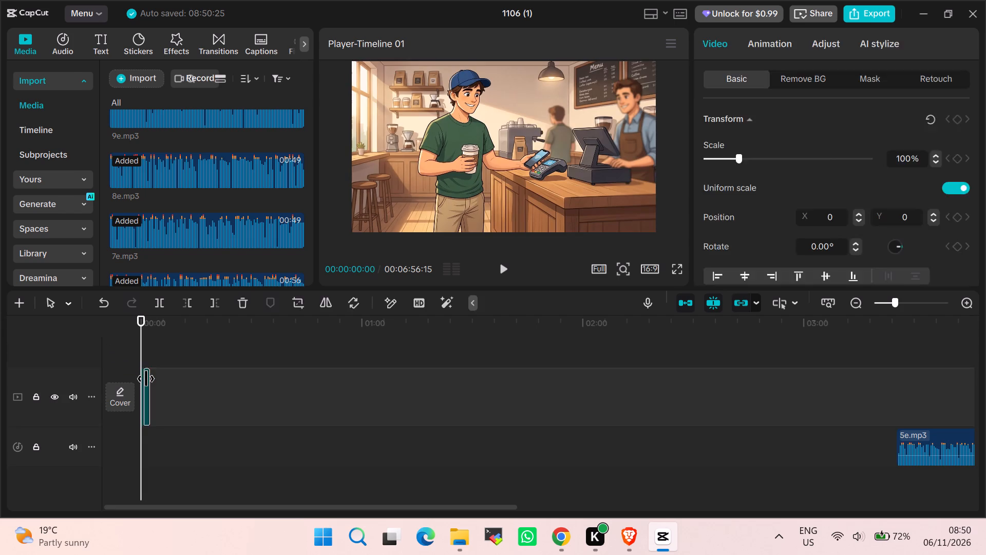
click(146, 379)
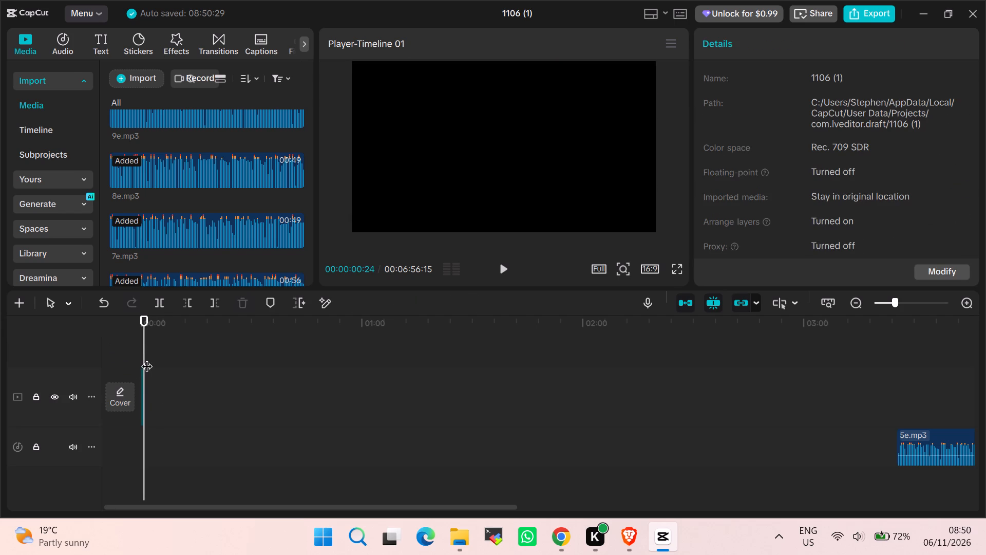
Delete the voice-overs 5e.mp3, 6e.mp3, 7e.mp3 and 8e.mp3 from the audio track.
drag(143, 357, 985, 517)
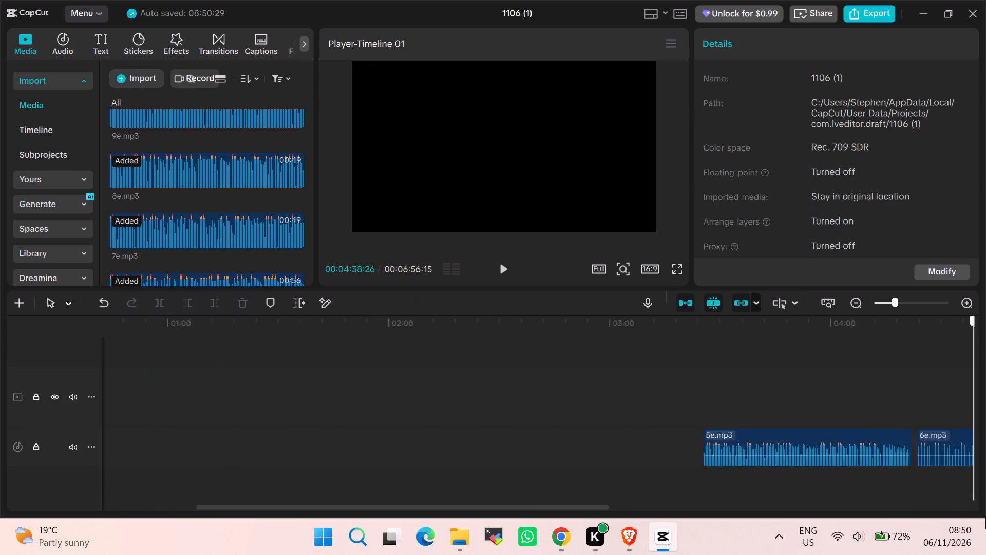
drag(985, 517, 932, 519)
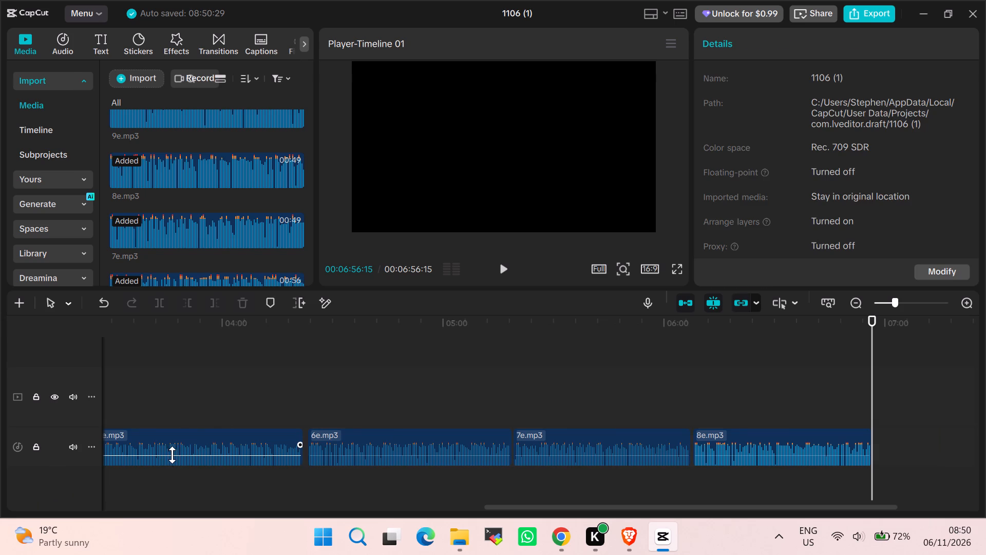
click(172, 455)
key(Delete)
click(335, 447)
key(Delete)
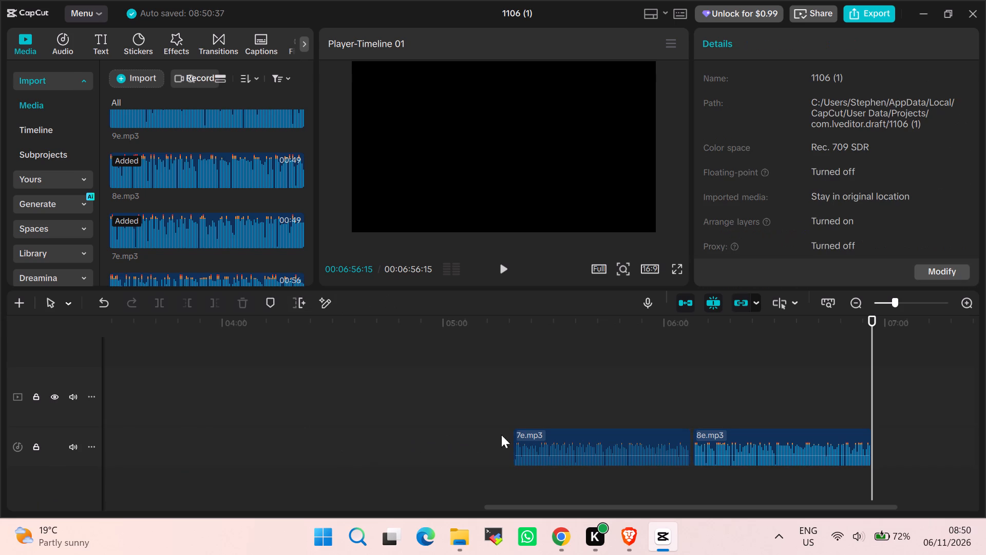
click(587, 462)
key(Delete)
key(Delete)
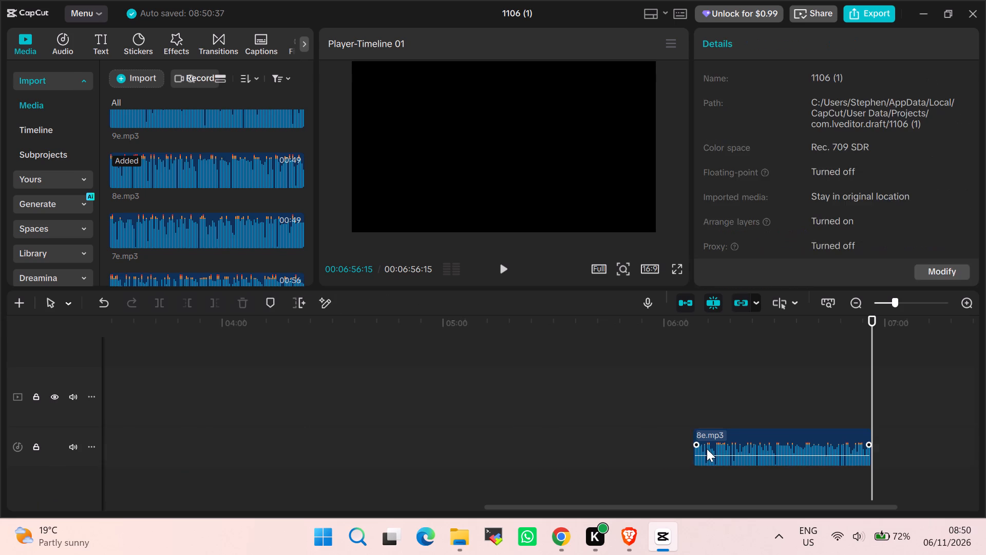
click(725, 456)
key(Delete)
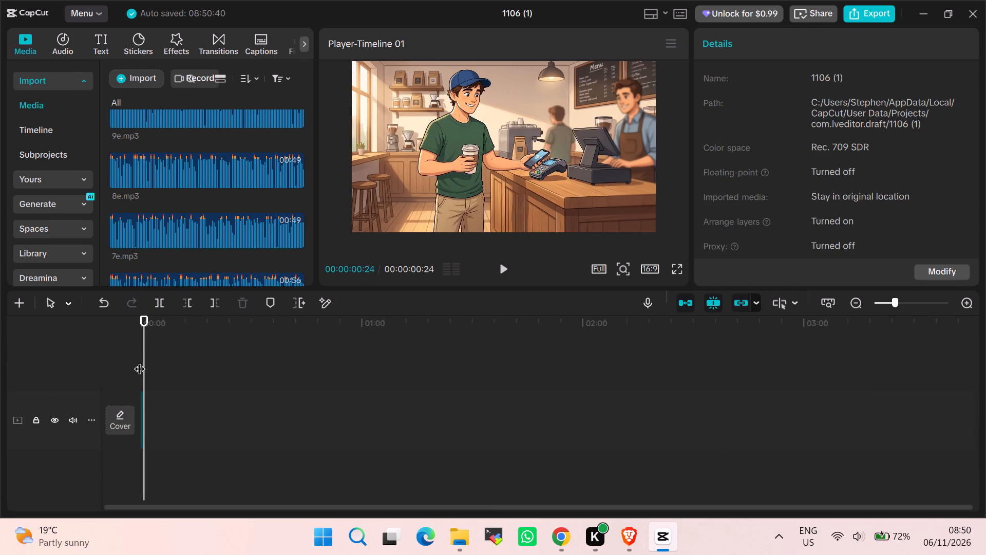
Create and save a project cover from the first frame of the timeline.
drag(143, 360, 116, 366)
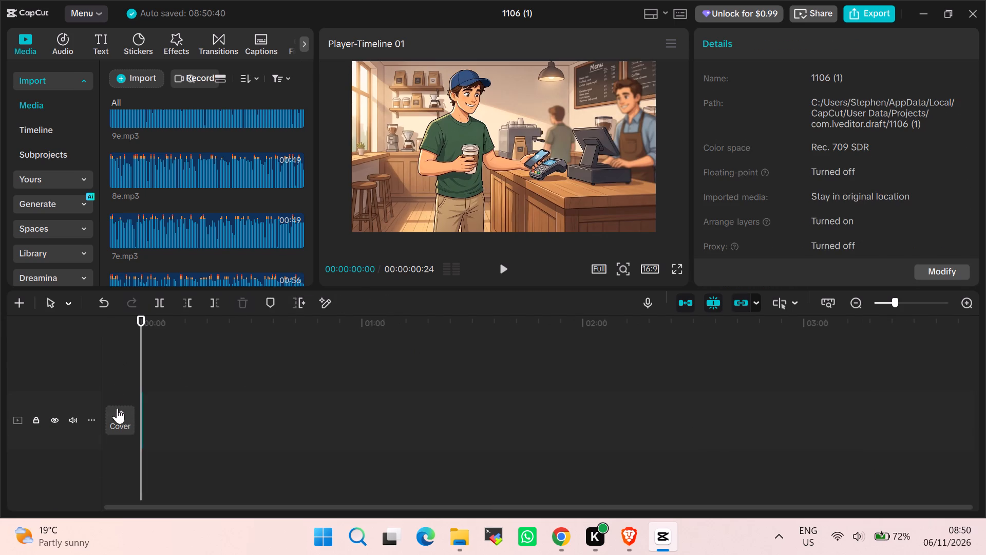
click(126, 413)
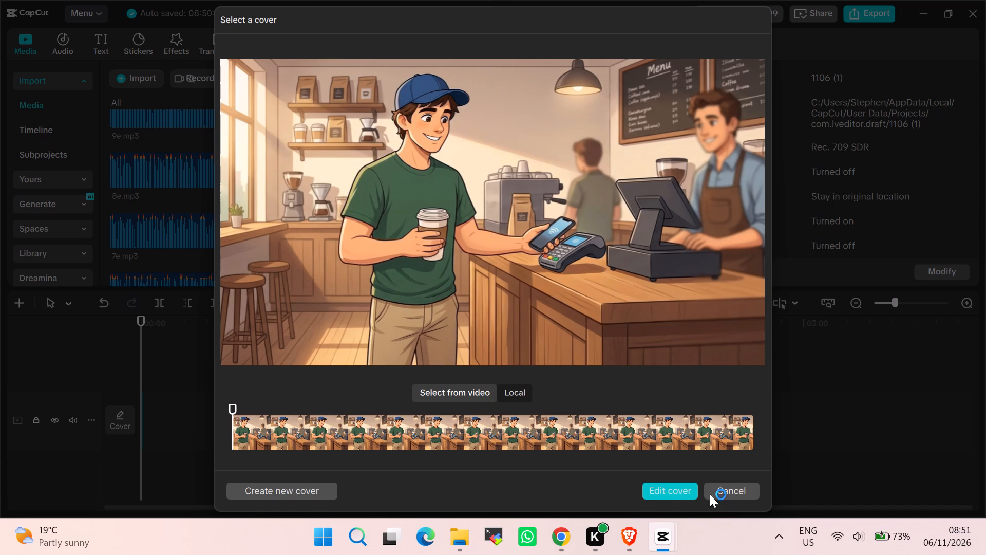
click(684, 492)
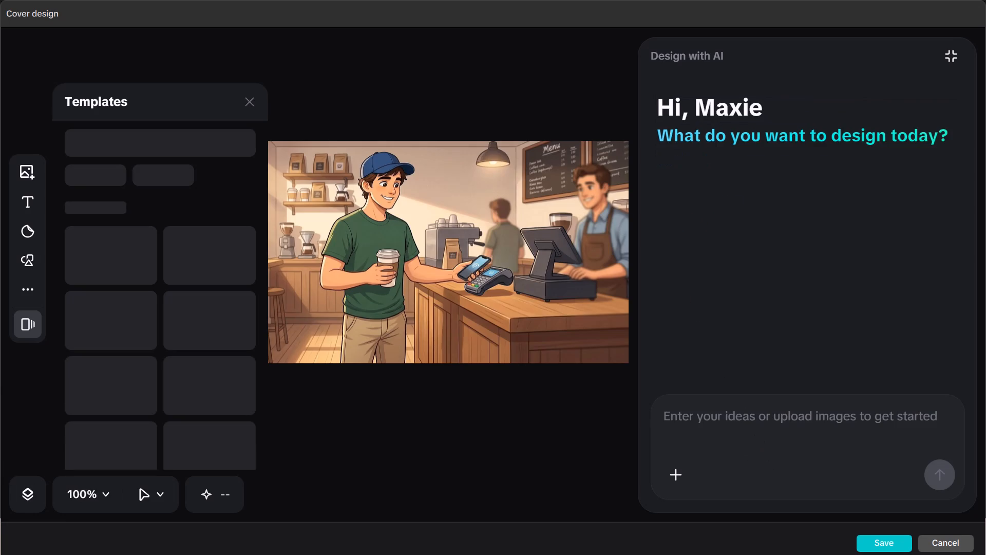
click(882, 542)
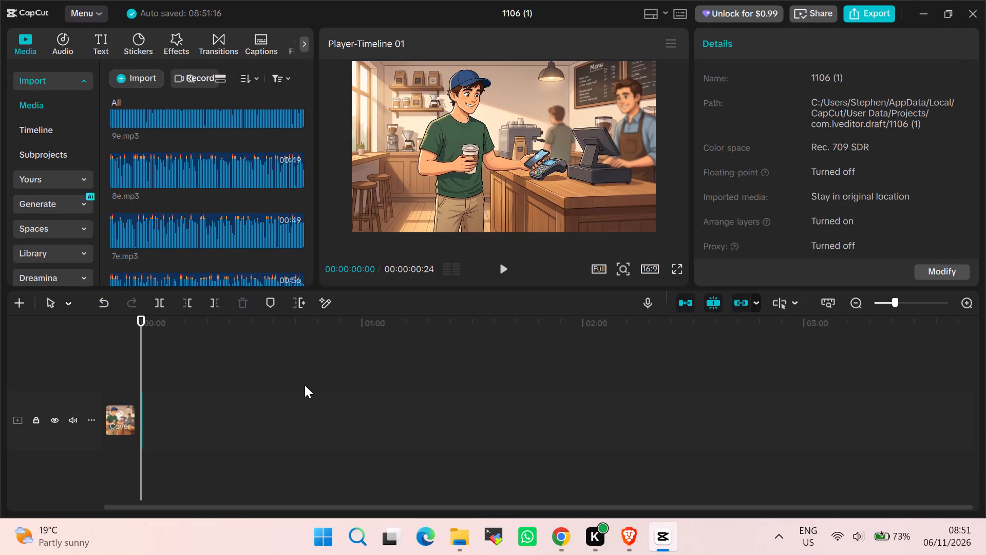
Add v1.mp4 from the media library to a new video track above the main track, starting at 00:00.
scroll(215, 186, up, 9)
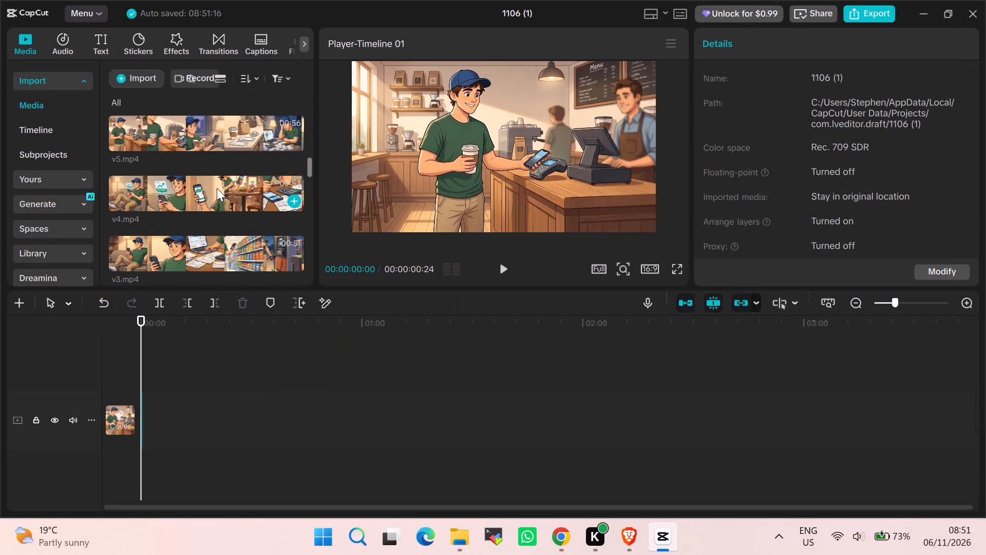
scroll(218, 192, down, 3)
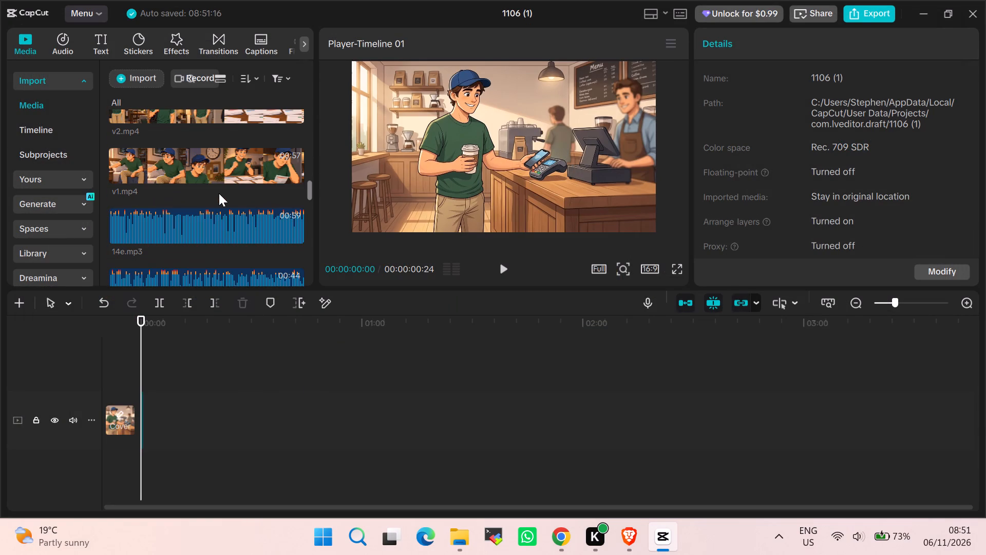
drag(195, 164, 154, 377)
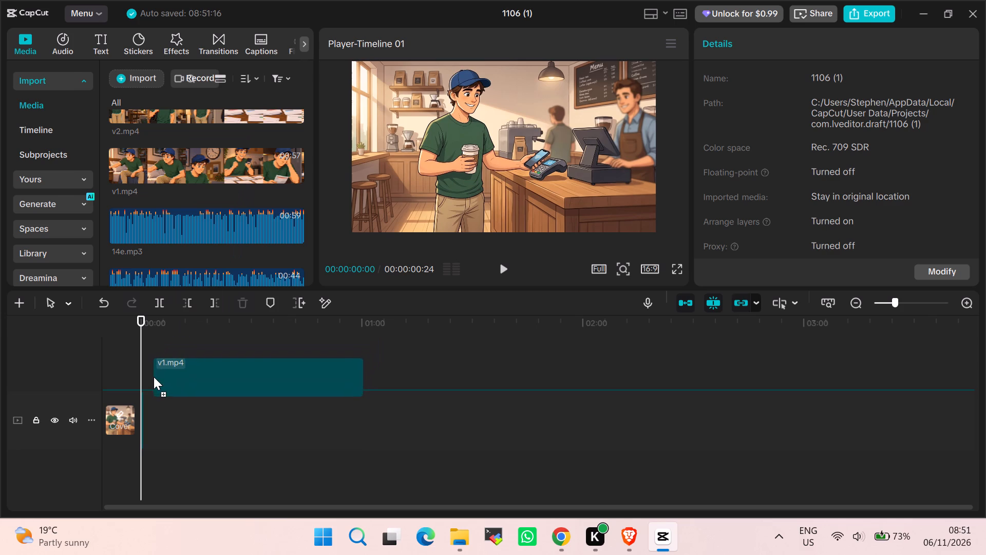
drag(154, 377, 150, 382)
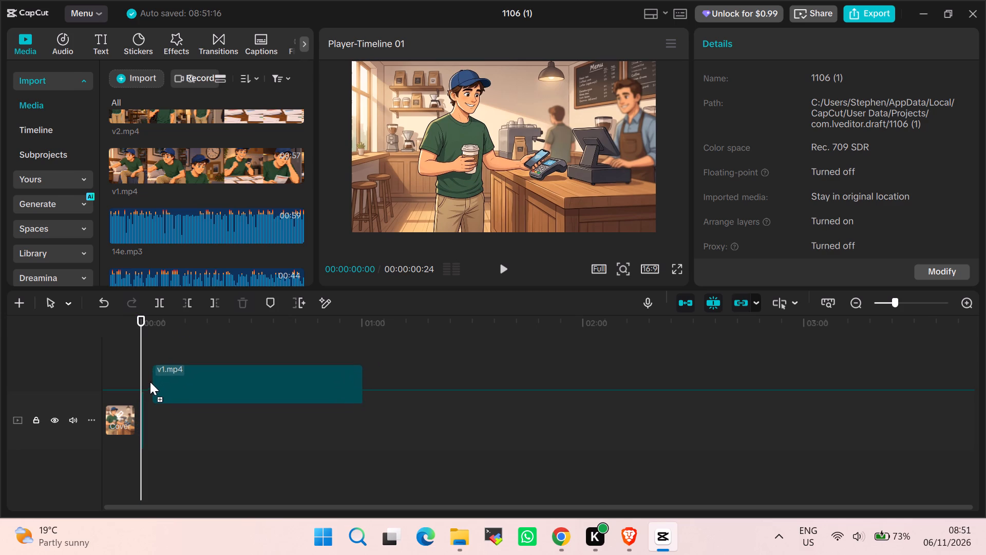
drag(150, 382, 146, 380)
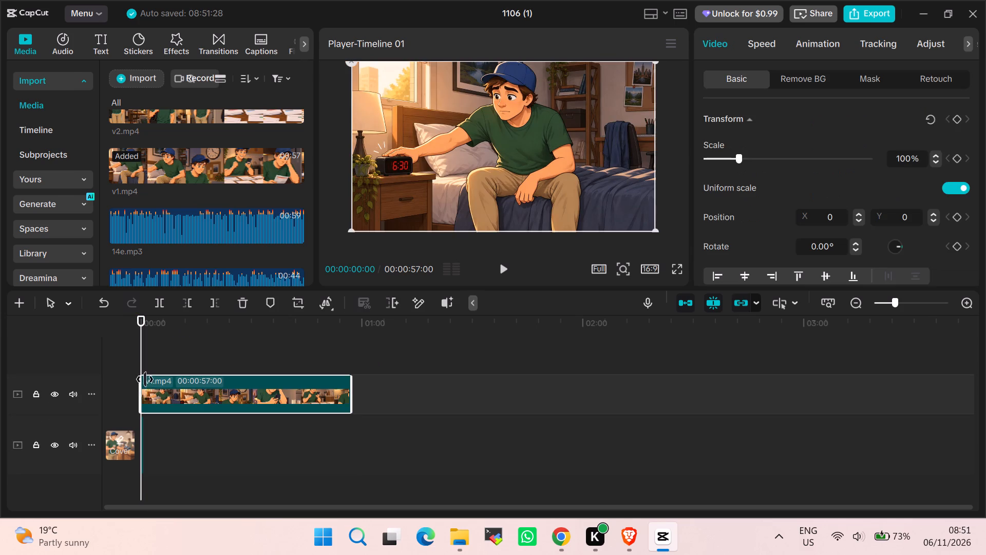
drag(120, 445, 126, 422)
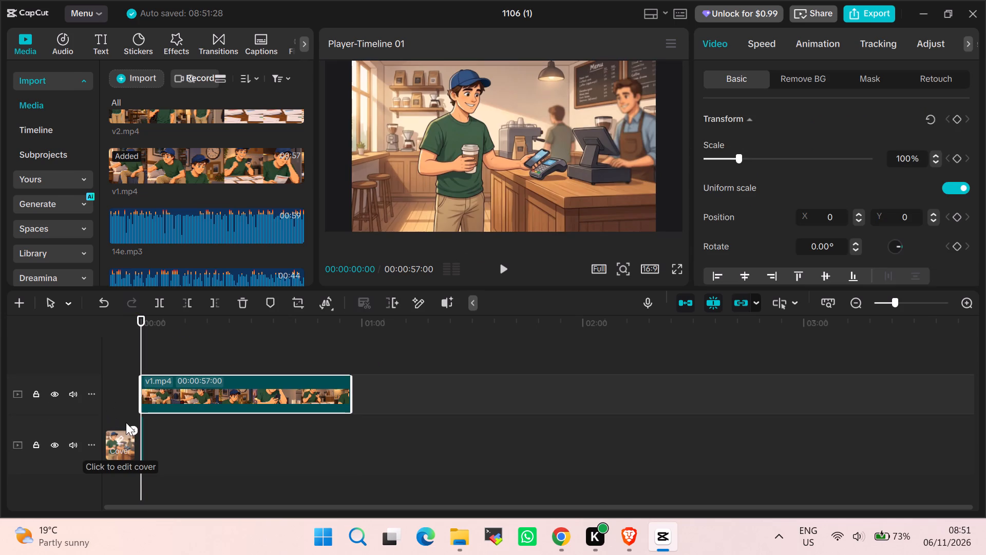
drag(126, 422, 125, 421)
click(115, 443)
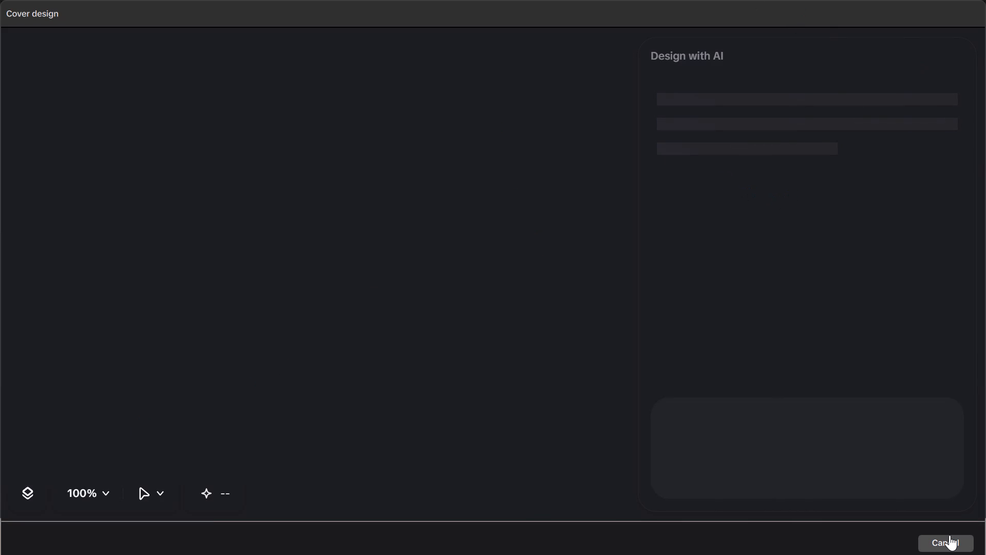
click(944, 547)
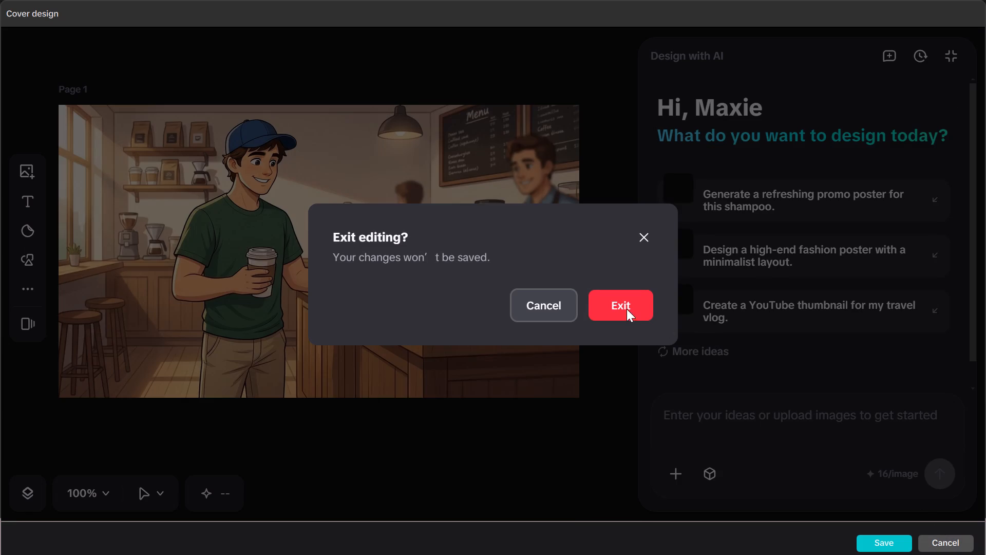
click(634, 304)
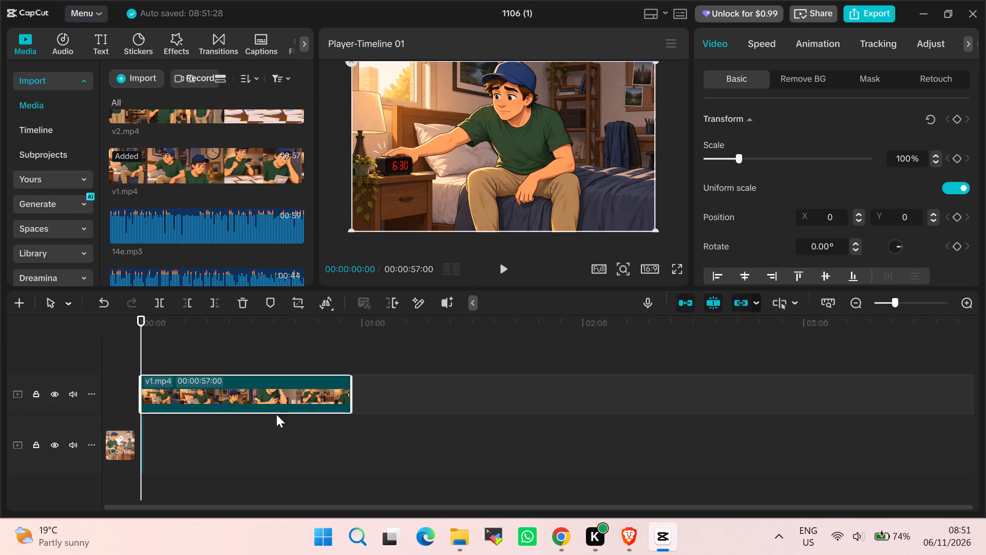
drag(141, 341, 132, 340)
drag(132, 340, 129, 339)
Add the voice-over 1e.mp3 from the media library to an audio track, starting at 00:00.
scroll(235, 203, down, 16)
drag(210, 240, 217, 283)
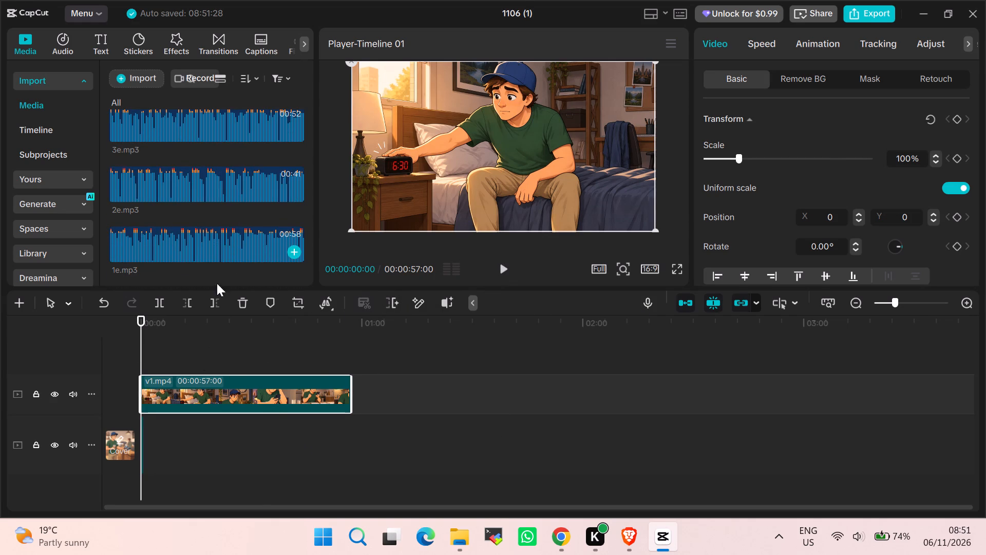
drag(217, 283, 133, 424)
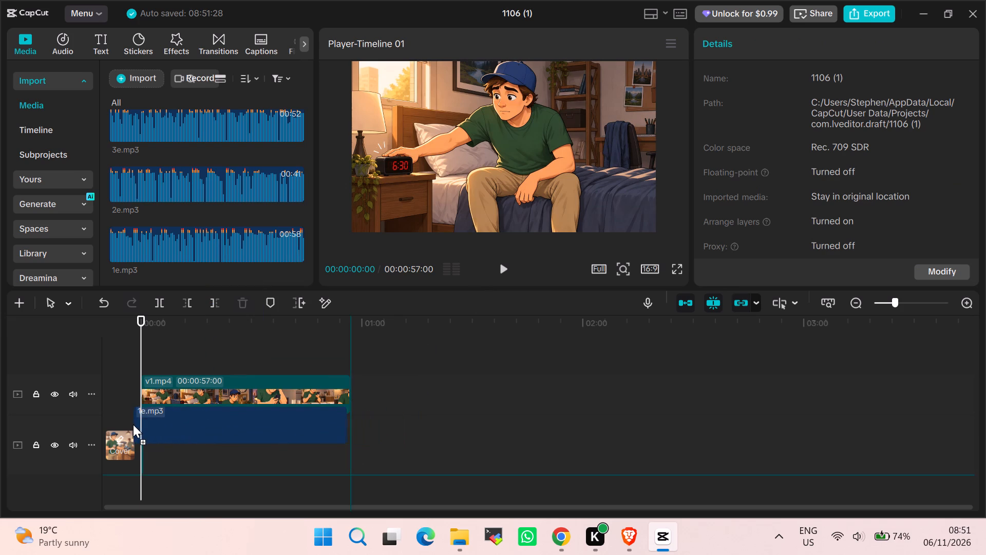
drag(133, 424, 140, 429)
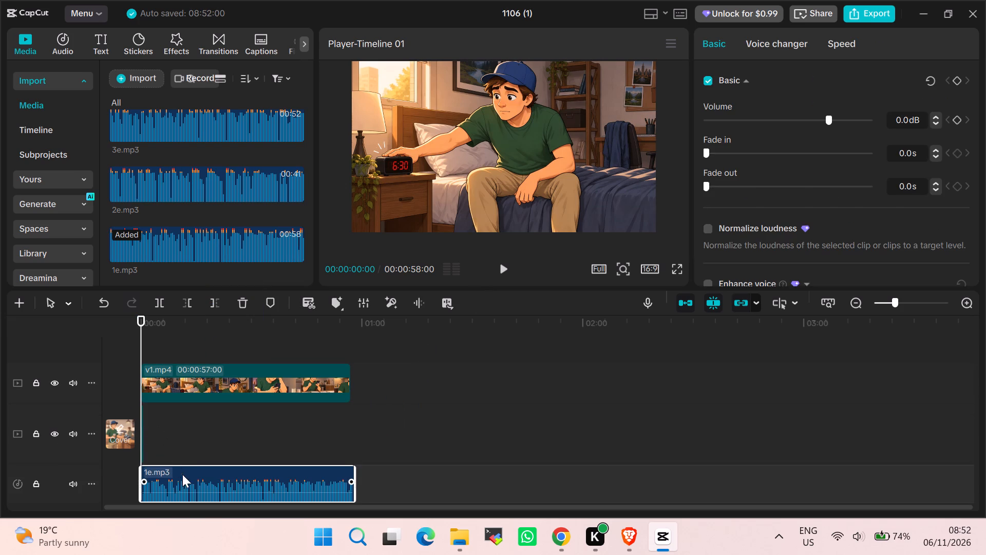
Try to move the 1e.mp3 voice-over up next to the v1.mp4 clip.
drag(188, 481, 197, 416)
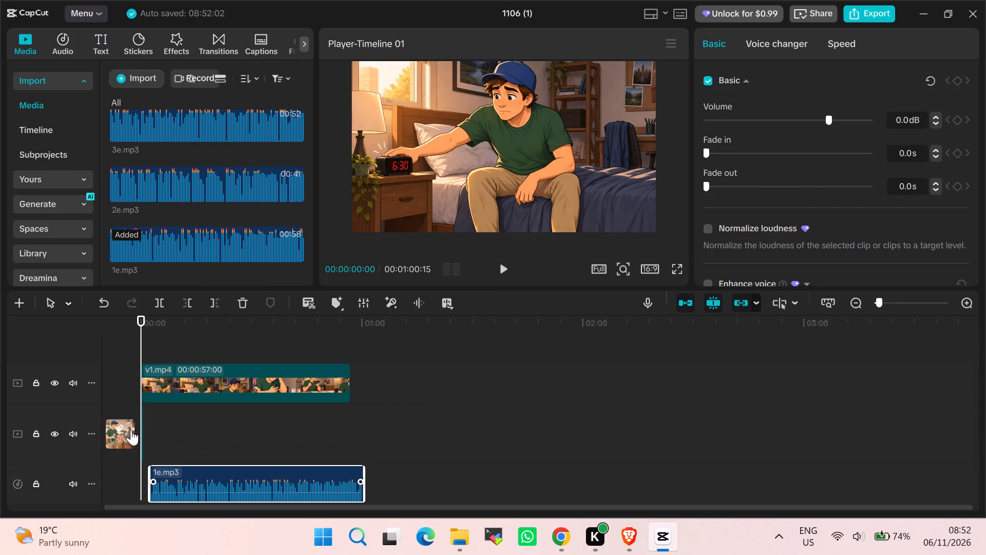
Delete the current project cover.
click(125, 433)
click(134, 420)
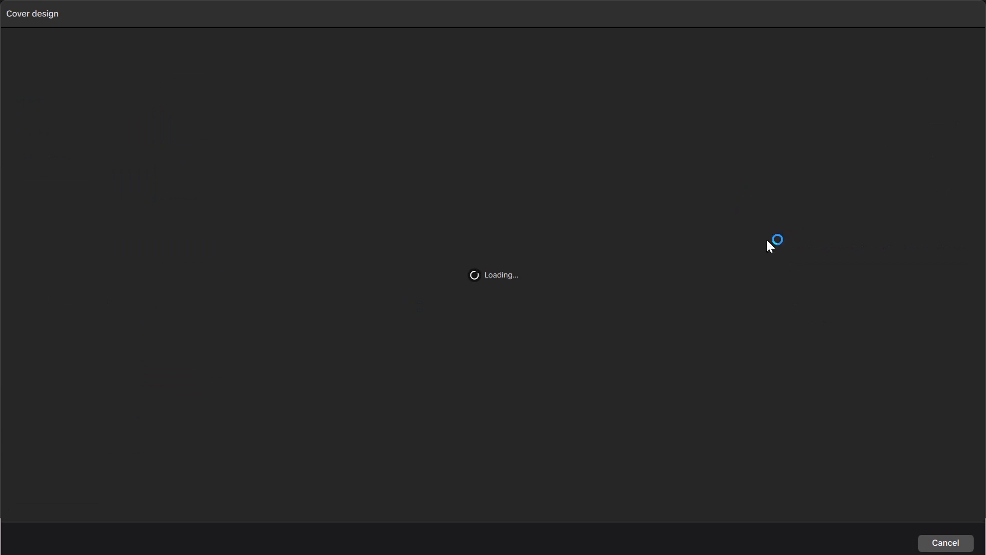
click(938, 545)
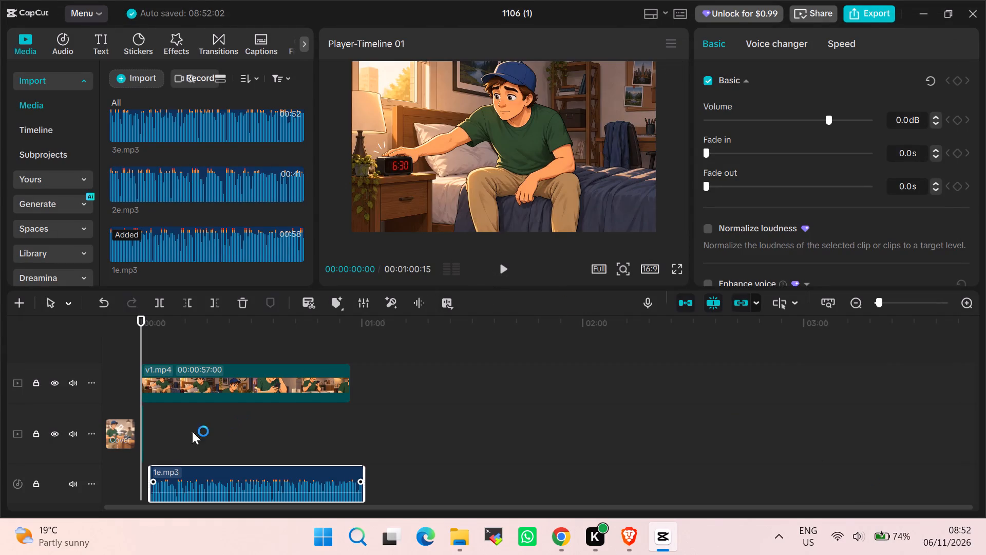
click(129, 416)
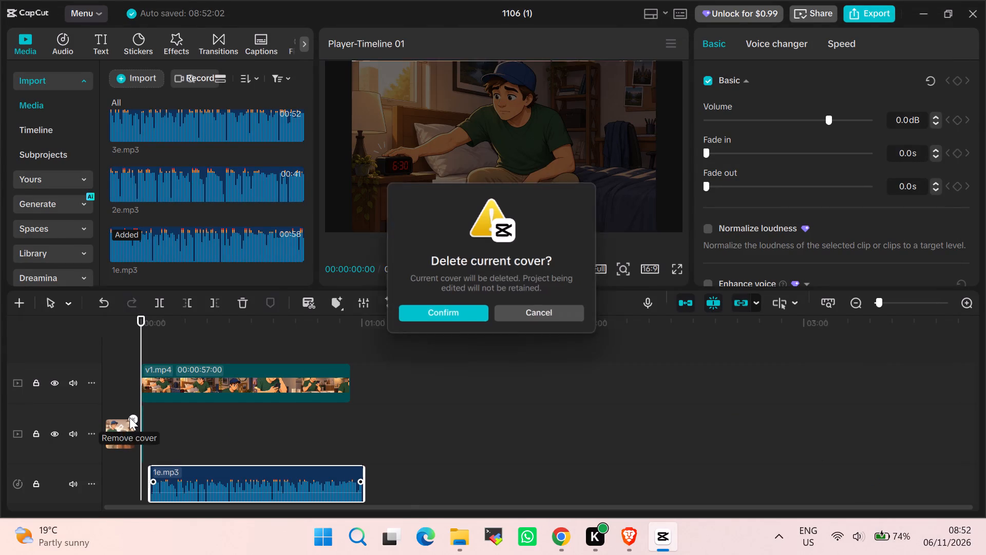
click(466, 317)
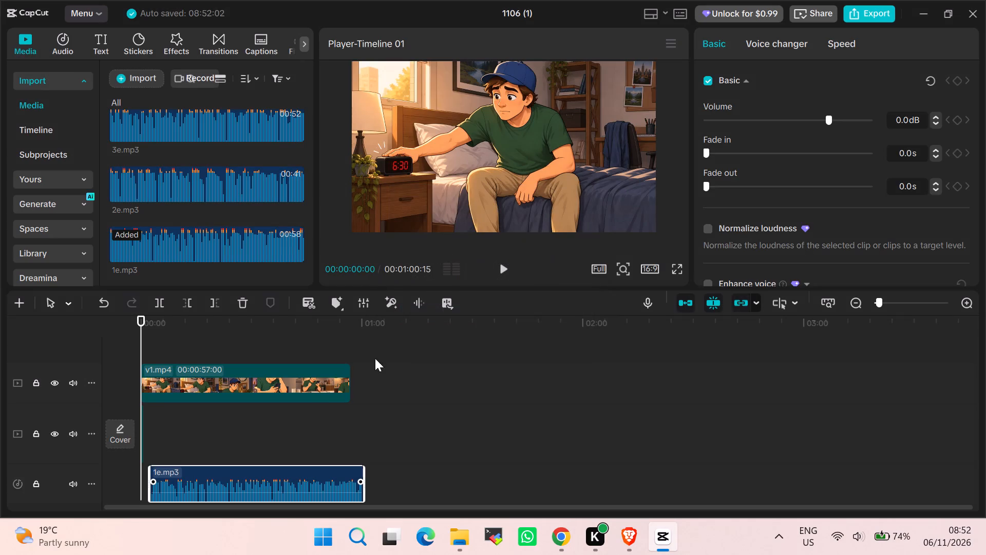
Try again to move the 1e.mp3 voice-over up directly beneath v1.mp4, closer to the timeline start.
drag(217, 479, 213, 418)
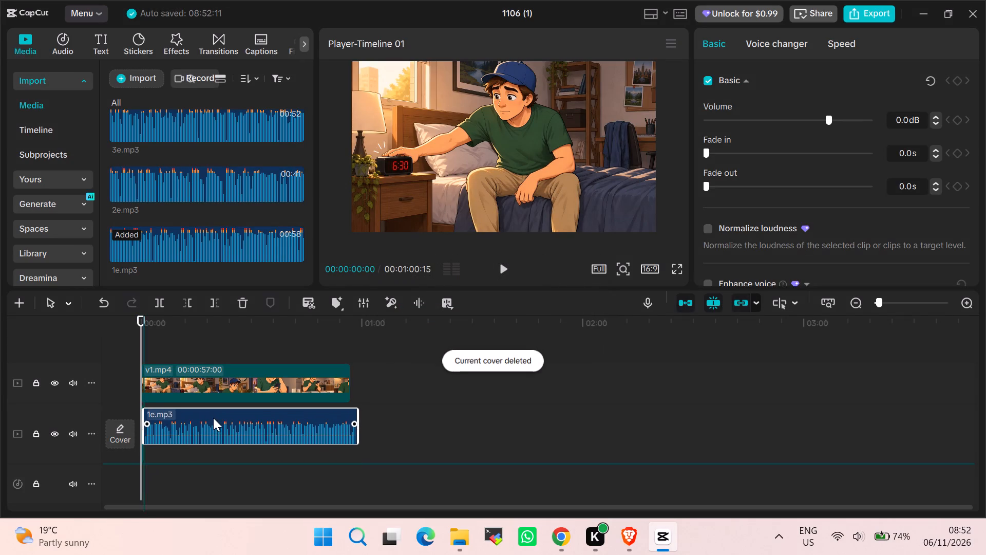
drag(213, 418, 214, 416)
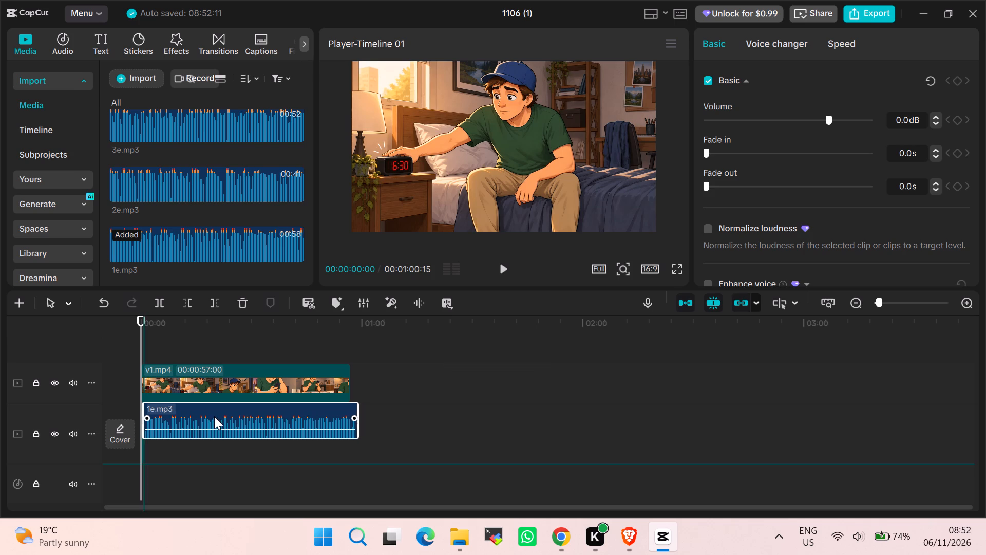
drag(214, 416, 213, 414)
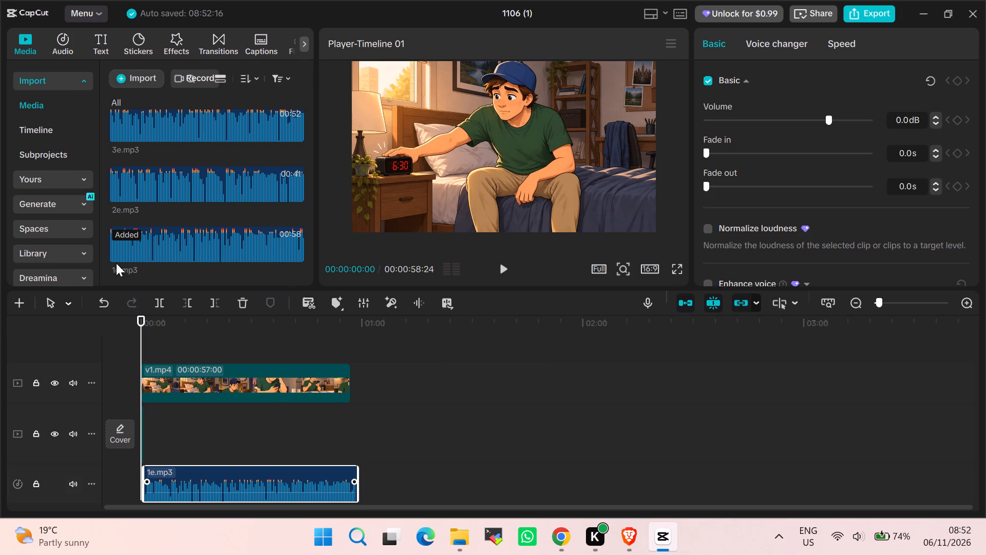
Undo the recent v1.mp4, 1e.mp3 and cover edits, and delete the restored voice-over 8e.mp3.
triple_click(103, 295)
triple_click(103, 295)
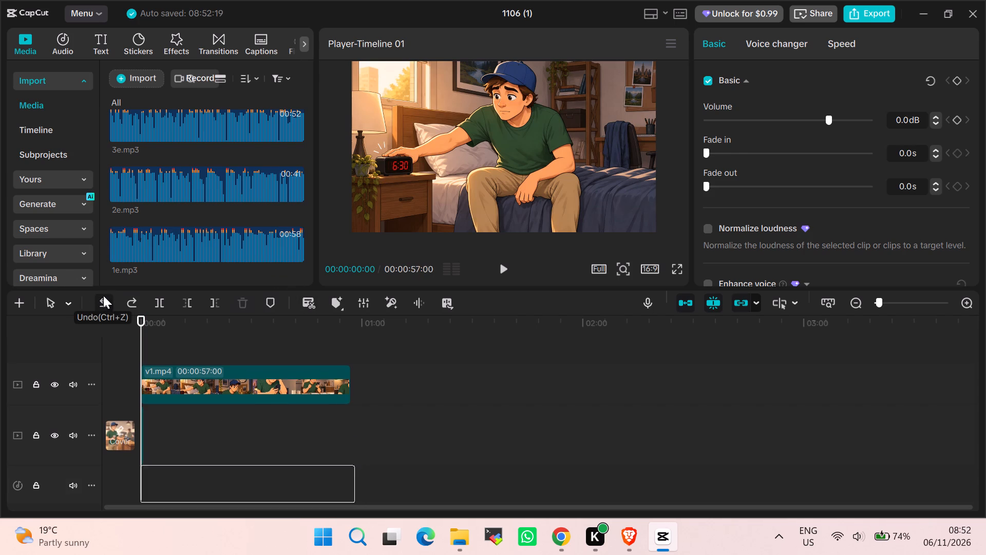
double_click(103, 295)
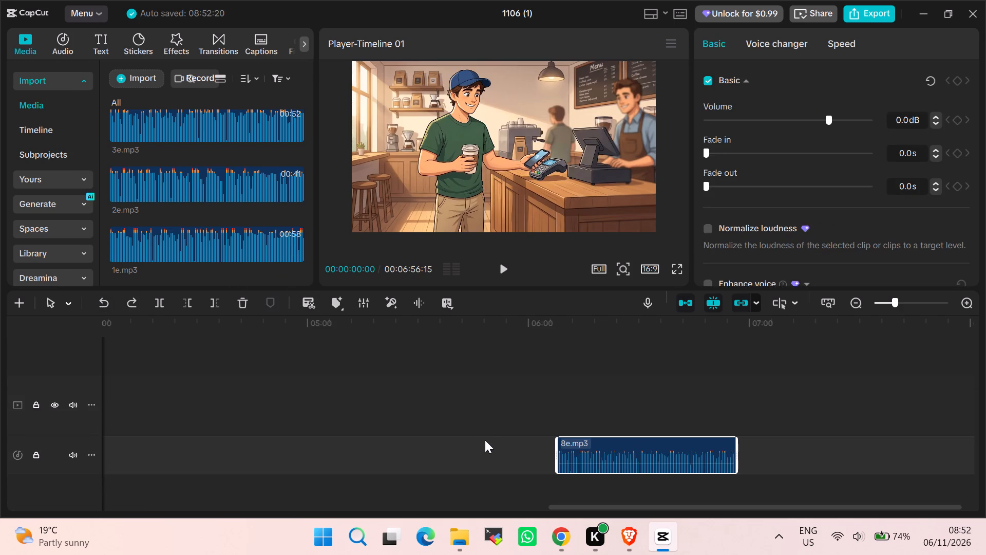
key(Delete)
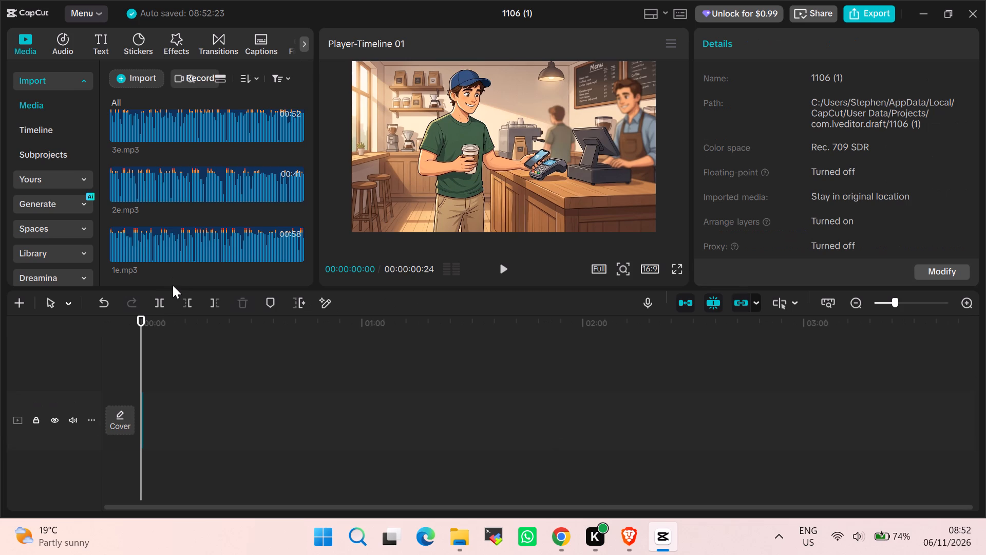
Add v1.mp4 from the media library to a new video track above the main track, starting at 00:00.
scroll(174, 186, up, 11)
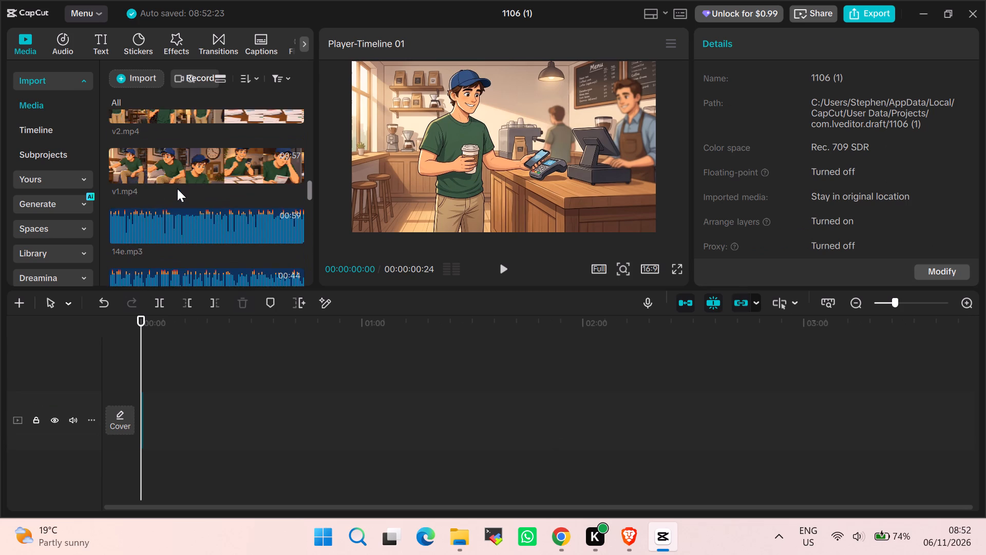
scroll(177, 189, up, 1)
drag(160, 225, 203, 393)
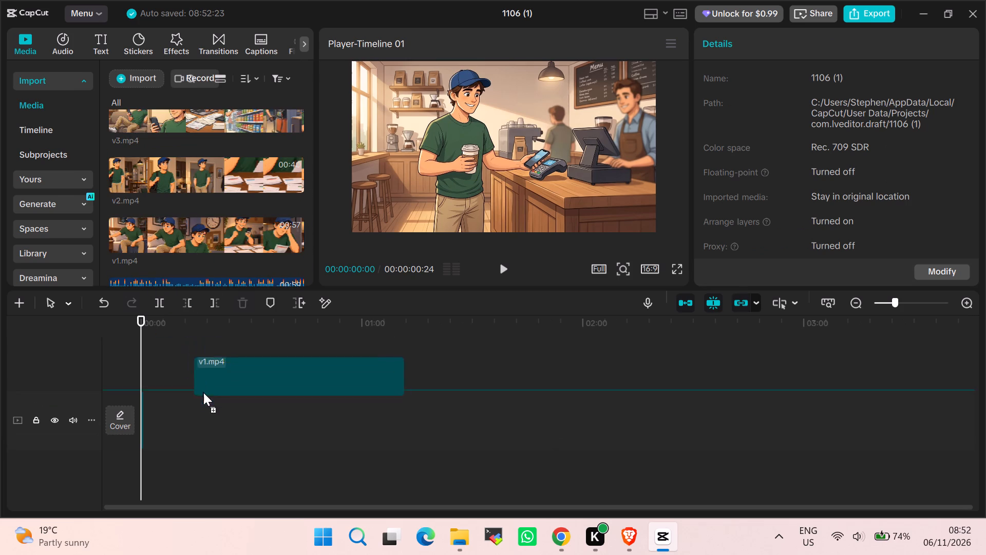
drag(203, 393, 145, 372)
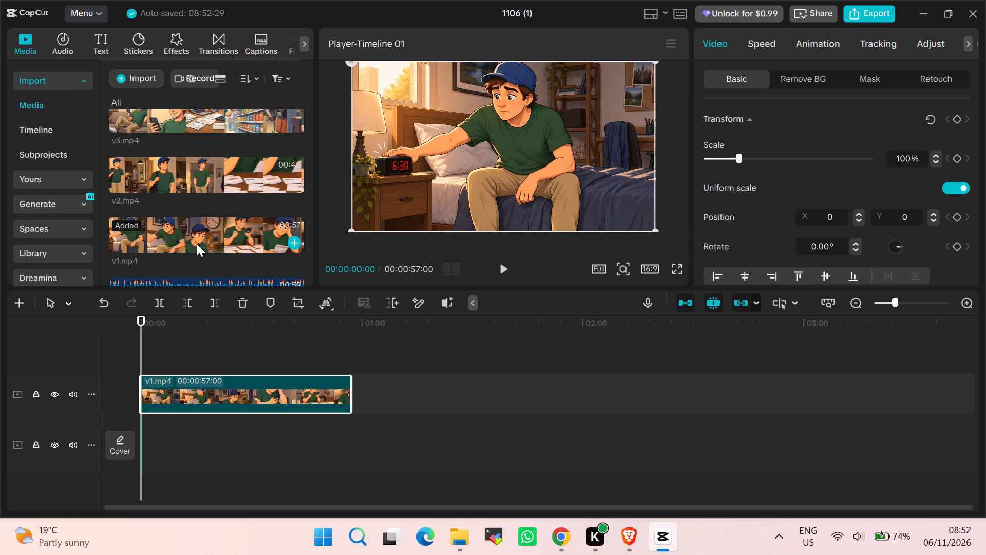
Add the voice-over 1e.mp3 from the media library to an audio track, starting at 00:00.
scroll(194, 243, down, 15)
drag(194, 243, 193, 244)
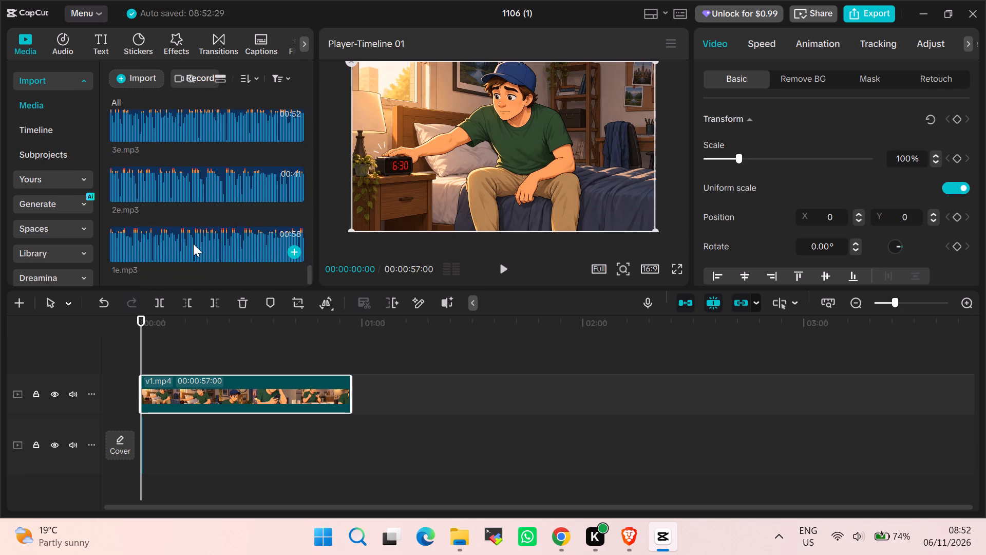
drag(193, 244, 145, 428)
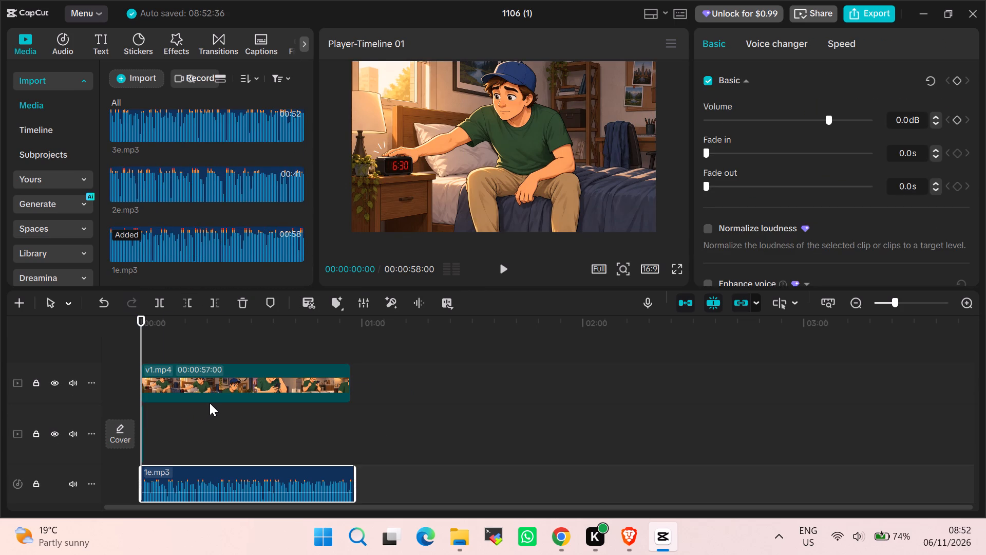
Move v1.mp4 from the upper video track down onto the main track, starting at 00:00 directly above the 1e.mp3 voice-over.
drag(224, 381, 225, 405)
drag(225, 405, 231, 430)
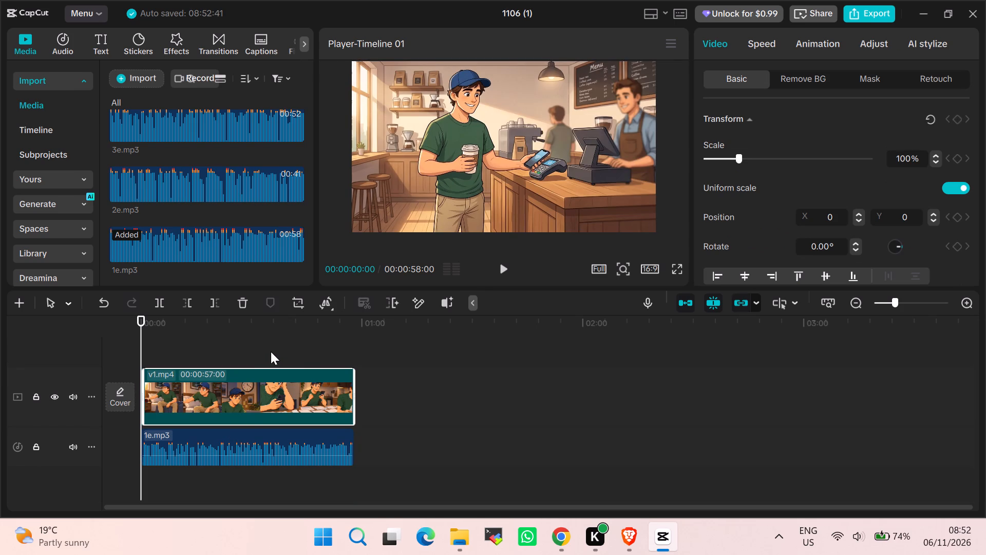
Scrub to the end of v1.mp4 and 1e.mp3 to check their alignment, and play the timeline from 00:00.
scroll(190, 230, down, 4)
drag(138, 342, 155, 346)
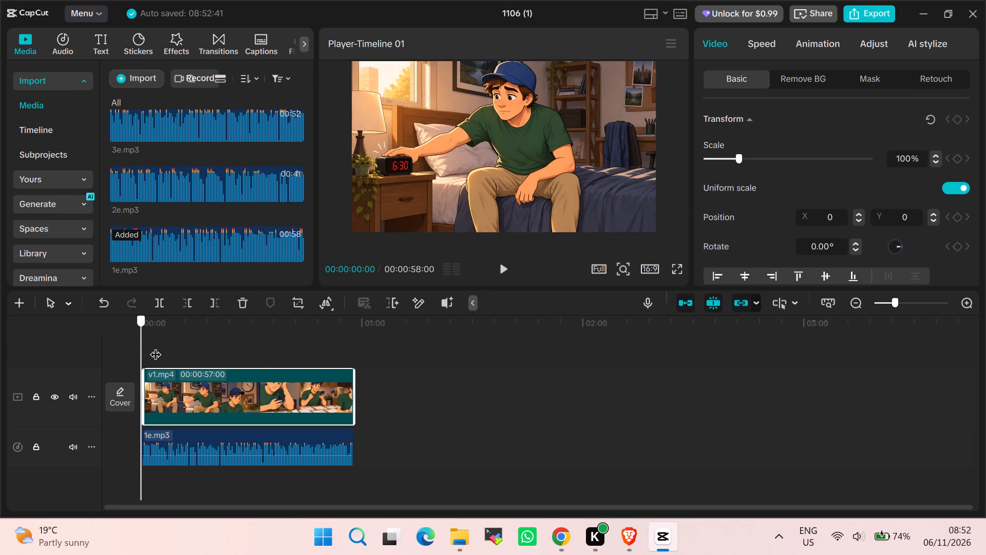
drag(155, 346, 362, 394)
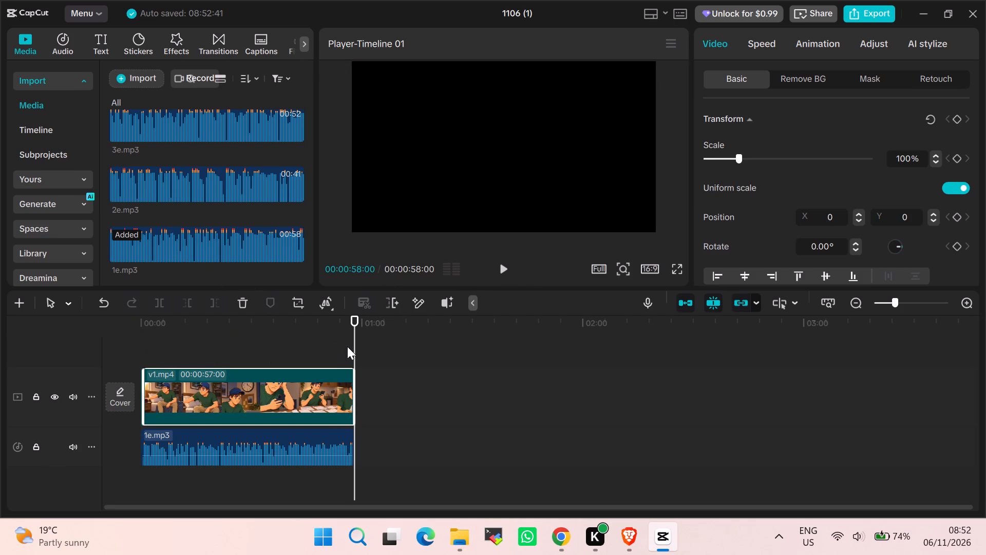
drag(354, 351, 136, 353)
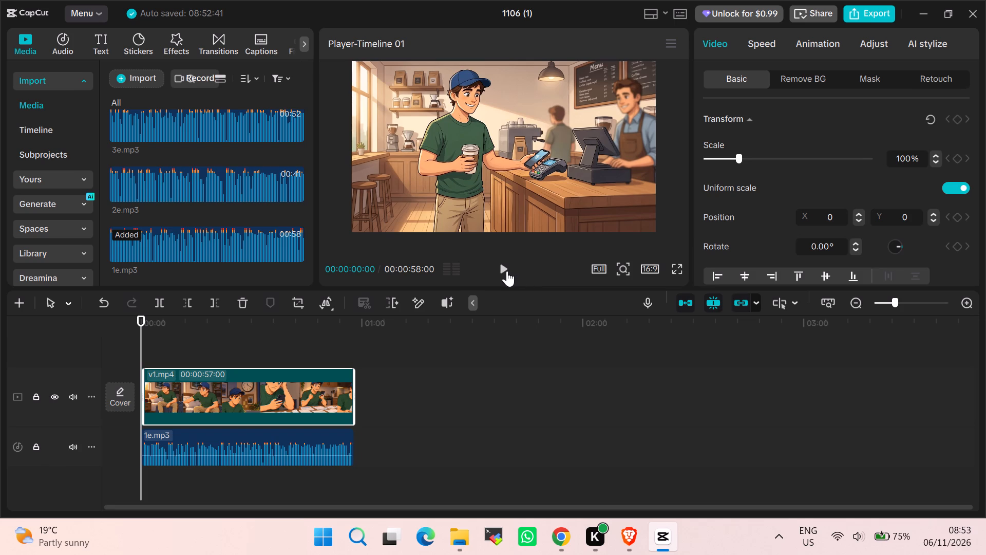
click(504, 271)
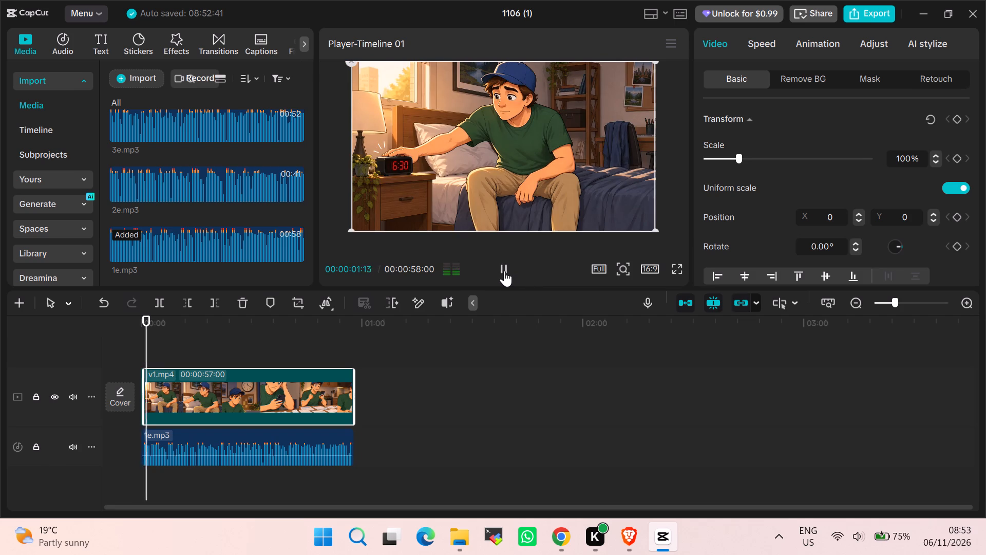
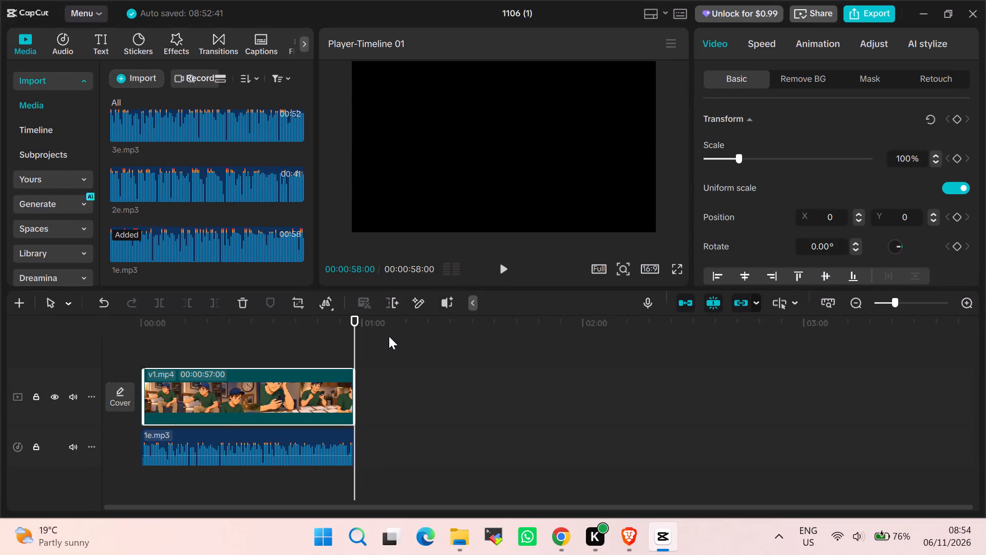
Insert a freeze frame at 00:57:24, at the end of v1.mp4, and shorten it to end at 01:00:09.
drag(355, 345, 353, 347)
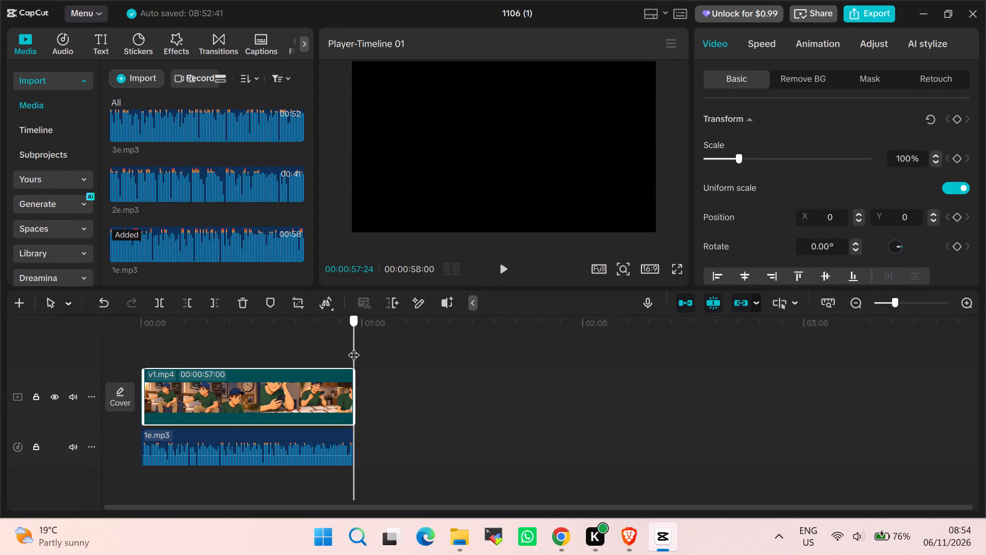
drag(353, 347, 355, 353)
click(327, 302)
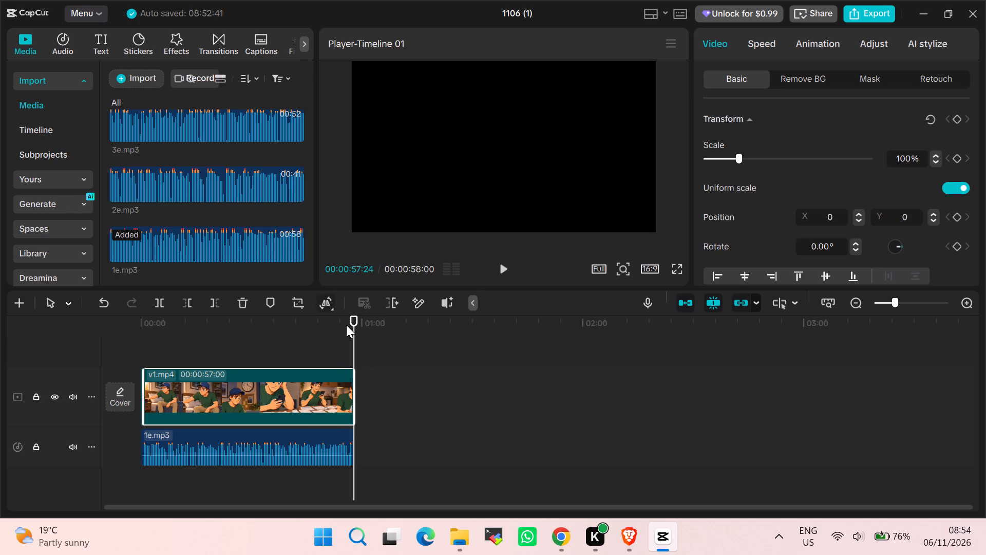
drag(330, 306, 332, 326)
click(343, 339)
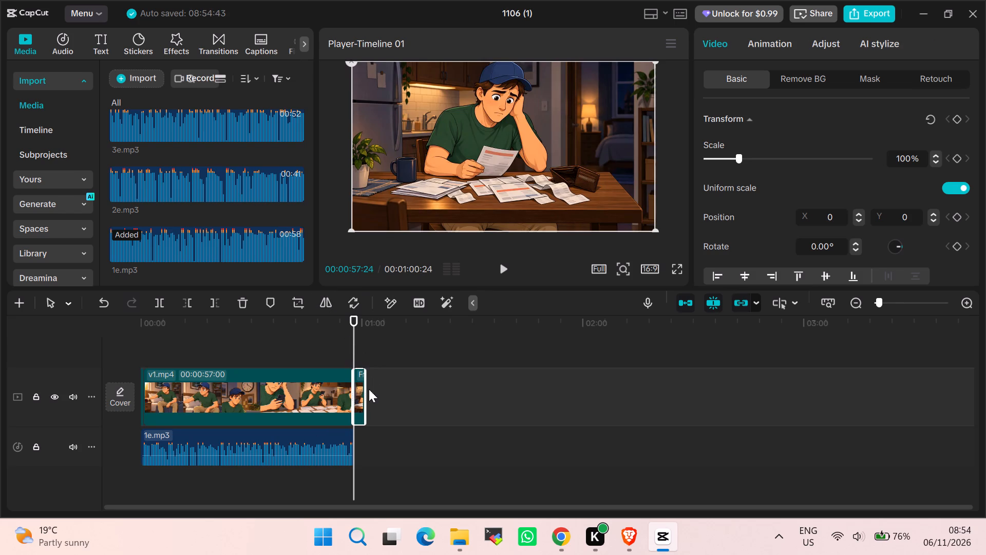
drag(366, 389, 350, 390)
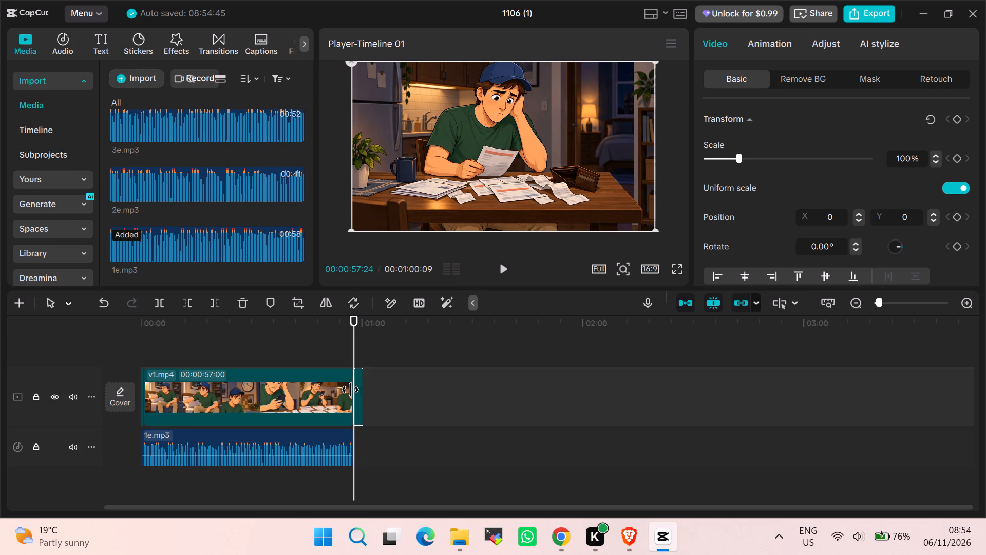
drag(350, 390, 353, 388)
Step frame by frame around the end of 1e.mp3 to check where the voice-over stops against the freeze frame.
key(Right)
key(Right)
key(Right)
key(Right)
key(Right)
key(Right)
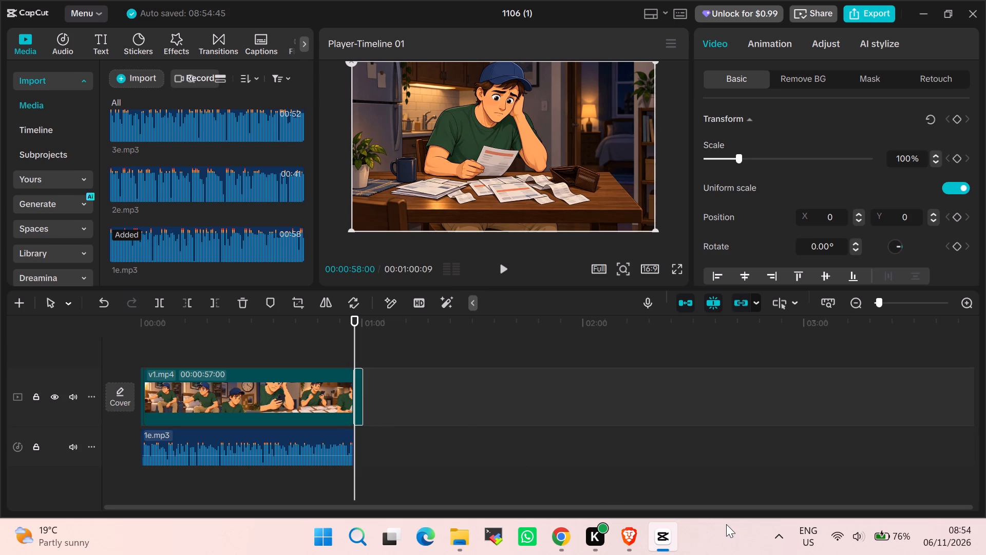
key(Right)
key(Right)
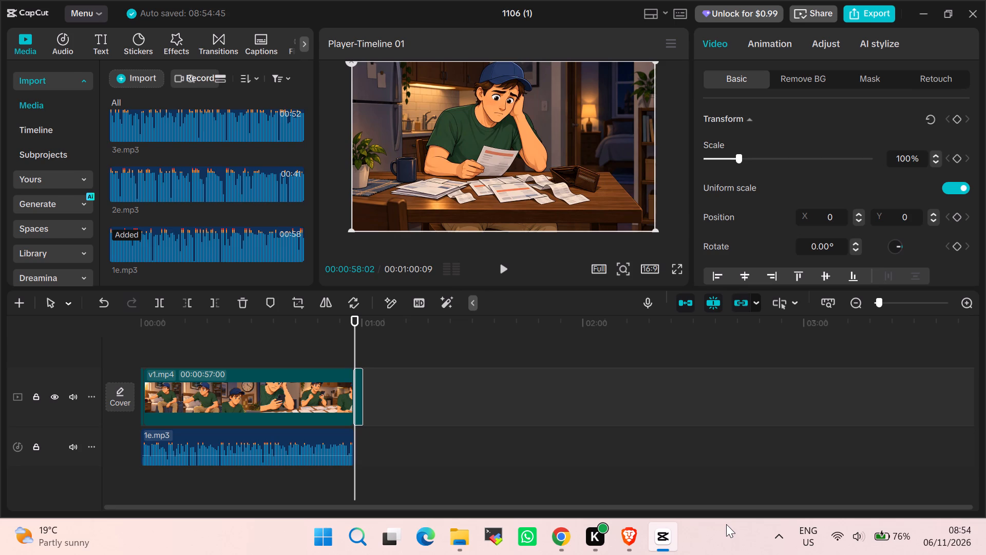
key(Left)
key(Left)
key(Left)
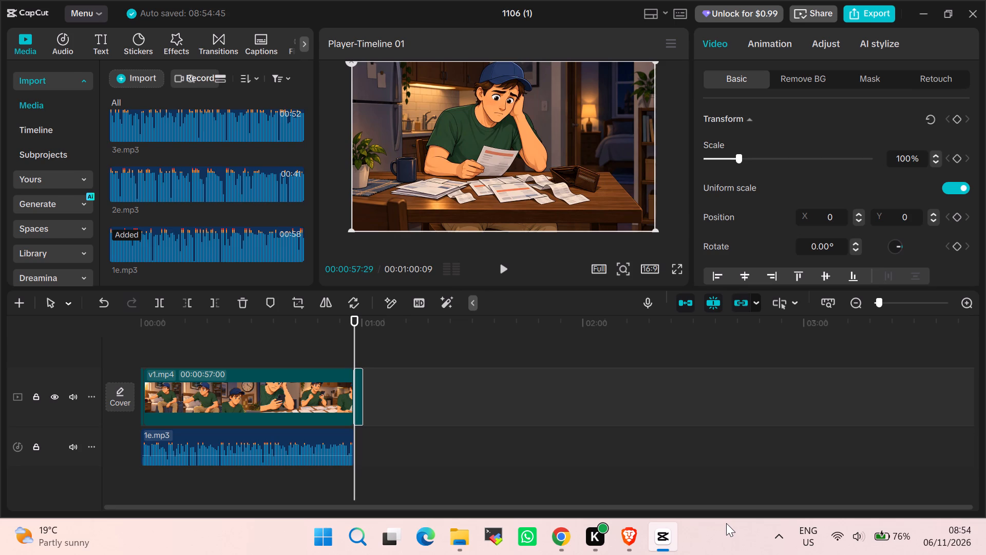
key(Left)
key(Left)
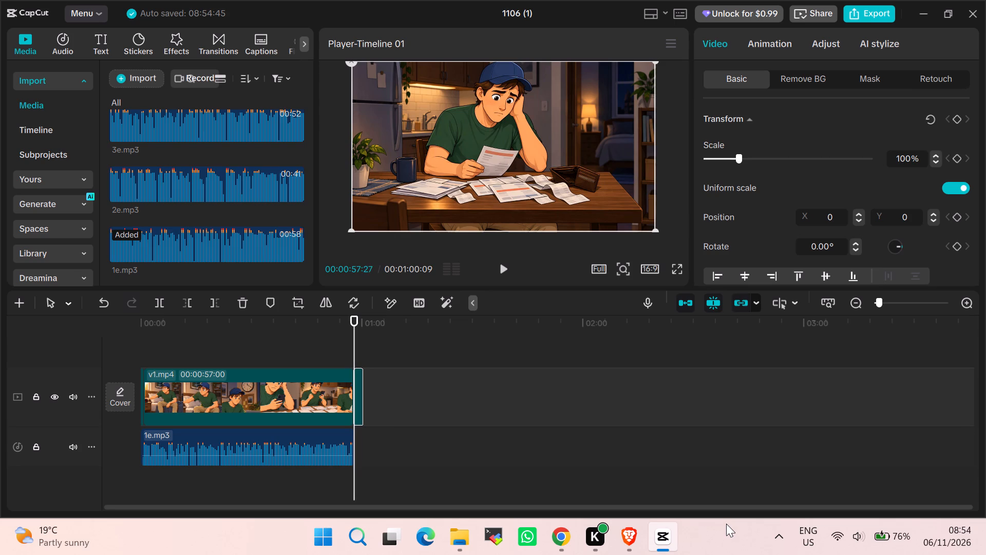
Place the playhead at 00:58:00 and trim the freeze frame's end to it, flush with the end of 1e.mp3.
click(326, 396)
click(355, 341)
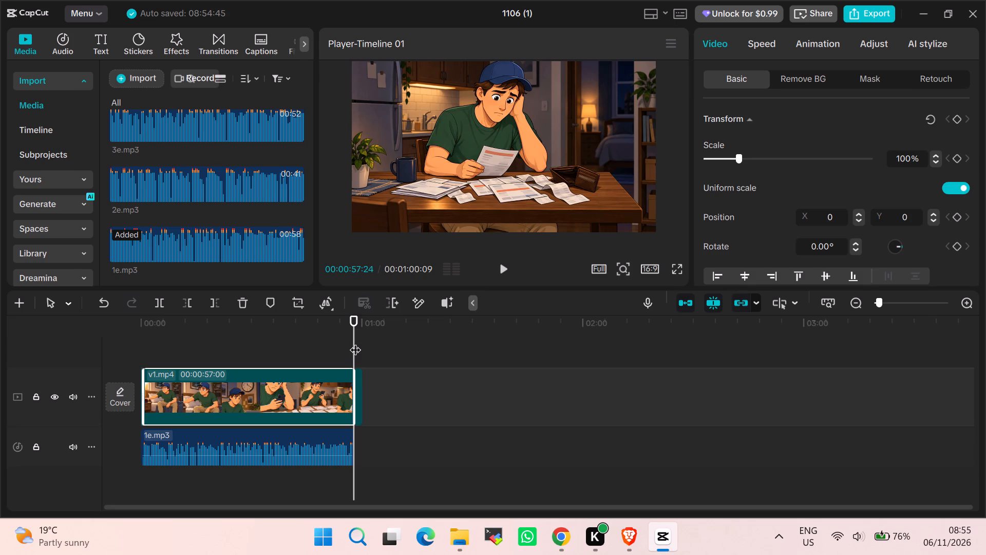
key(Right)
key(Right)
key(Right)
key(Right)
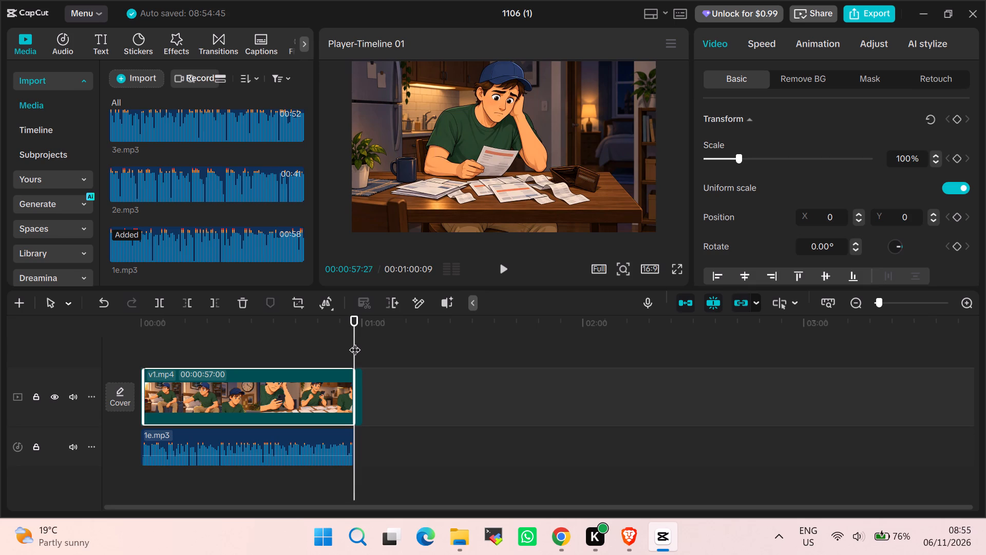
key(Right)
key(Right)
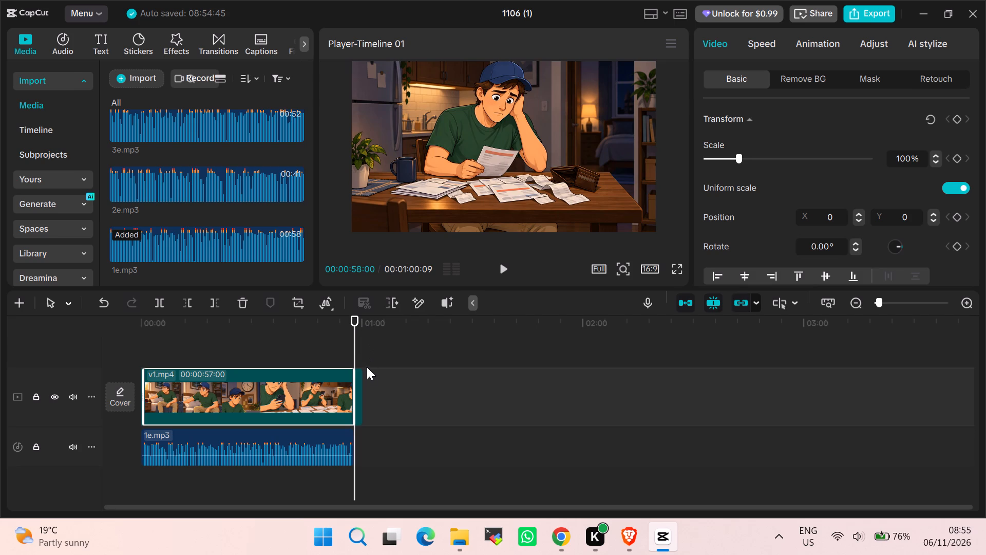
click(357, 383)
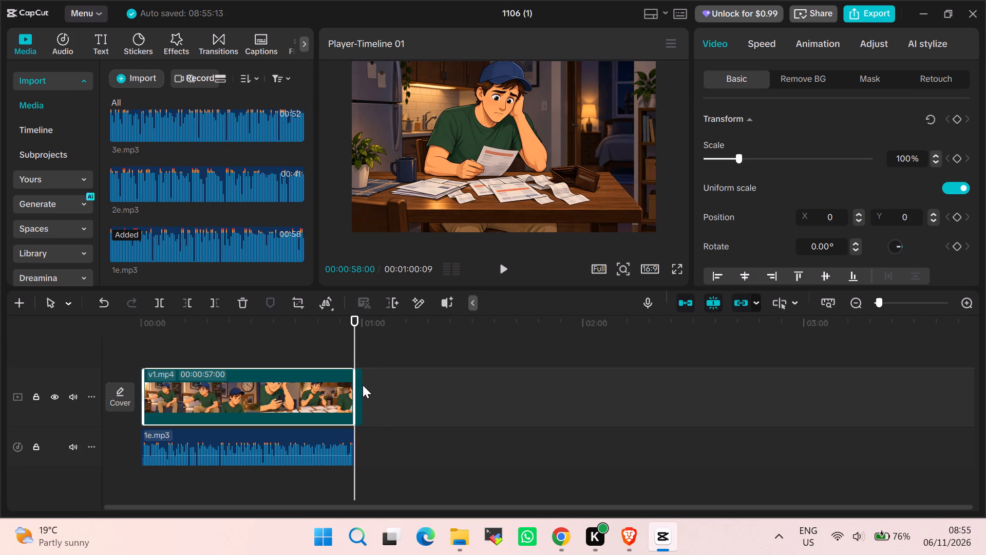
click(359, 385)
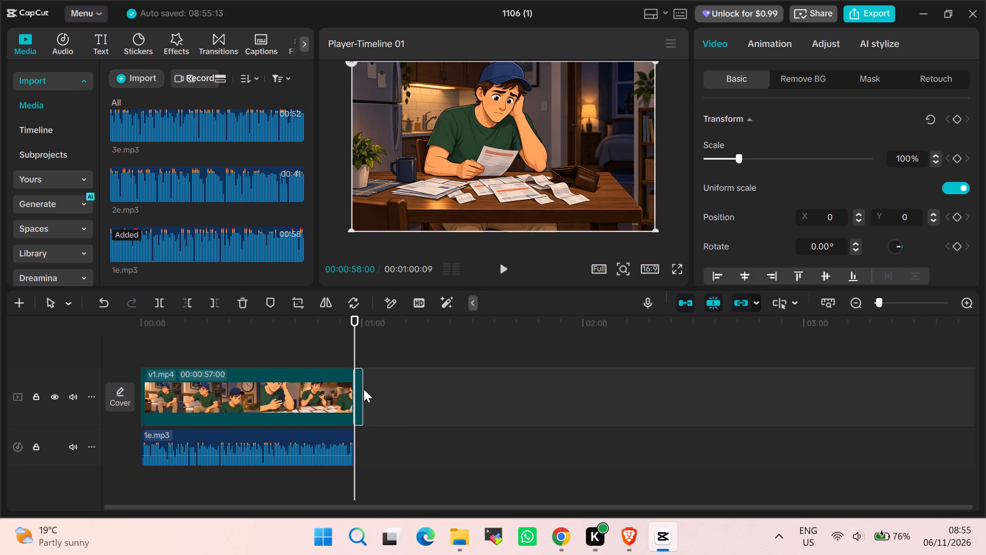
drag(362, 387, 357, 387)
drag(357, 387, 356, 387)
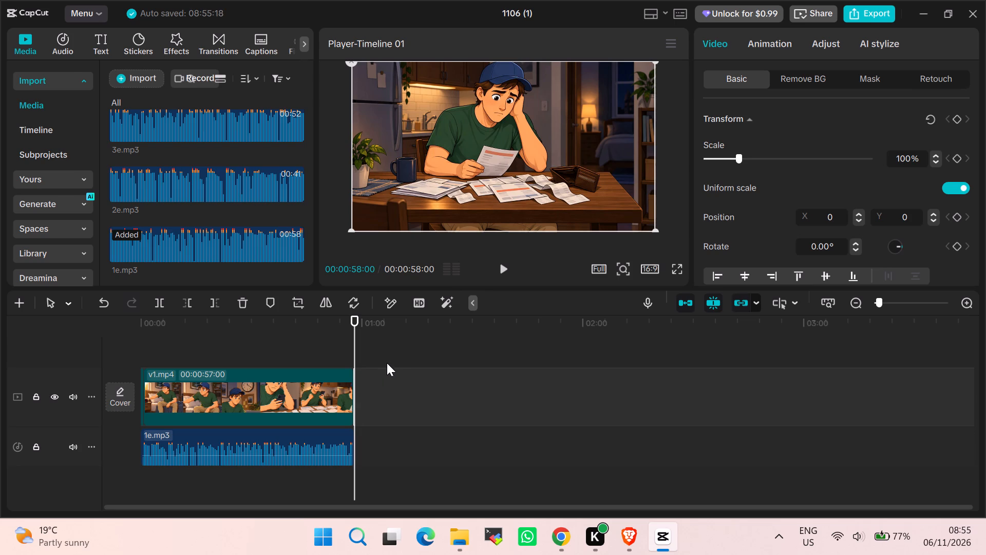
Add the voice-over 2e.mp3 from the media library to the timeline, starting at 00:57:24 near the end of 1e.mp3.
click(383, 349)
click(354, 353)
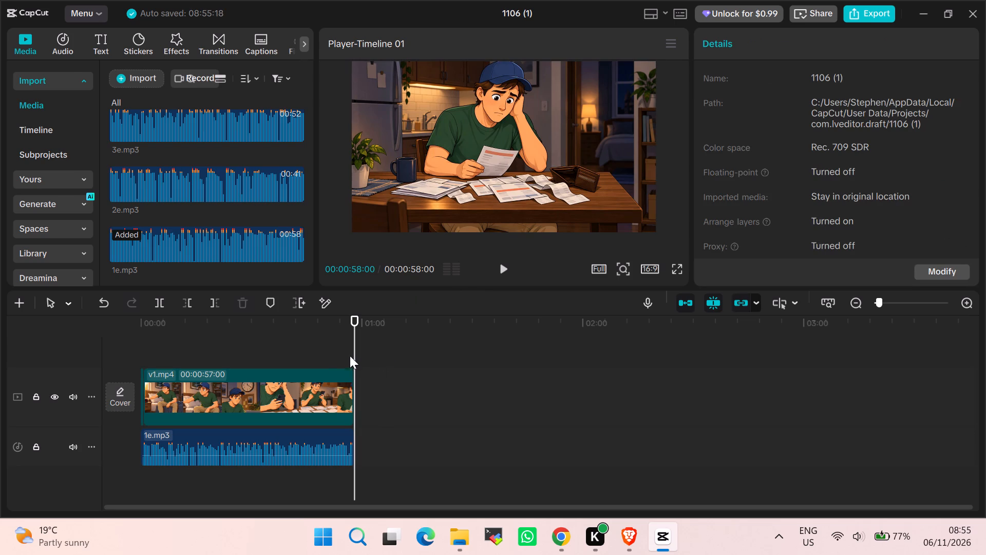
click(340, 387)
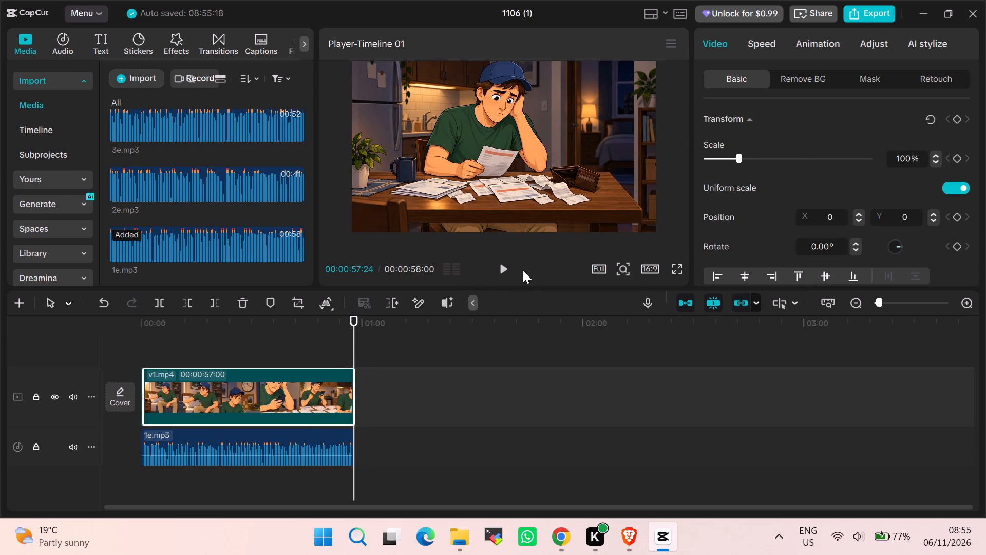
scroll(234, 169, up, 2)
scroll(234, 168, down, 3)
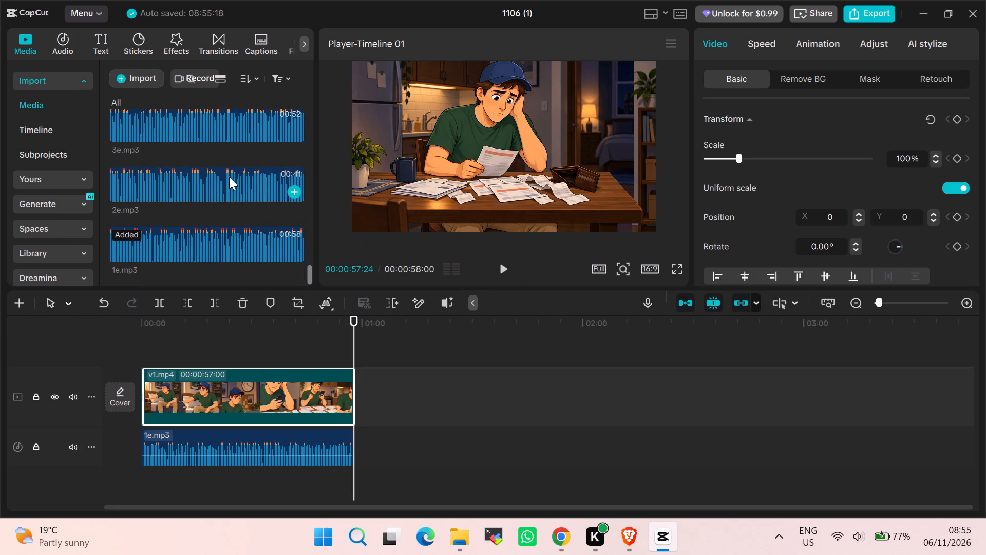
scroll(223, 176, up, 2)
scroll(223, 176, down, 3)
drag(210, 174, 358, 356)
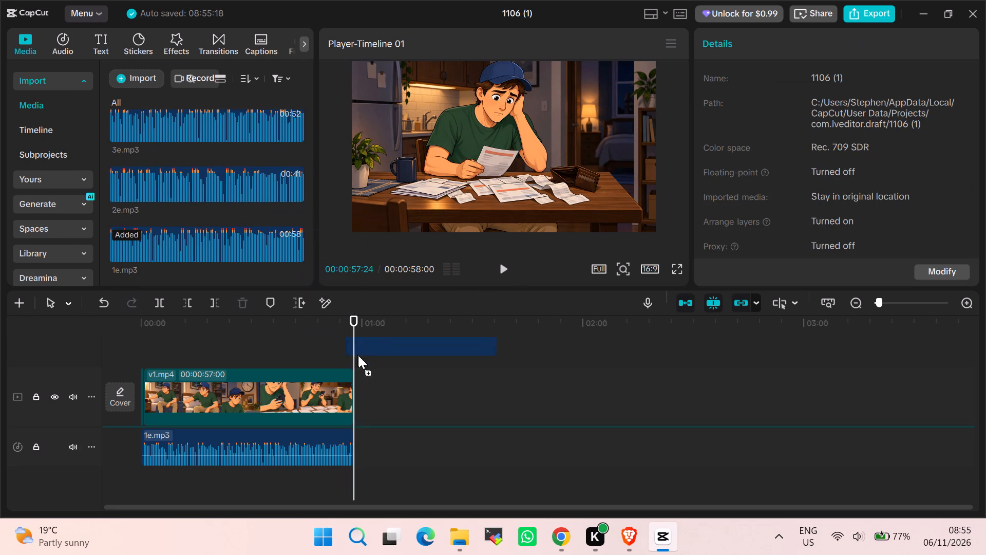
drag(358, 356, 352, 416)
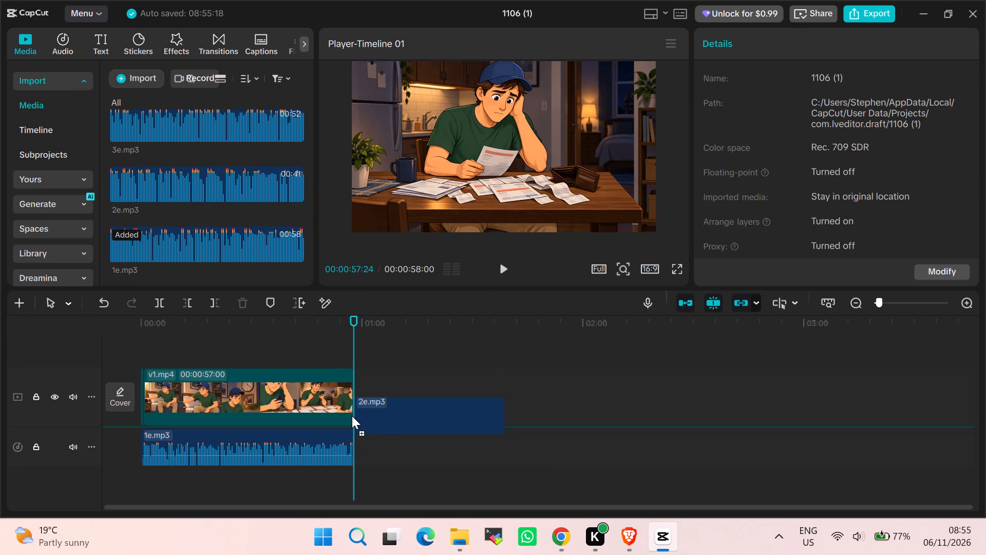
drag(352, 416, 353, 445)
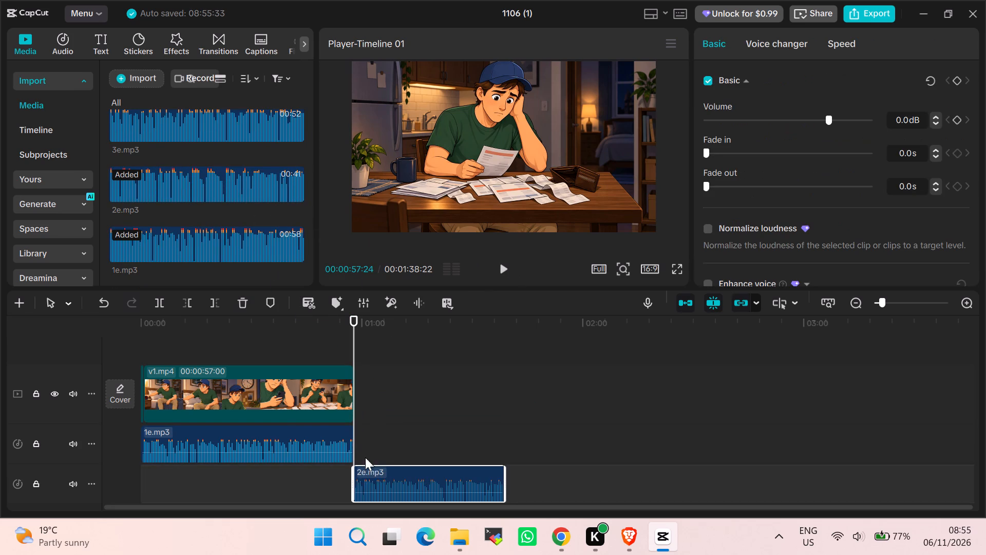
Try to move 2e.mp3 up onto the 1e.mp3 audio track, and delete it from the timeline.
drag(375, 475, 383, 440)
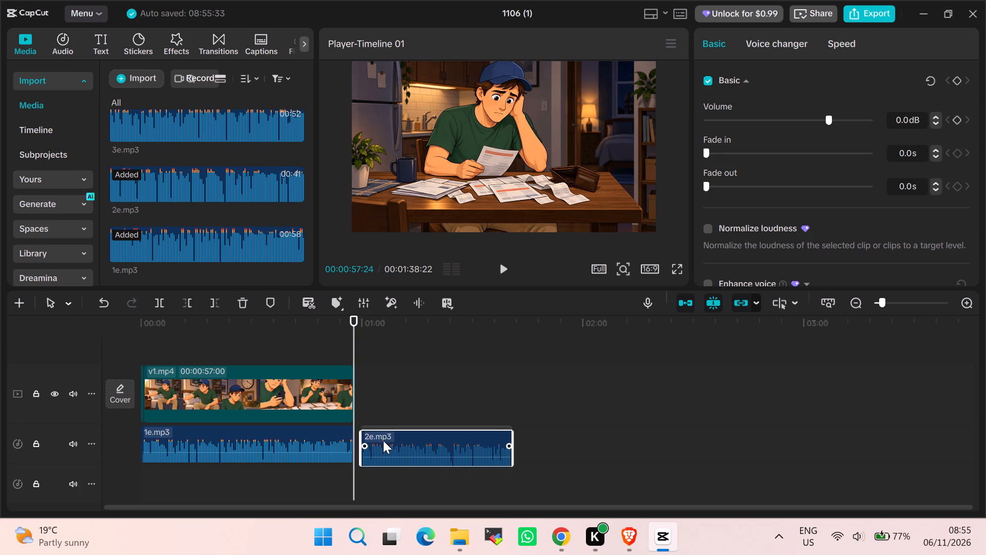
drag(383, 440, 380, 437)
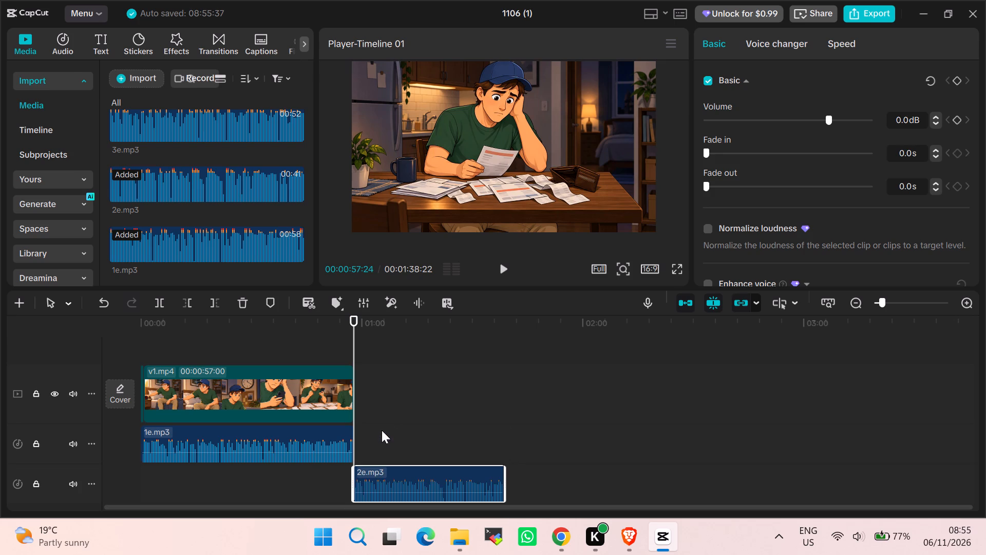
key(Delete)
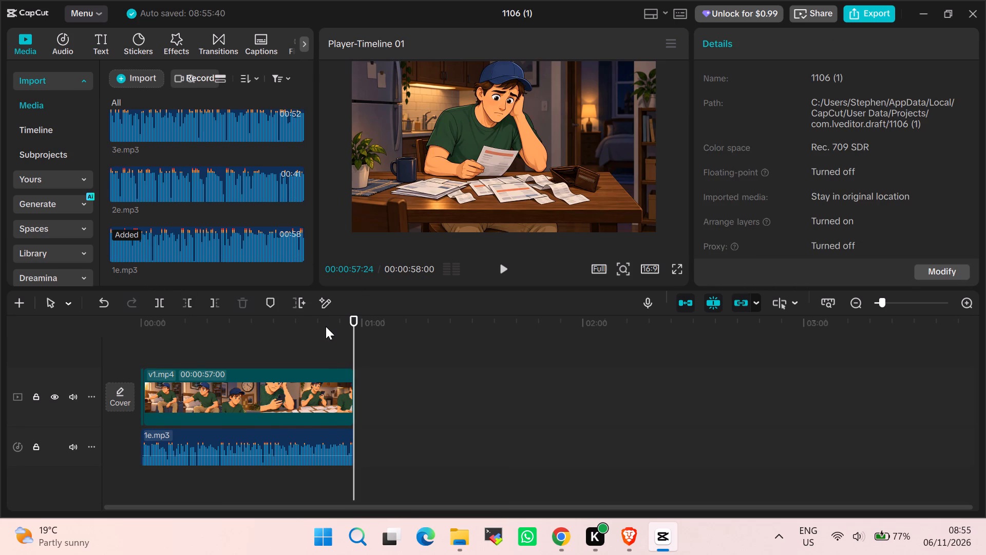
Add 2e.mp3 from the media library to the same audio track directly after 1e.mp3, starting at 00:58:00.
click(337, 386)
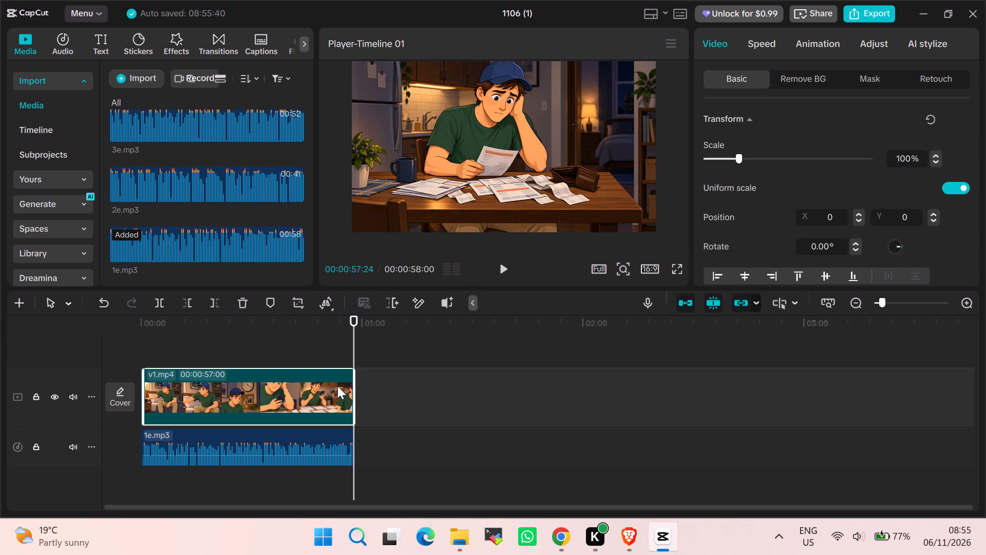
drag(355, 340, 358, 342)
drag(358, 342, 361, 343)
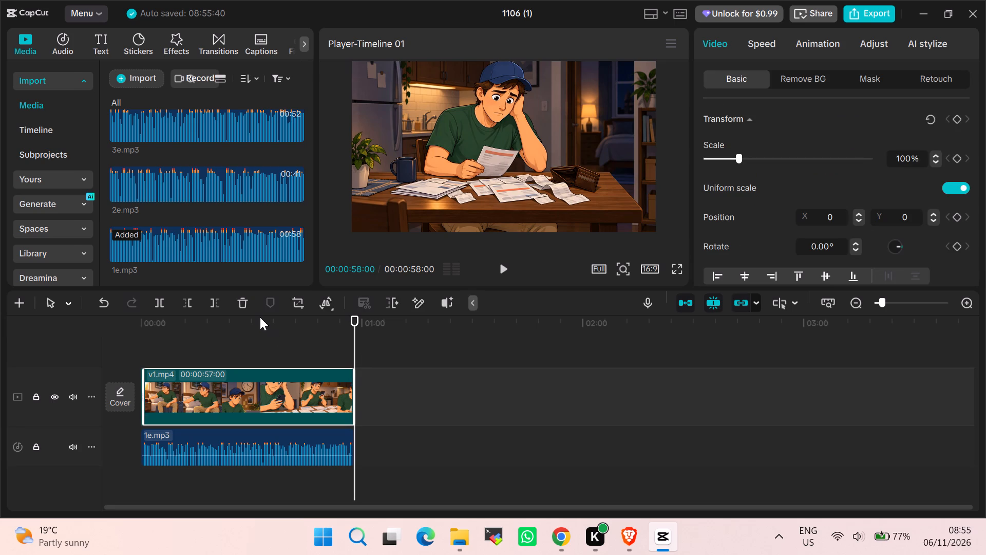
drag(167, 197, 390, 434)
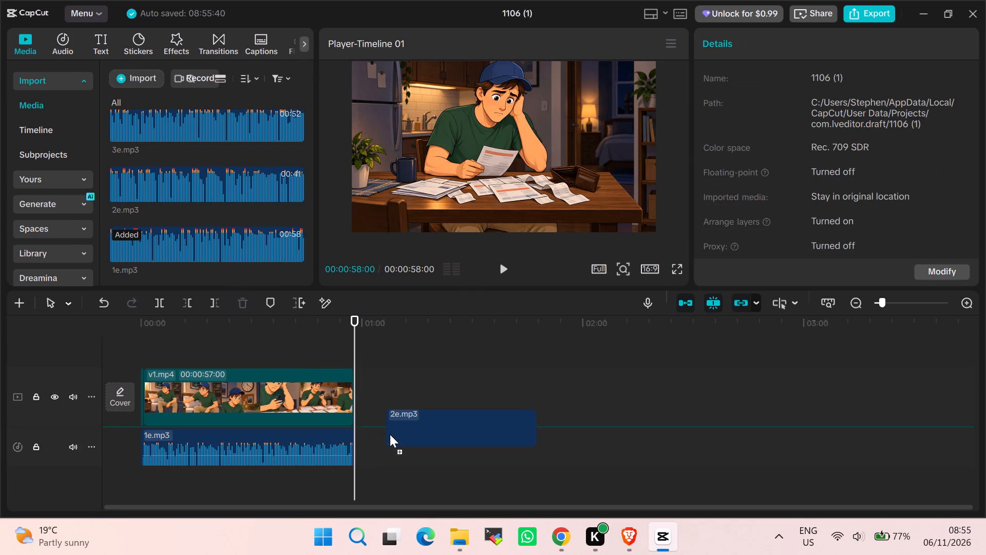
drag(390, 434, 356, 432)
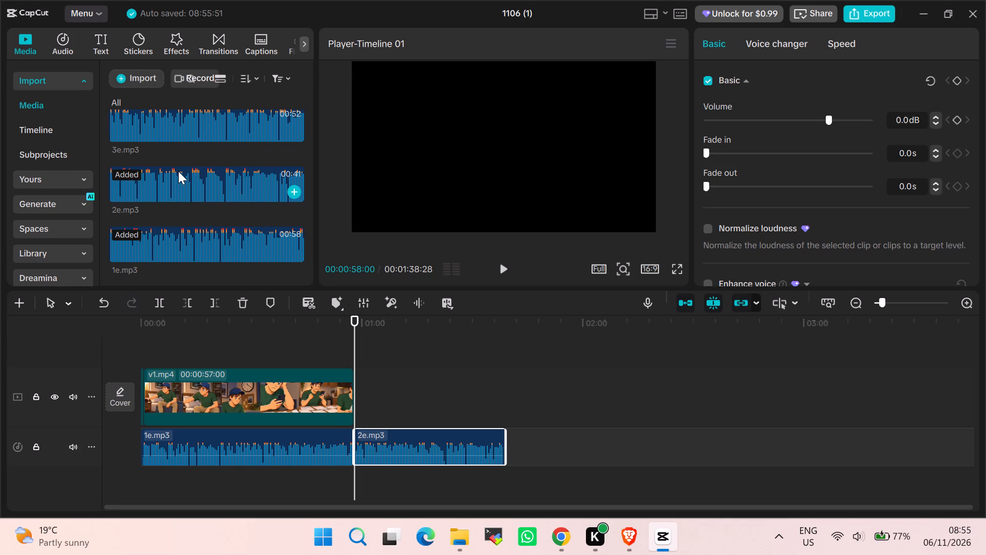
Add v2.mp4 from the media library to the main video track directly after the first freeze frame, starting at 00:58:00.
scroll(179, 169, up, 13)
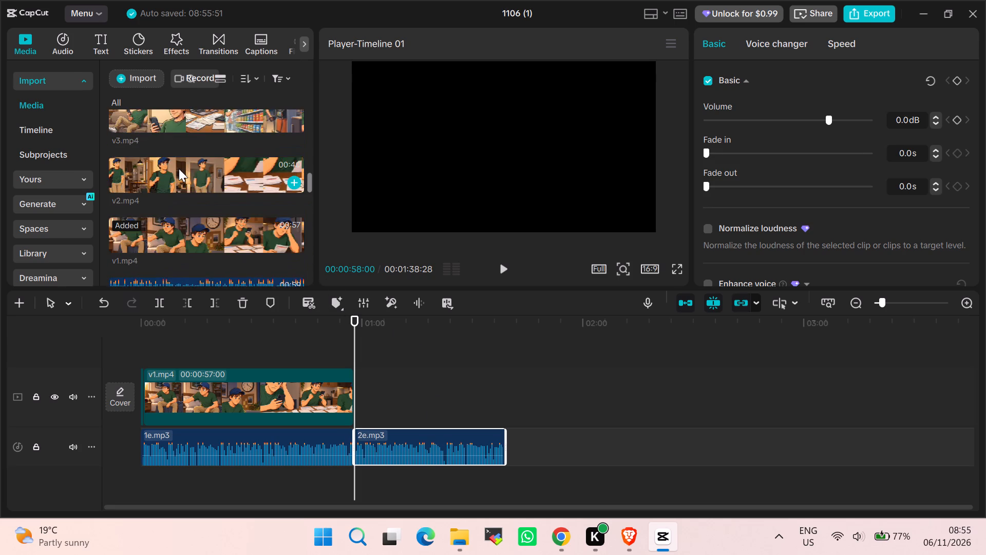
scroll(193, 182, down, 1)
drag(161, 186, 165, 189)
drag(165, 189, 352, 382)
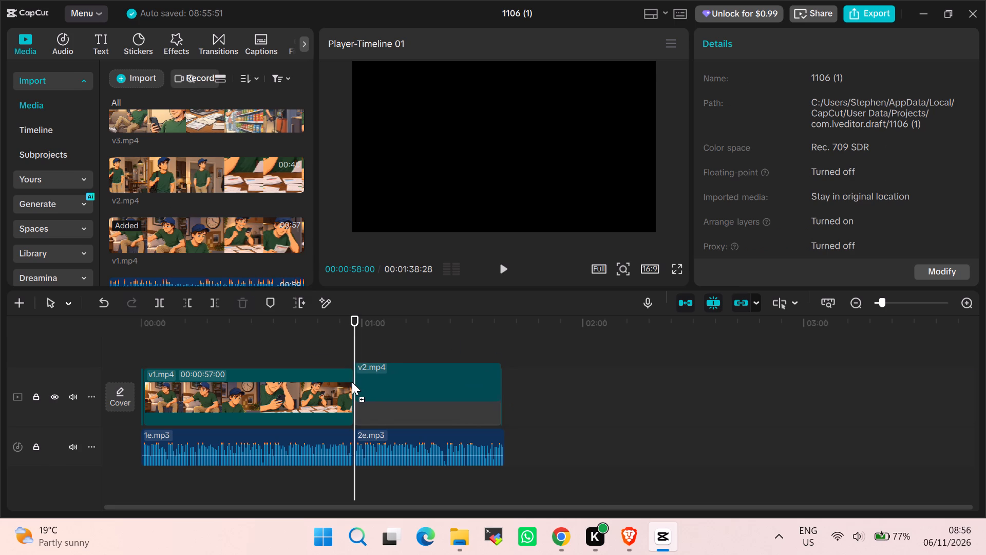
drag(352, 382, 356, 390)
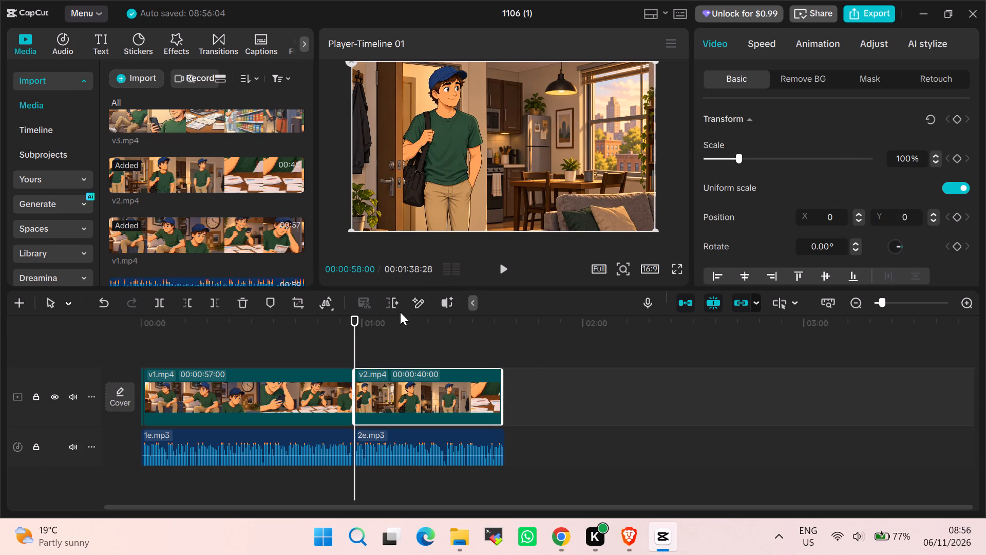
Play back the timeline from 00:52:07 to check the change from v1.mp4 to v2.mp4 against the voice-overs.
drag(352, 333, 333, 328)
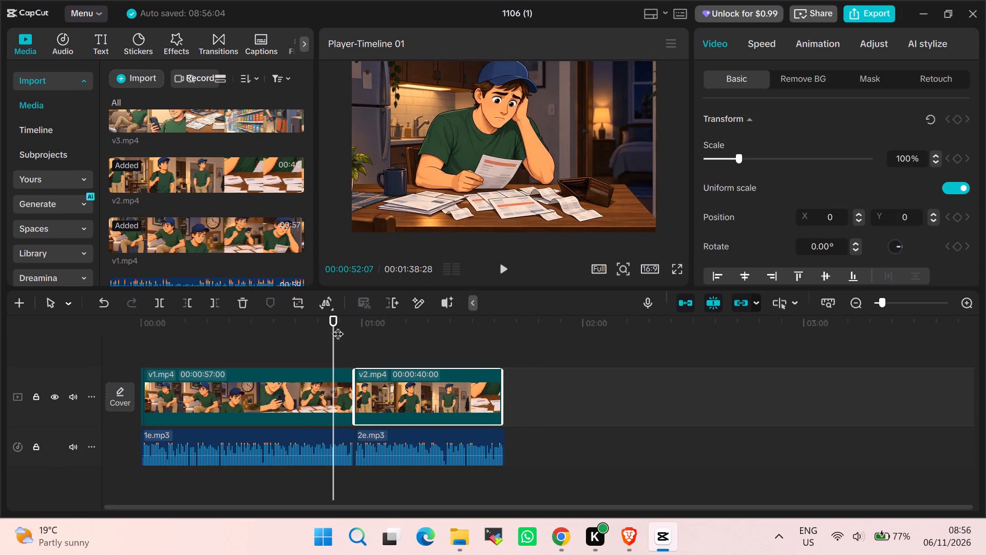
click(505, 269)
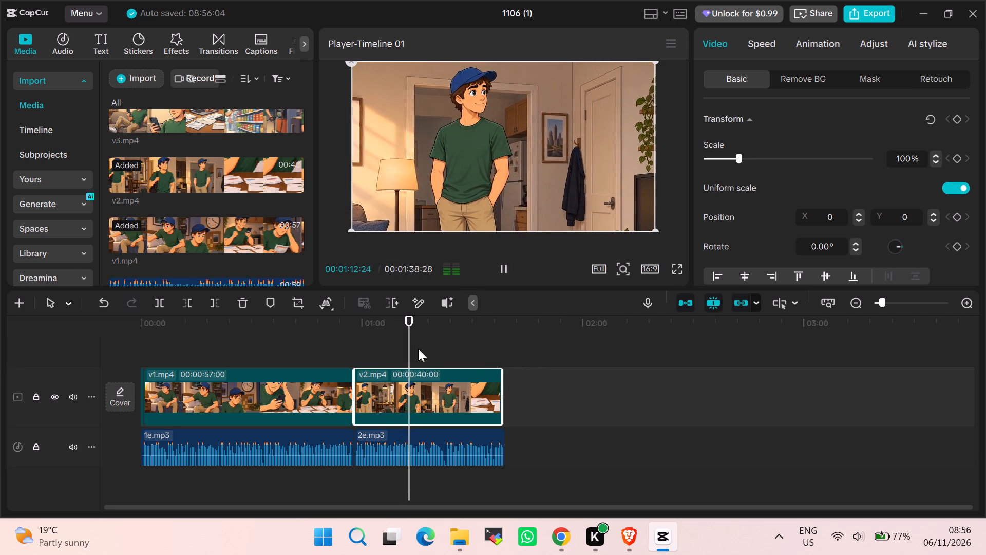
click(508, 275)
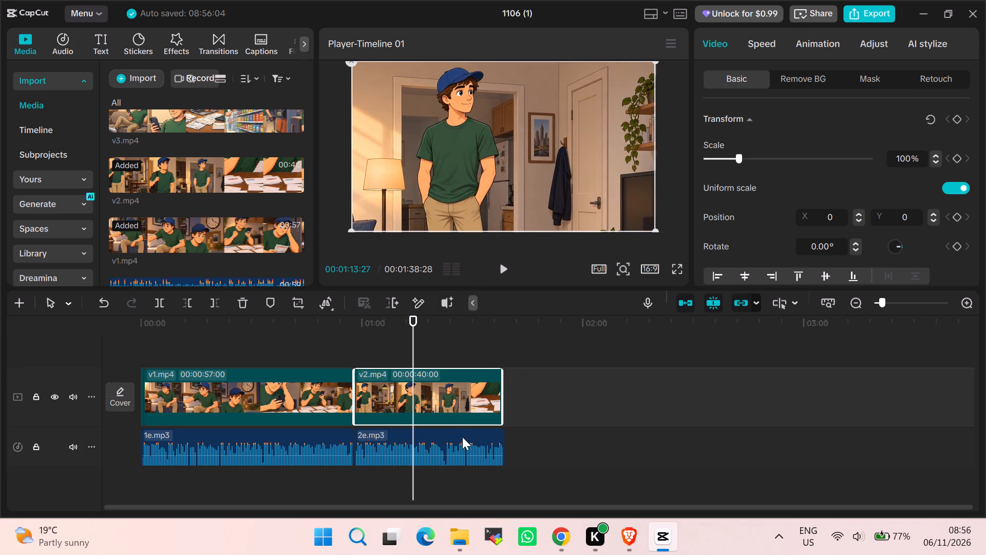
Add the voice-over 3e.mp3 from the media library to the same audio track directly after 2e.mp3, at 01:38:28.
click(471, 450)
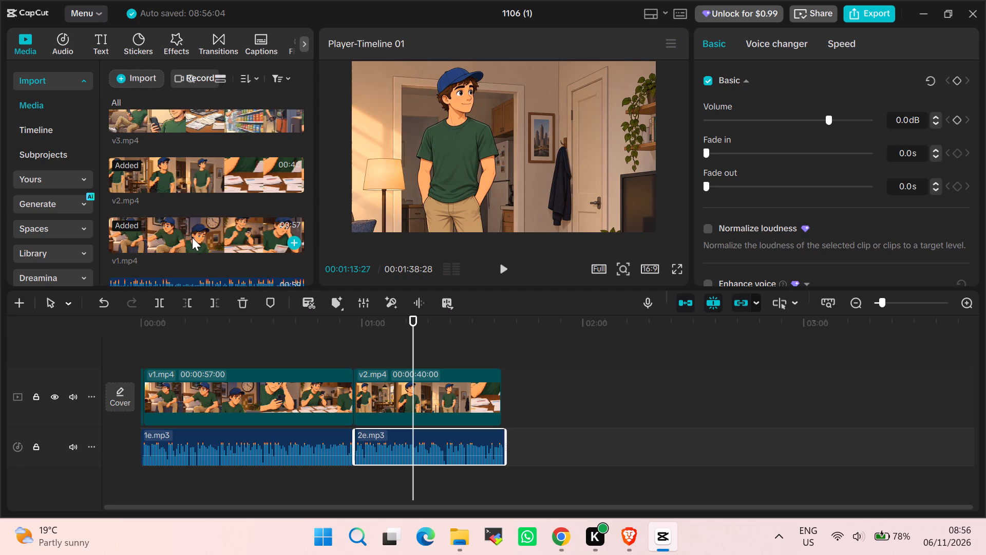
scroll(192, 237, down, 8)
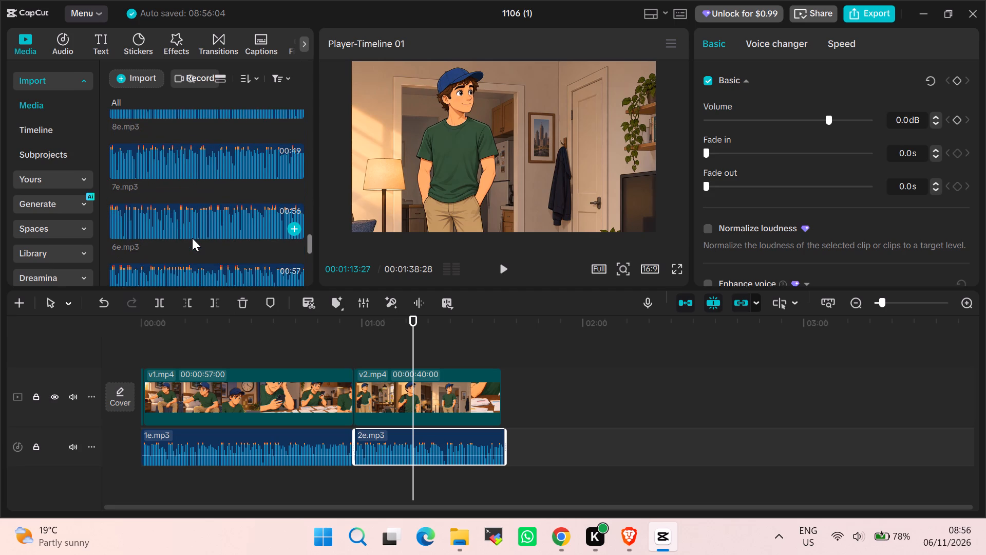
scroll(192, 238, down, 2)
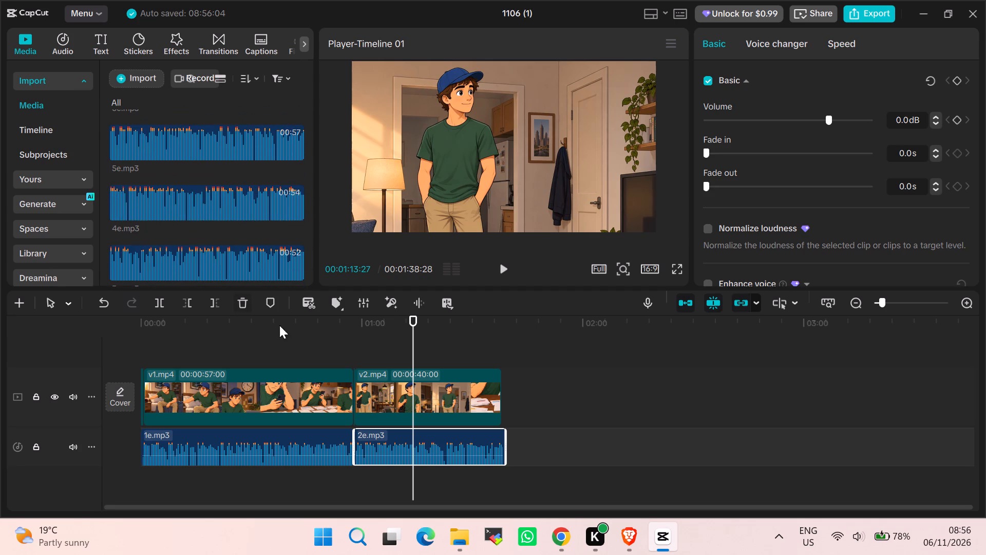
drag(417, 353, 412, 347)
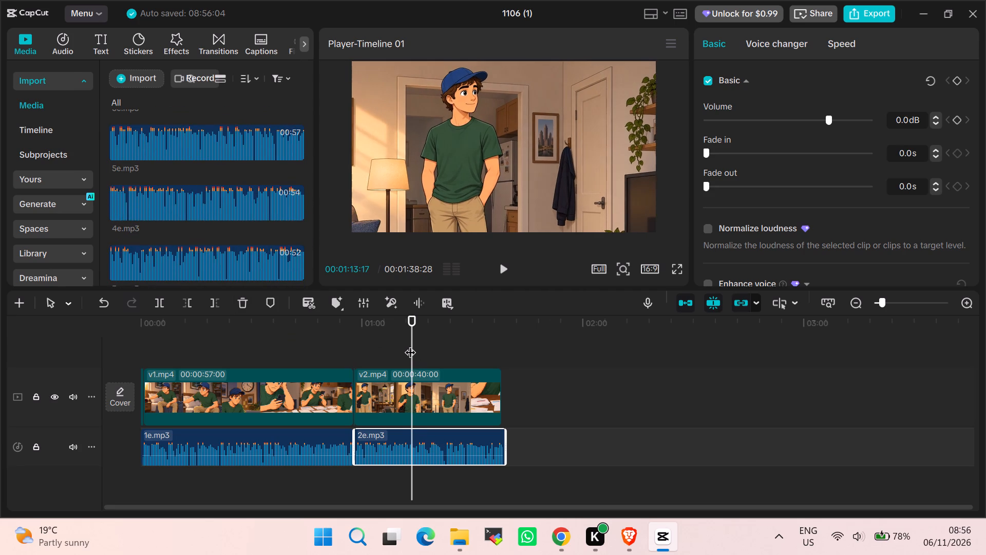
drag(410, 345, 508, 382)
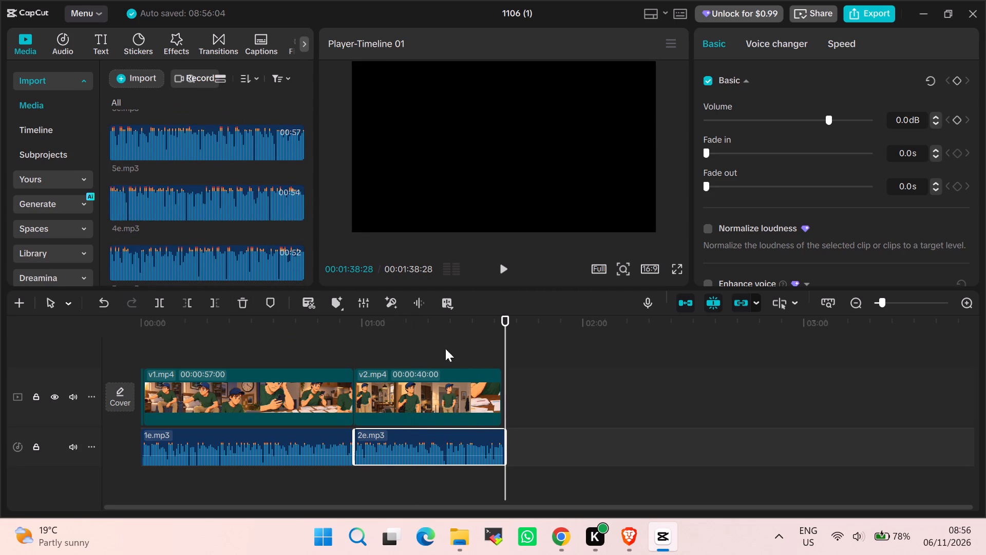
scroll(212, 234, down, 1)
drag(195, 186, 197, 189)
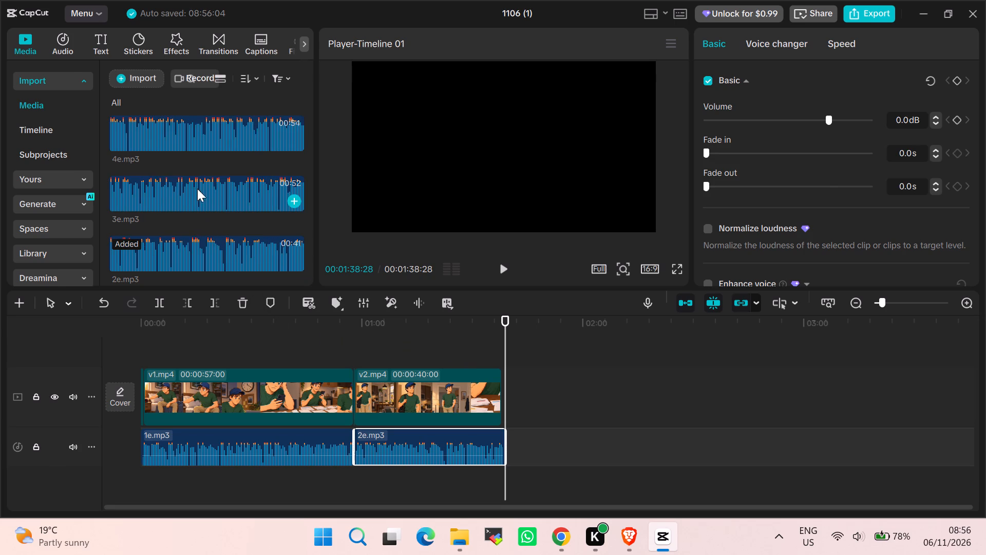
drag(197, 189, 508, 438)
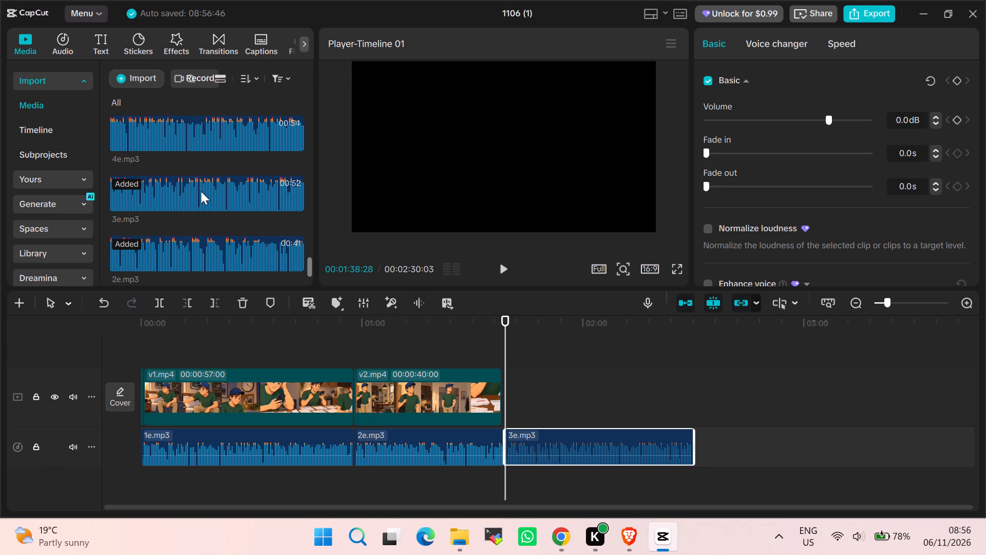
Add v3.mp4 from the media library to the main video track directly after v2.mp4.
scroll(195, 186, up, 12)
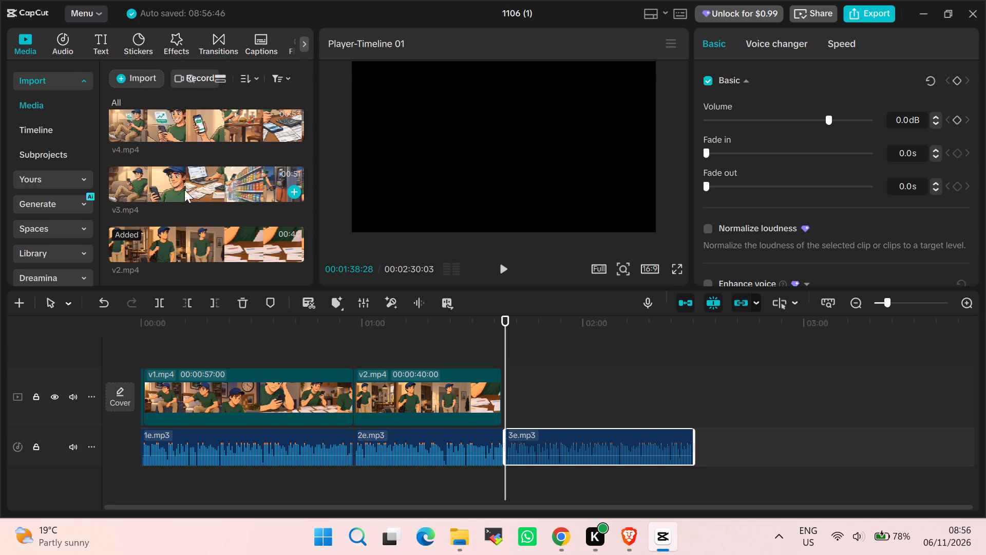
drag(145, 181, 342, 286)
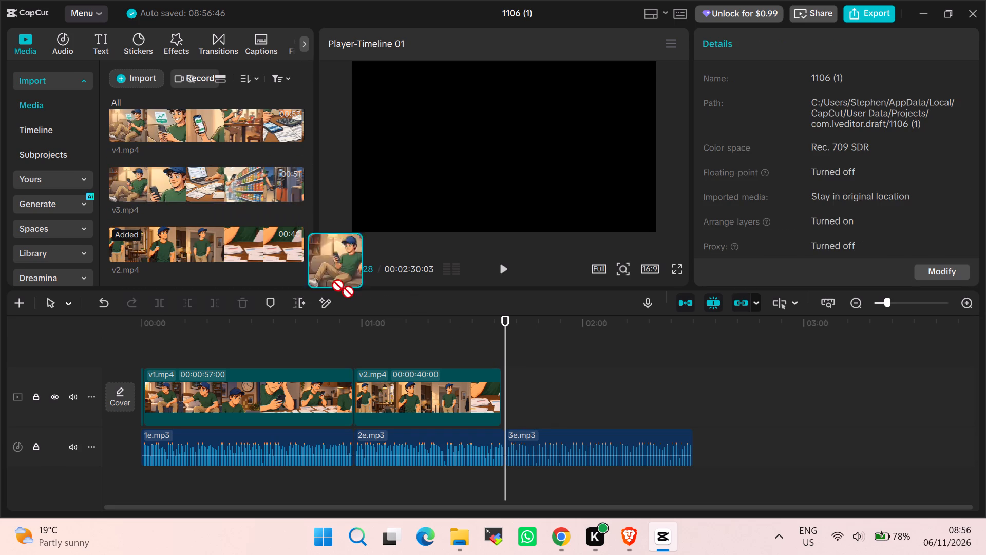
drag(342, 286, 503, 394)
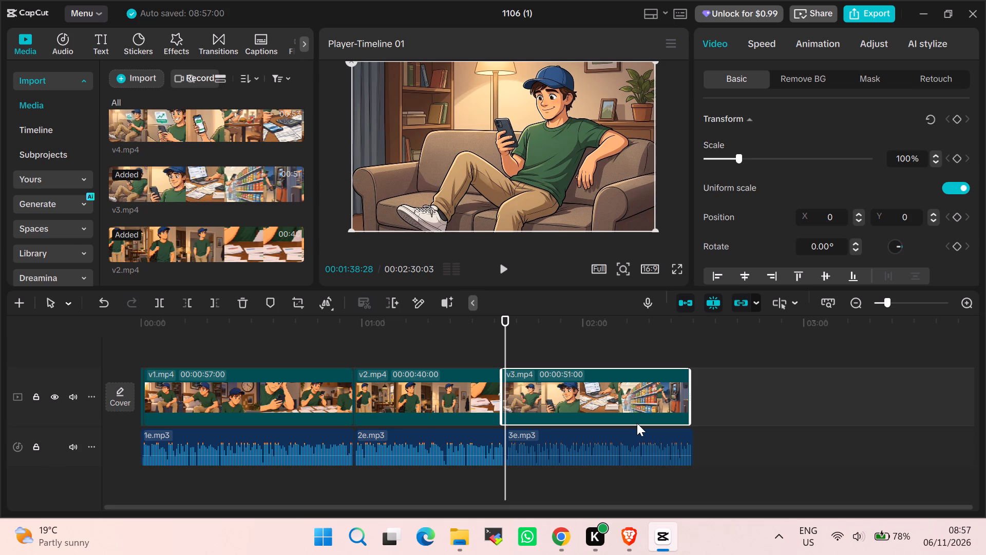
Place the playhead at 01:38:00, the end of v2.mp4, and insert a freeze frame of v2.mp4's last frame there.
key(Left)
key(Left)
key(Left)
key(Left)
key(Left)
key(Left)
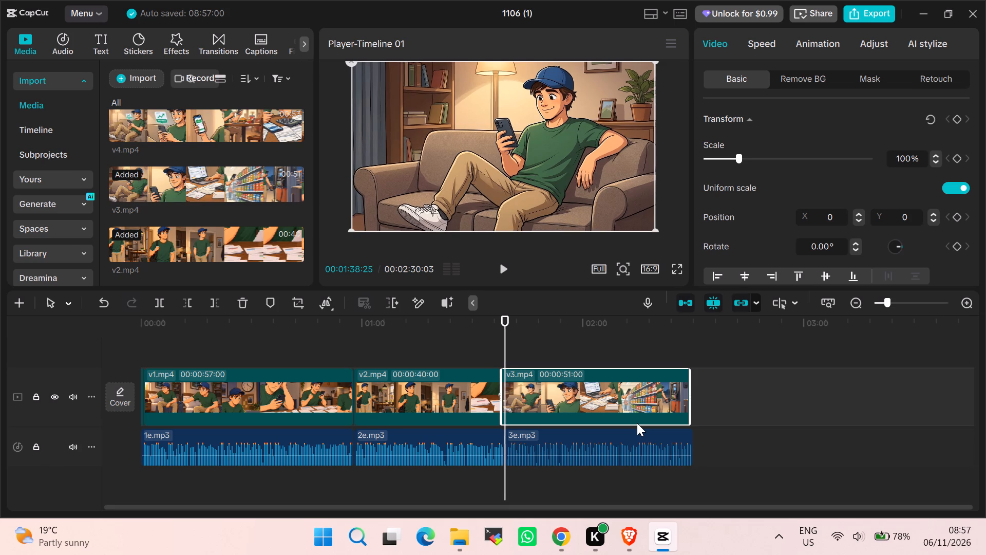
key(Left)
key(Left)
key(Left)
key(Left)
key(Left)
key(Left)
key(Left)
key(Left)
key(Left)
key(Left)
key(Left)
key(Left)
key(Left)
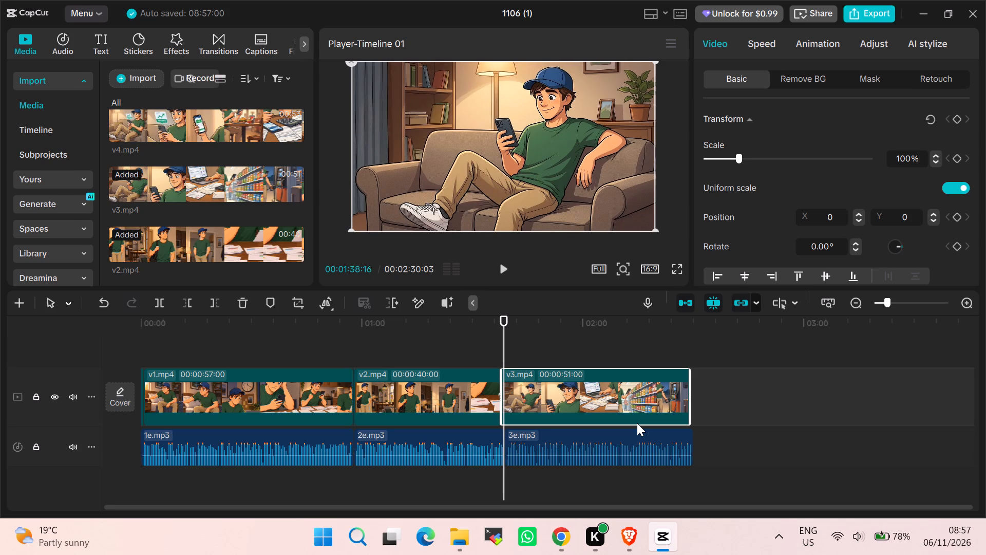
key(Left)
key(Left)
key(Left)
key(Left)
key(Left)
key(Left)
key(Left)
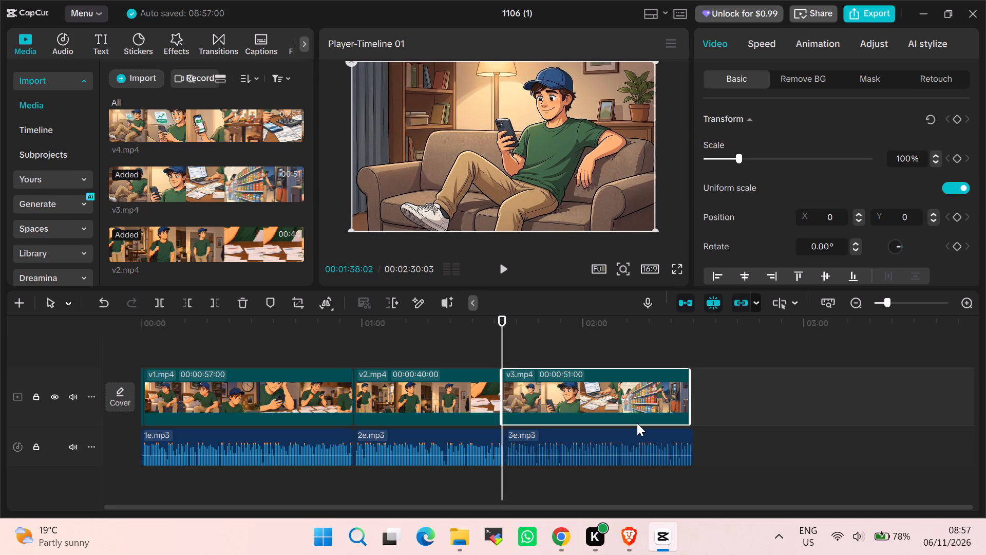
key(Left)
key(Left)
key(Left)
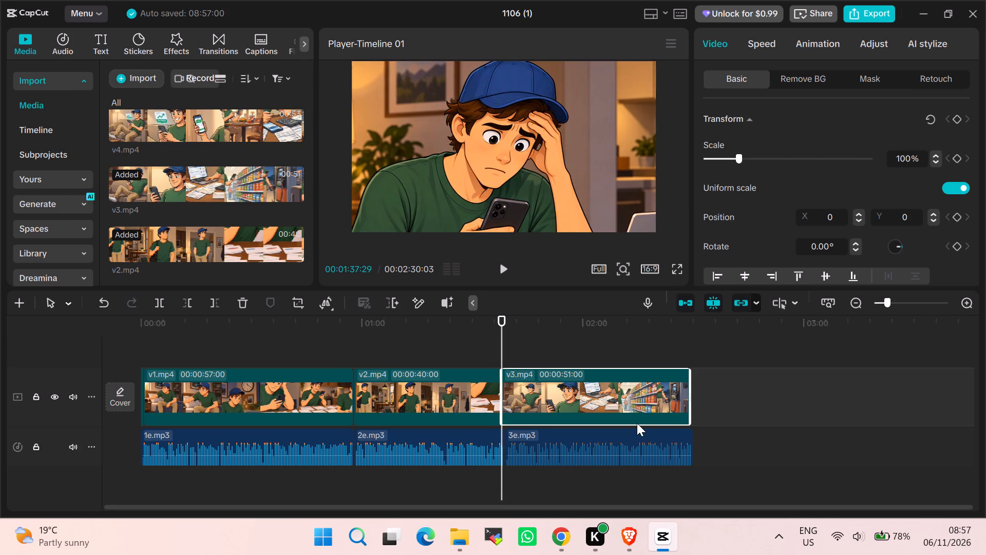
key(Left)
key(Left)
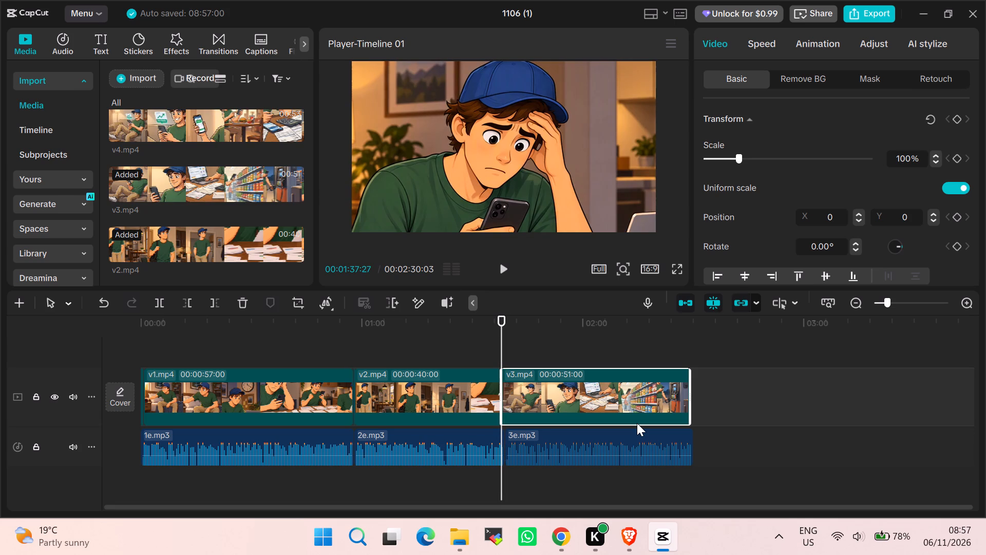
click(502, 347)
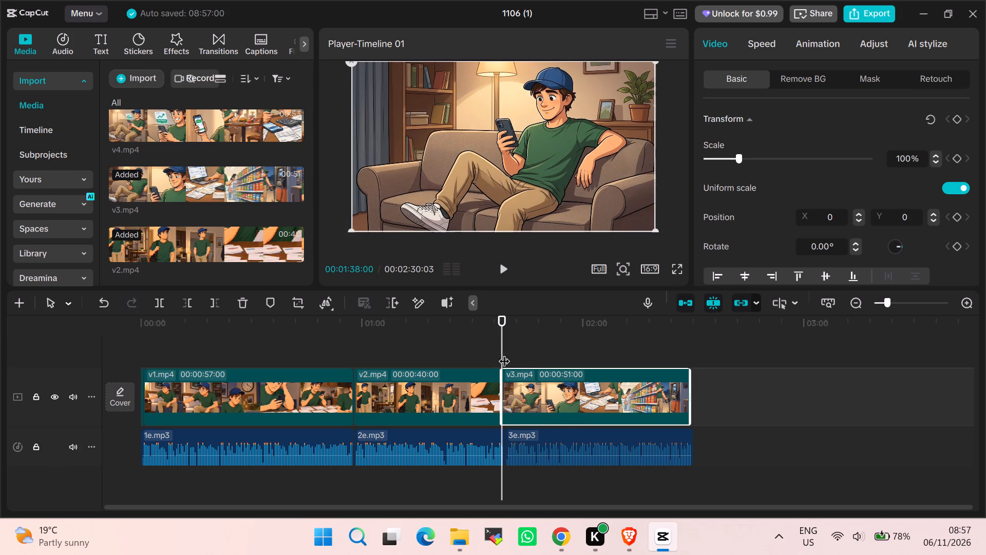
click(476, 381)
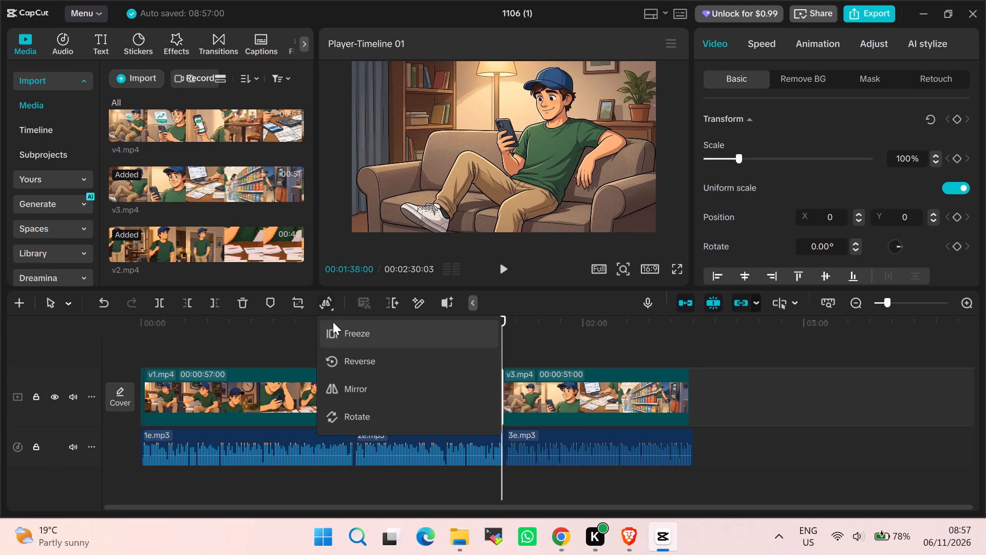
click(337, 329)
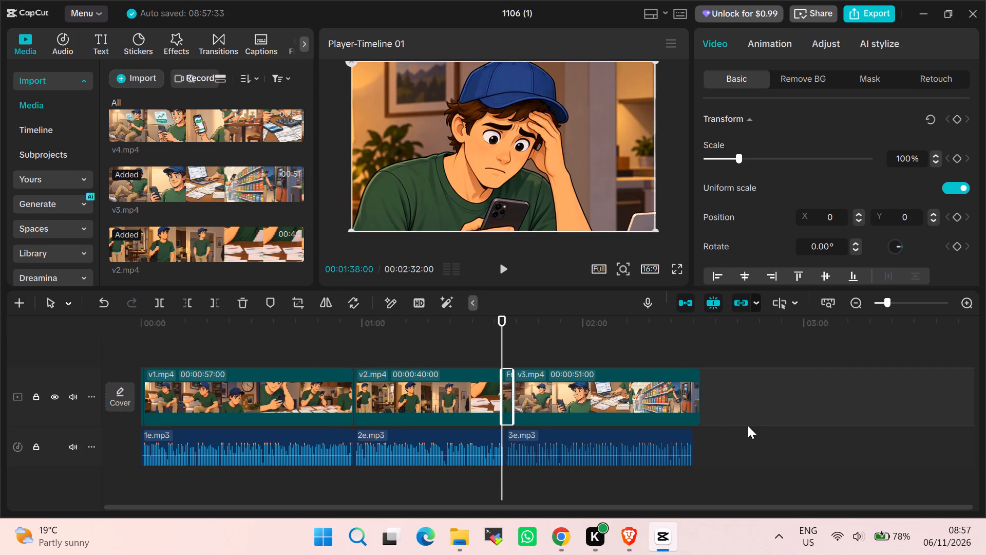
Place the playhead at 01:38:27 and trim the new freeze frame's end to it, closing up v3.mp4 near the end of 2e.mp3.
key(Right)
key(Right)
key(Right)
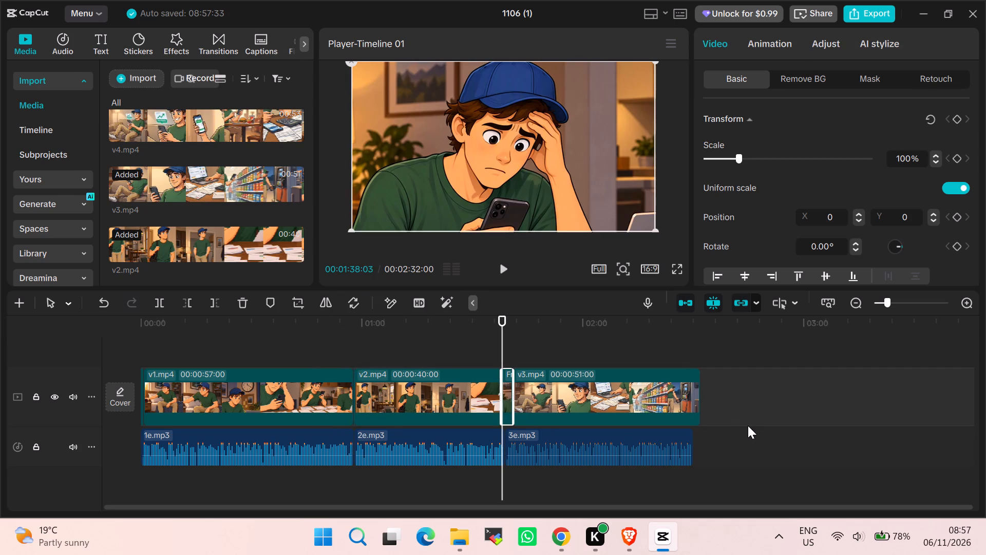
key(Right)
key(Right)
key(Right)
key(Right)
key(Right)
key(Right)
key(Right)
key(Right)
key(Right)
key(Right)
key(Right)
key(Right)
key(Right)
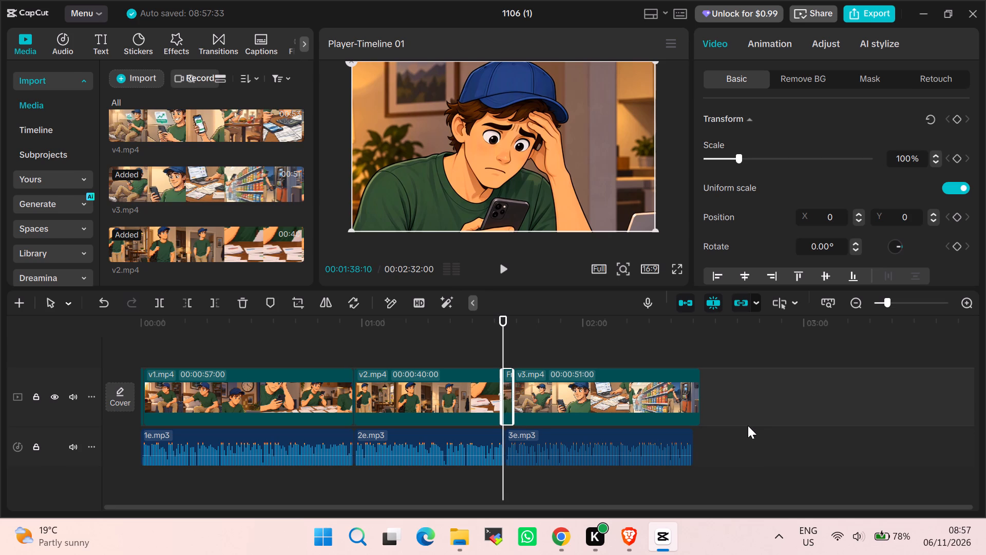
key(Right)
key(Right)
key(Right)
key(Right)
key(Right)
key(Right)
key(Right)
key(Right)
key(Right)
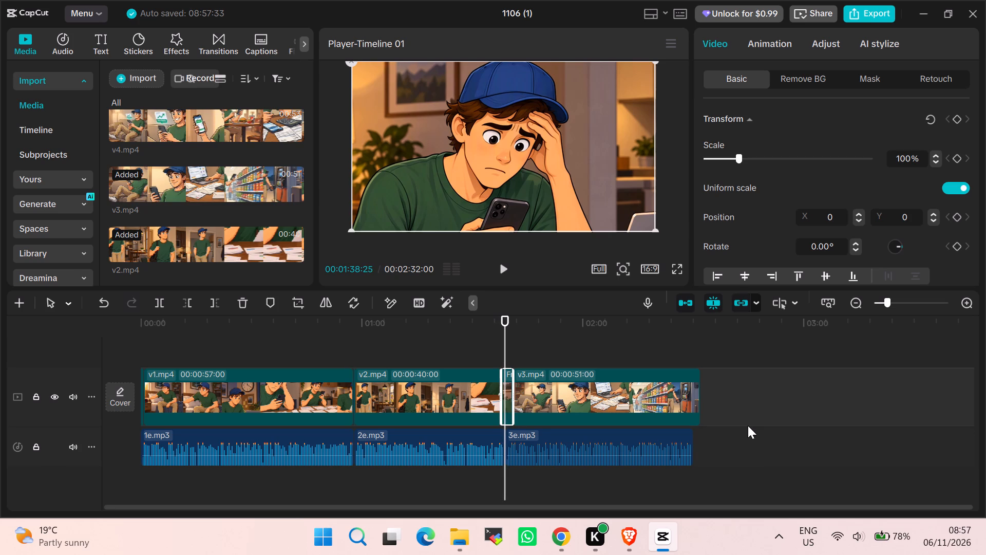
key(Right)
key(Right)
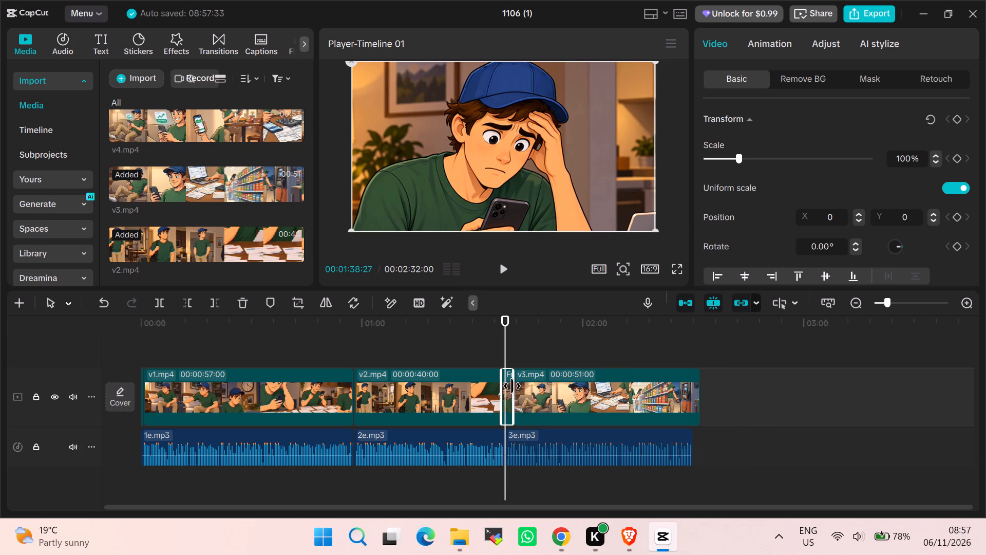
drag(514, 386, 503, 387)
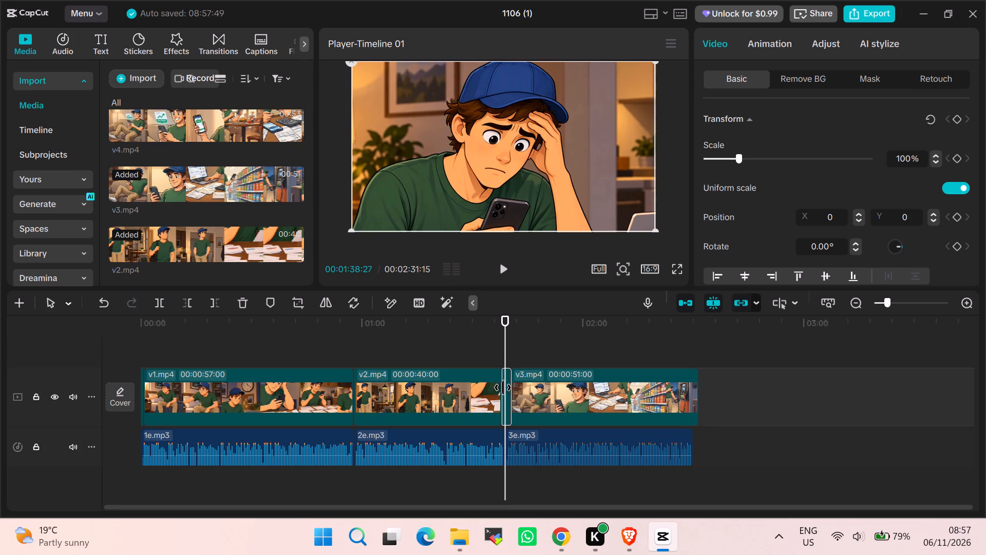
drag(503, 387, 499, 387)
drag(510, 384, 505, 385)
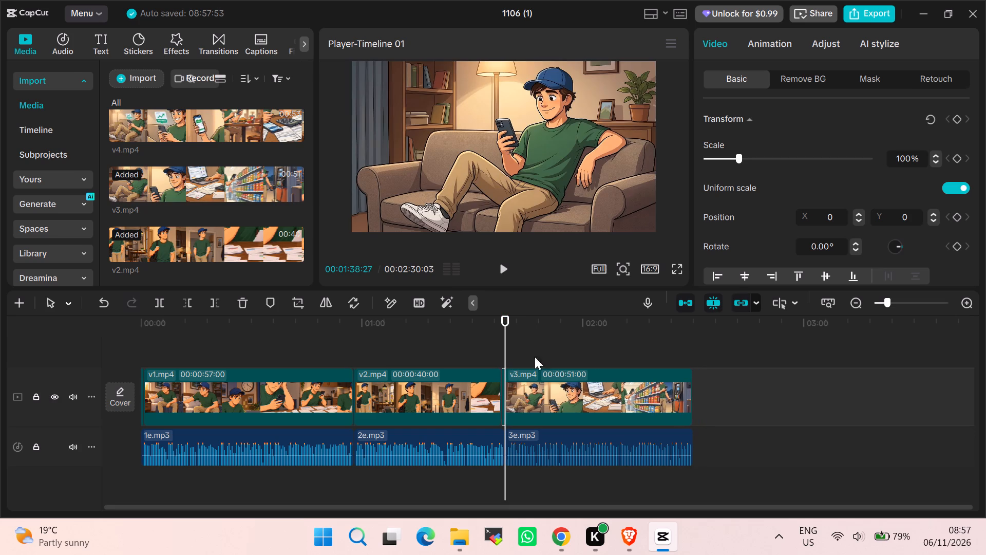
Play back the join between v2.mp4 and v3.mp4 from about 01:35 to check the freeze frame and voice-over timing.
drag(503, 334, 490, 336)
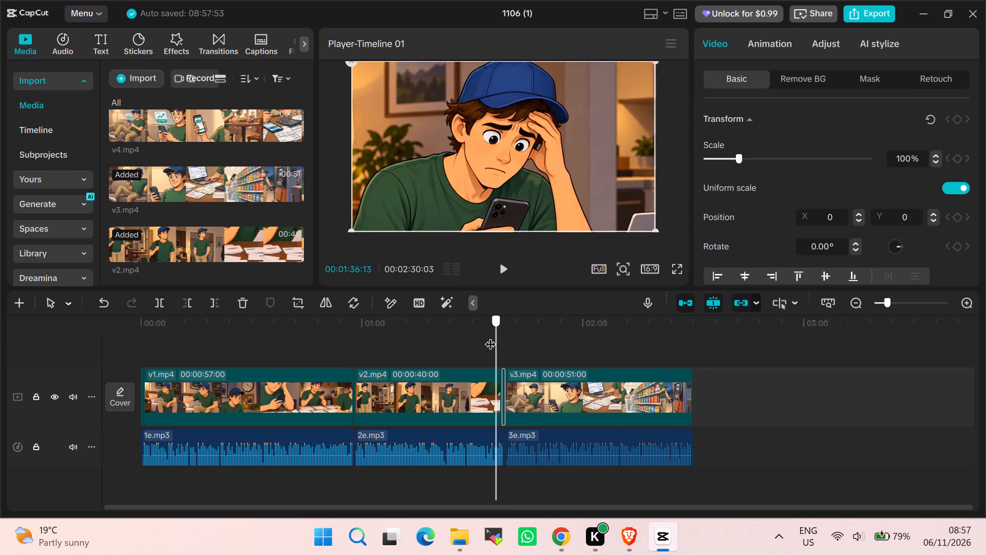
drag(490, 336, 493, 338)
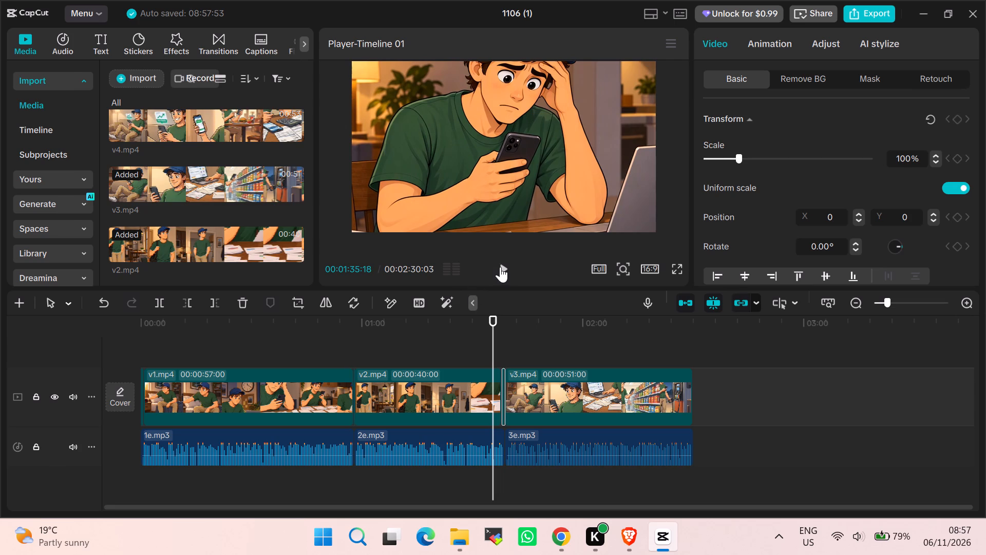
click(500, 267)
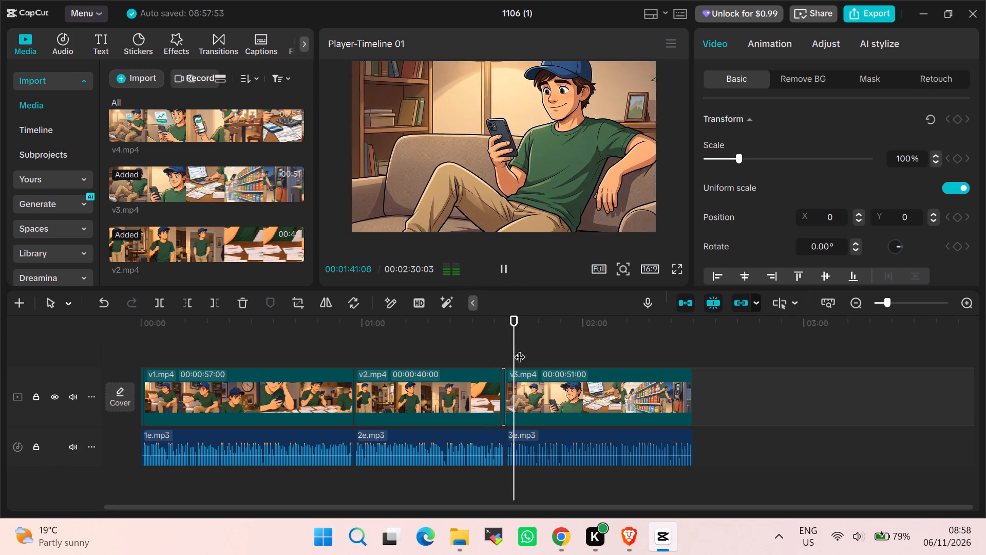
drag(515, 345, 494, 346)
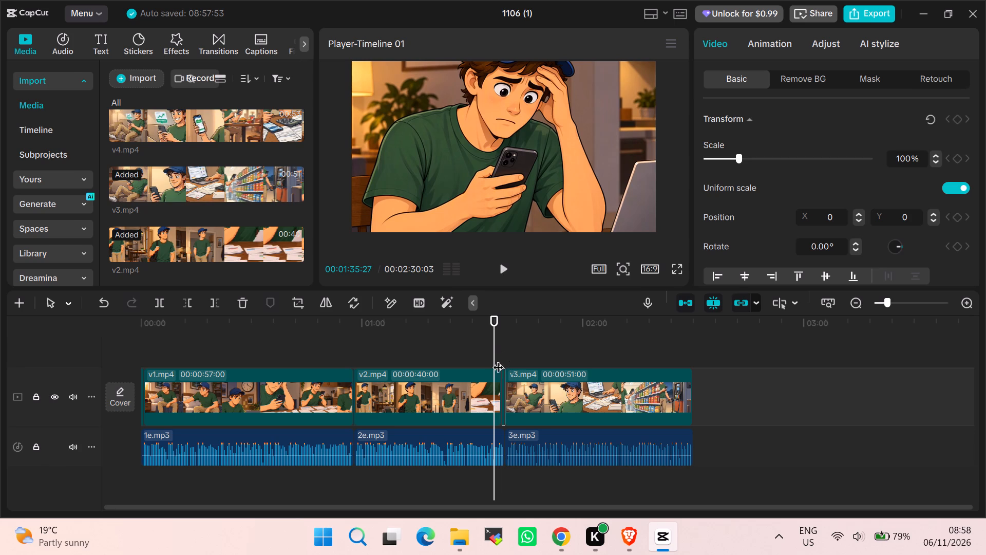
click(504, 375)
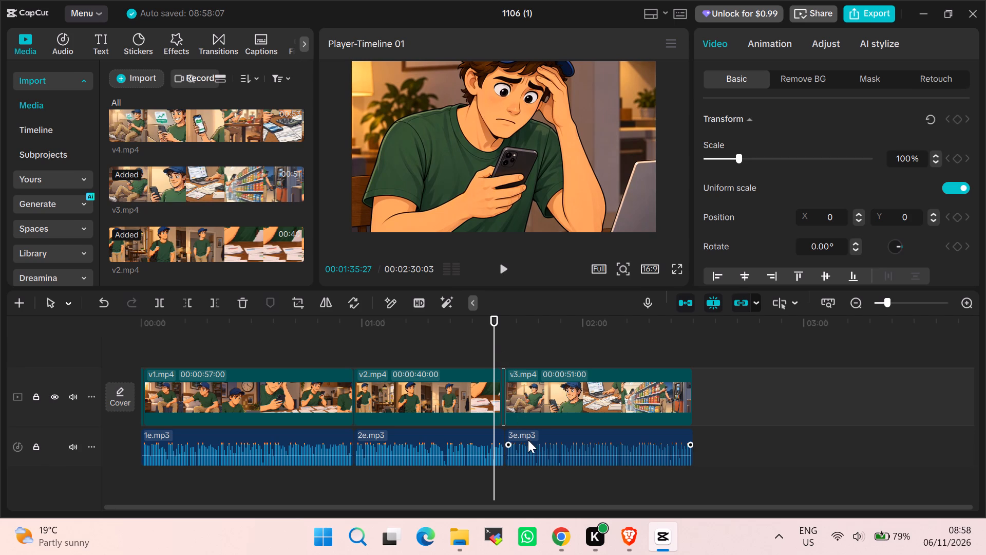
click(529, 442)
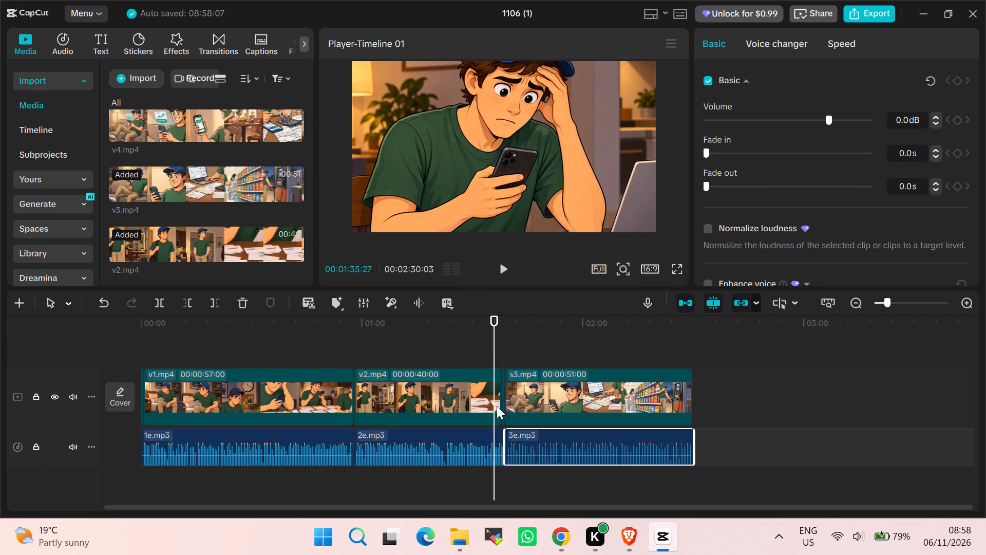
click(504, 266)
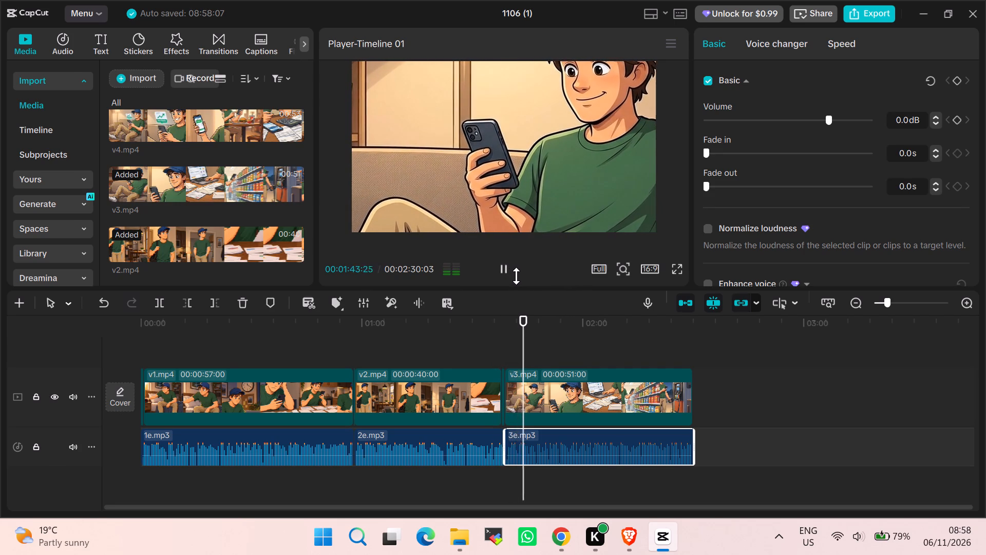
click(605, 386)
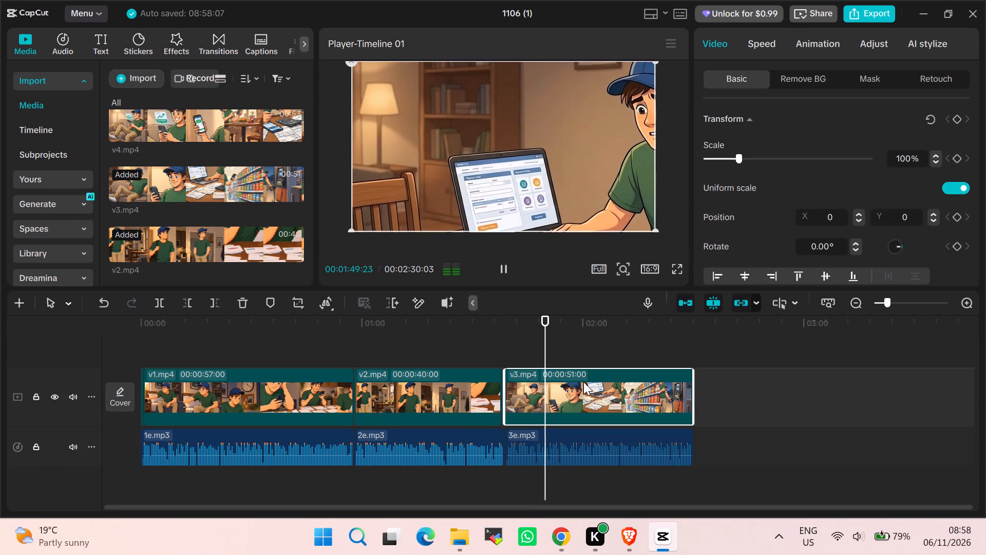
click(504, 271)
Examine the timeline around 02:30:03 to compare where v3.mp4 and the voice-over 3e.mp3 end.
drag(554, 336, 556, 336)
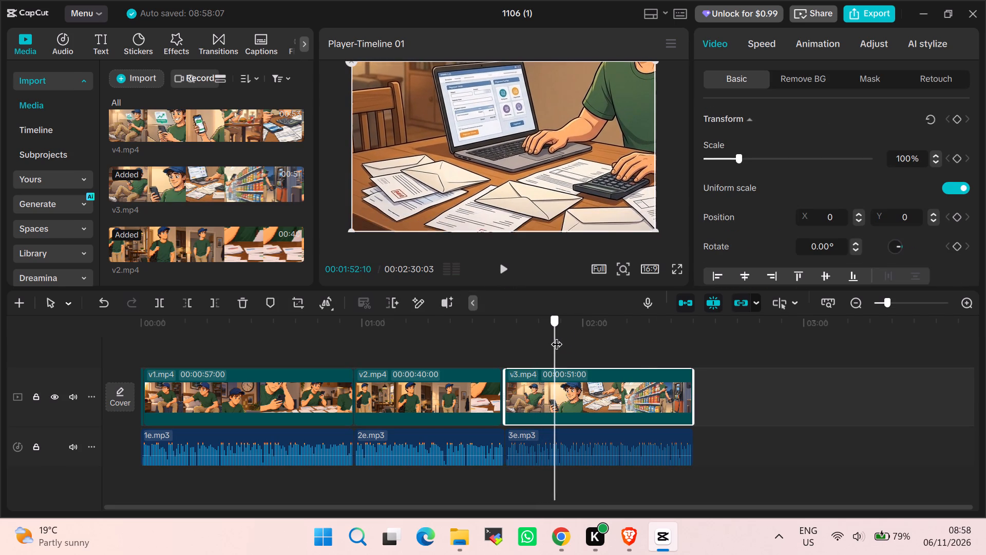
drag(556, 336, 693, 378)
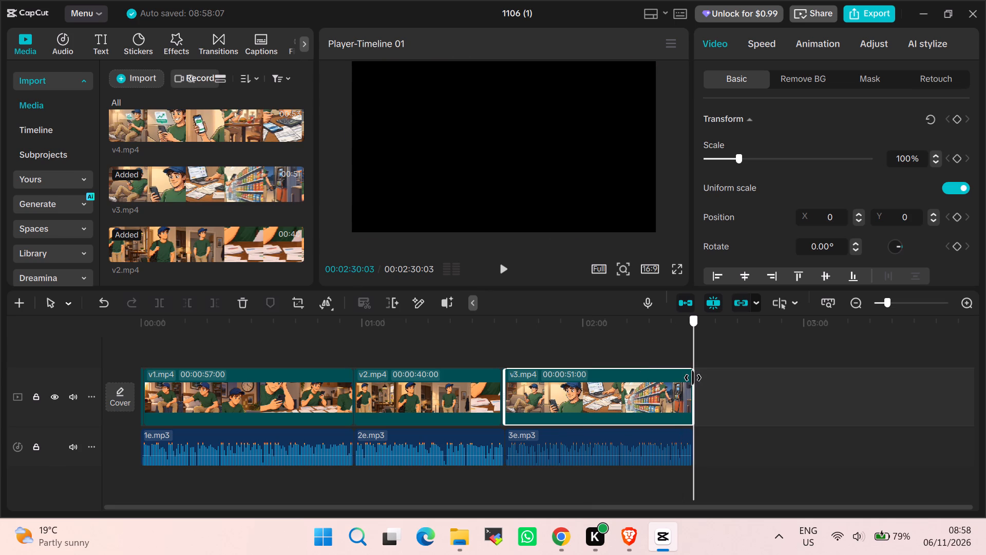
drag(693, 378, 691, 378)
click(647, 443)
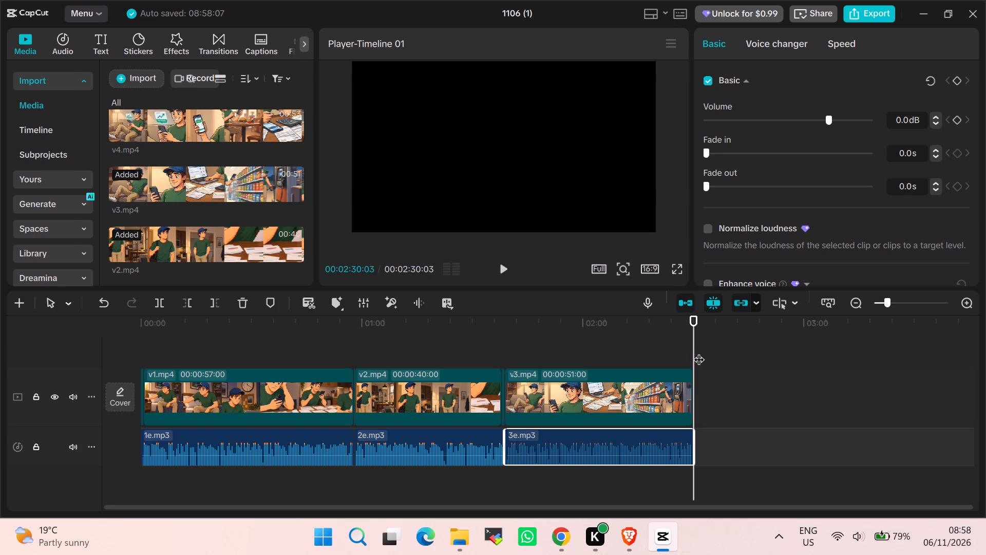
drag(692, 343, 700, 346)
drag(700, 346, 697, 345)
drag(693, 343, 680, 338)
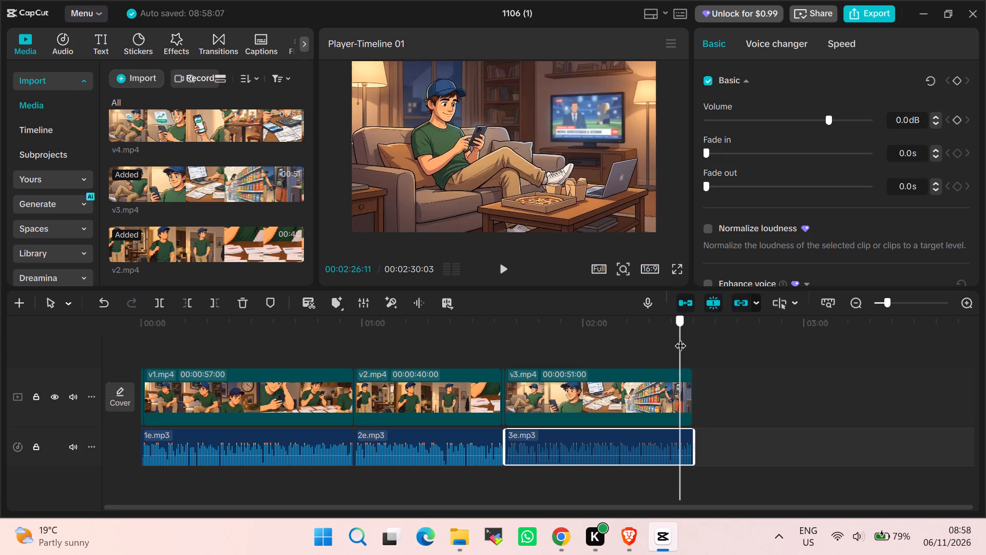
drag(680, 338, 703, 343)
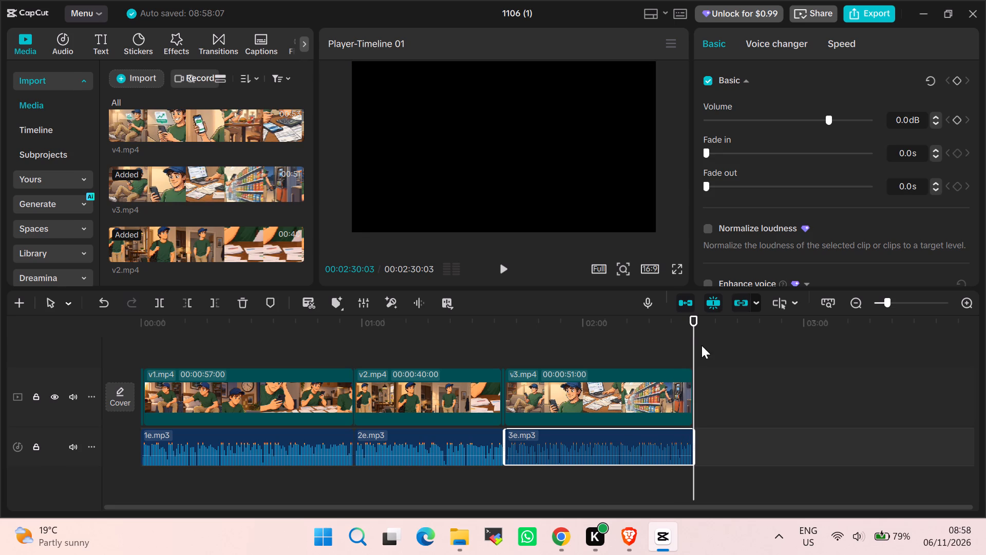
click(670, 383)
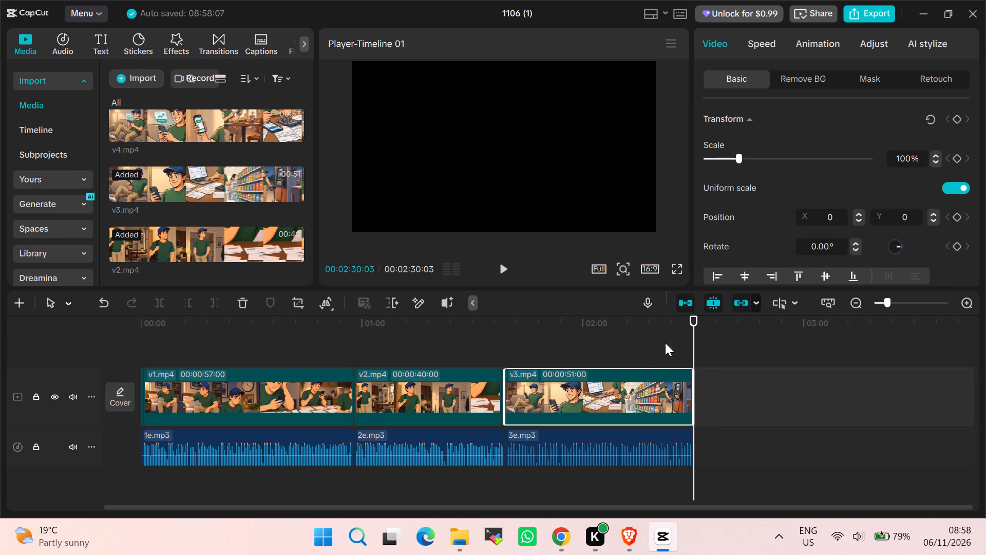
drag(694, 346, 690, 346)
Add the voice-over 4e.mp3 from the media library to the same audio track directly after 3e.mp3, at 02:30:03.
scroll(243, 236, down, 4)
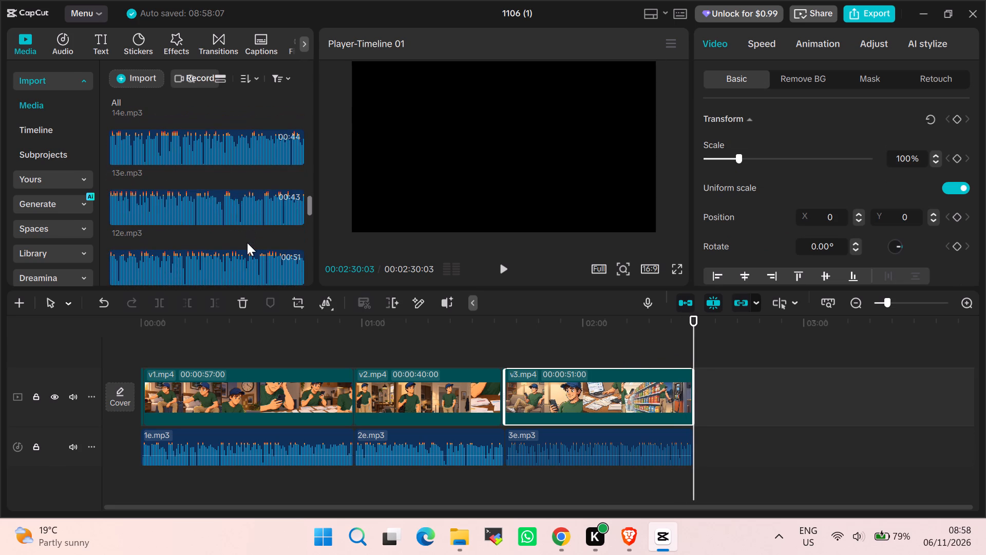
scroll(232, 226, down, 3)
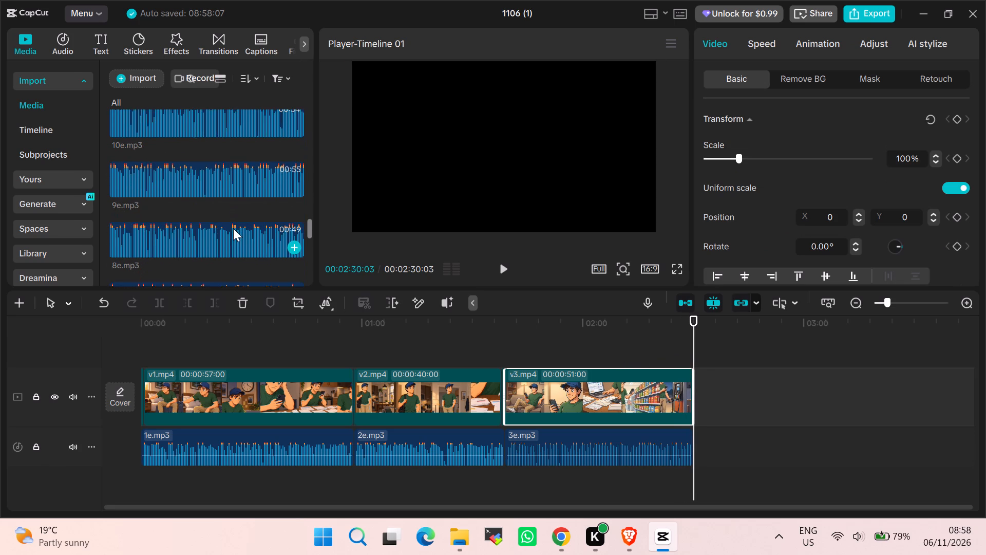
scroll(233, 228, down, 5)
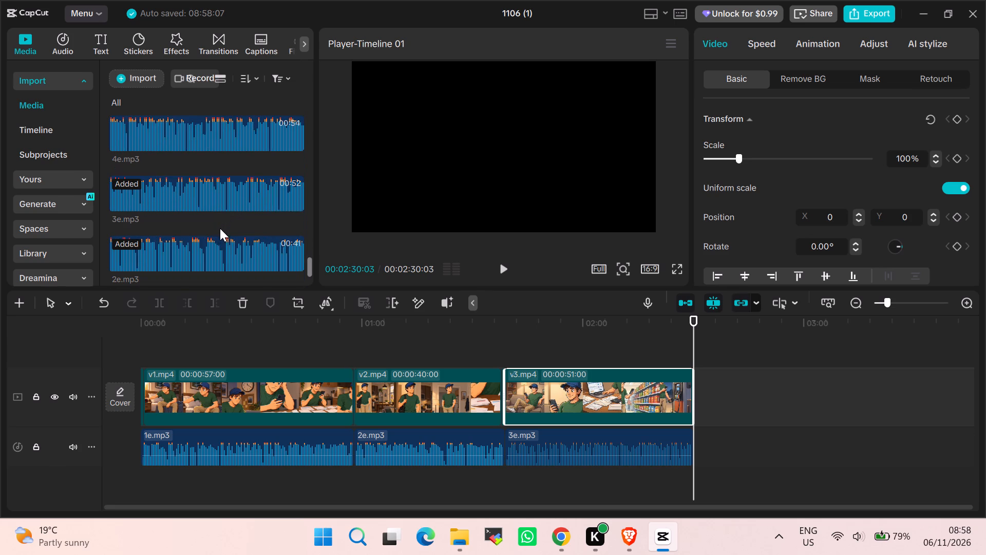
drag(186, 125, 585, 356)
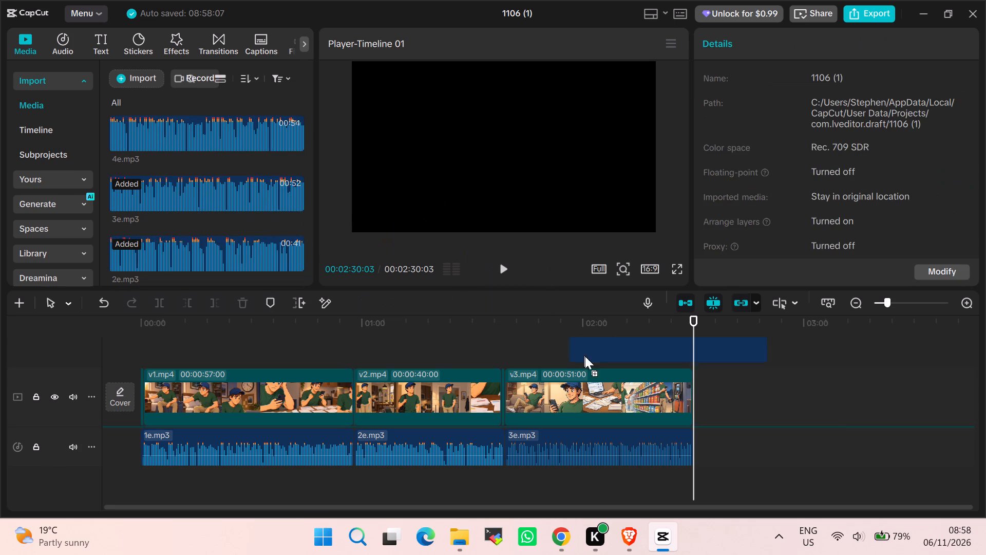
drag(585, 356, 690, 445)
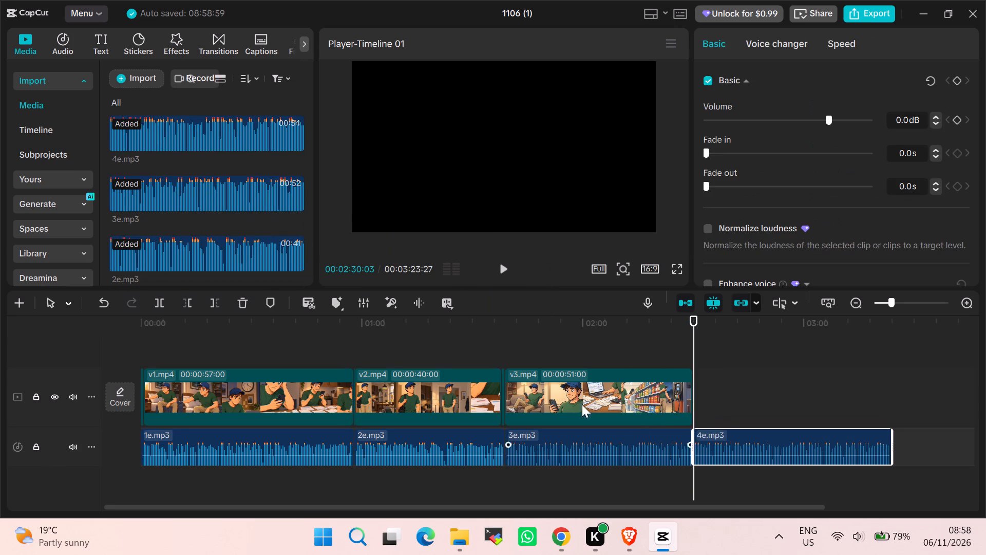
Add v4.mp4 from the media library to the main video track directly after v3.mp4.
click(677, 384)
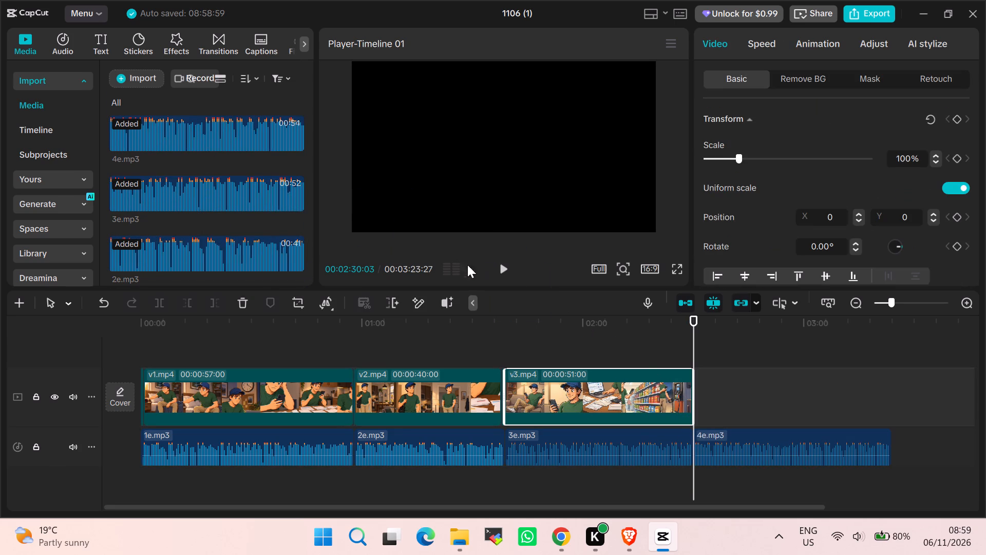
scroll(227, 205, up, 8)
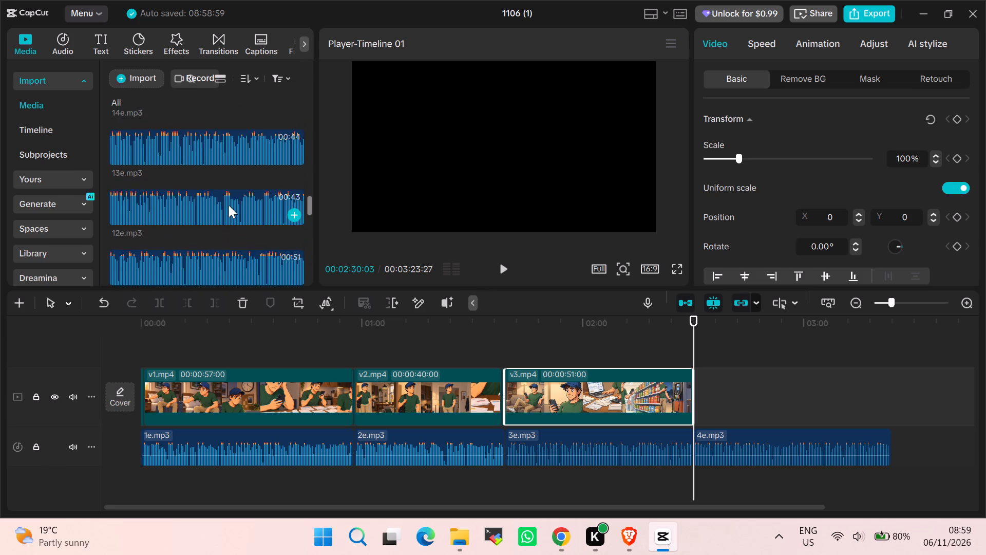
scroll(229, 205, up, 5)
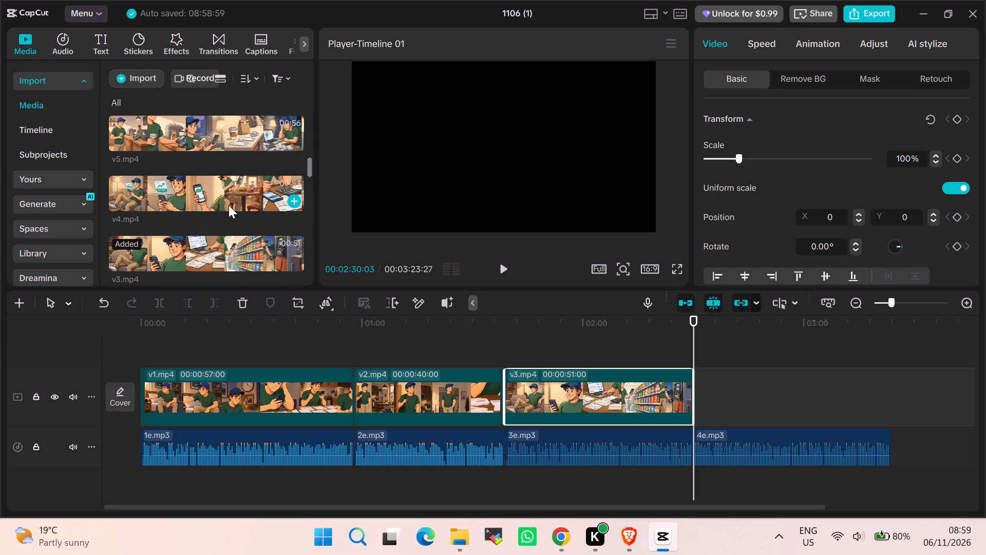
drag(210, 184, 780, 351)
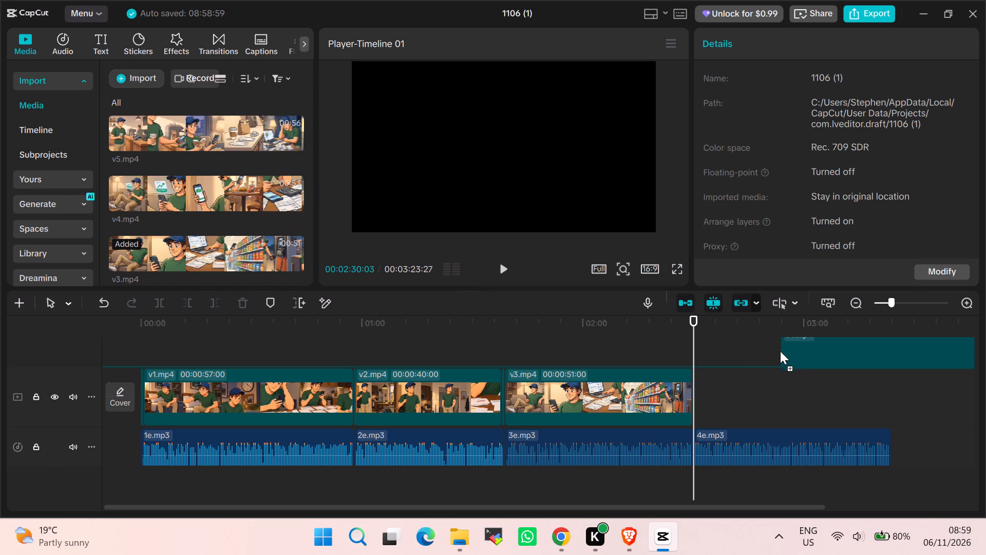
drag(780, 351, 693, 381)
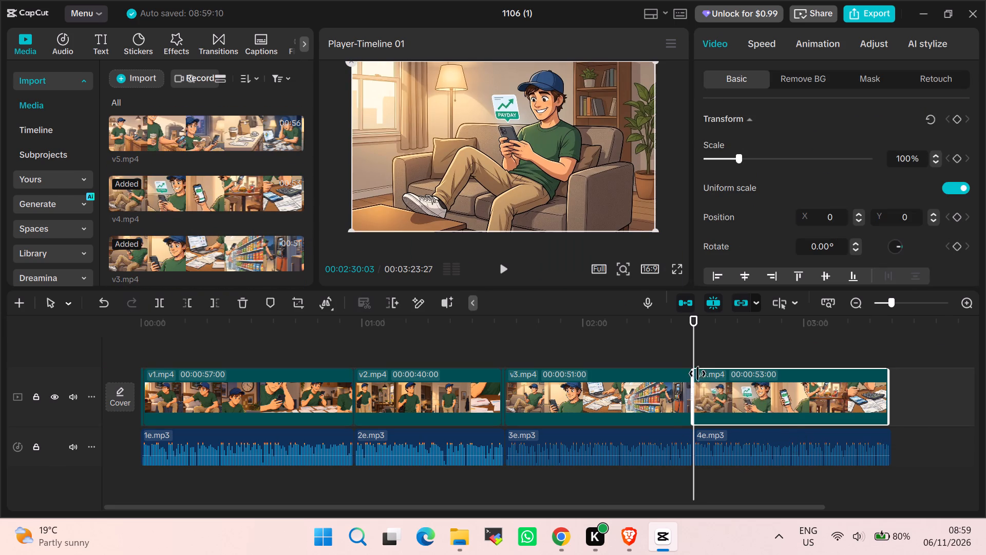
Place the playhead at 02:29:27, the end of v3.mp4, and insert a freeze frame of v3.mp4's last frame there.
click(693, 346)
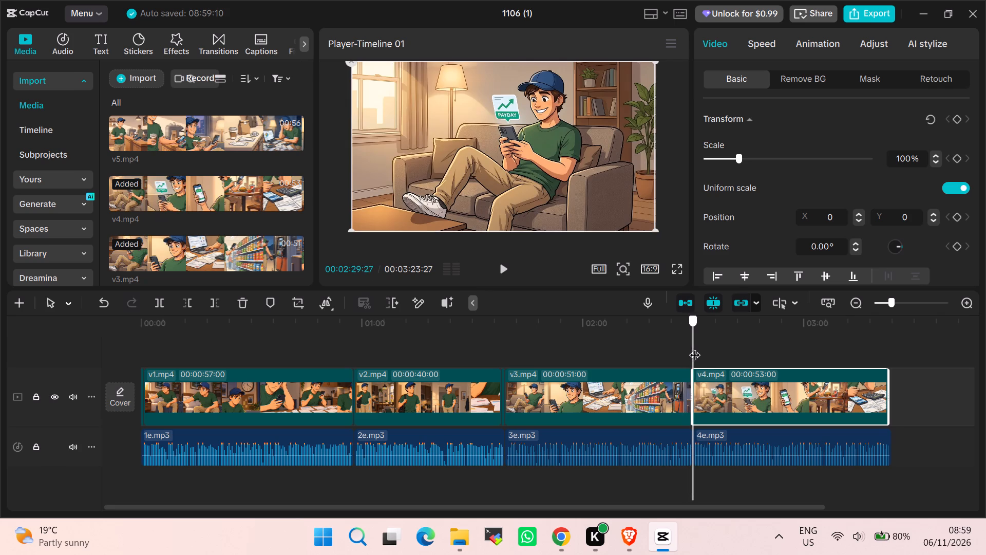
click(661, 458)
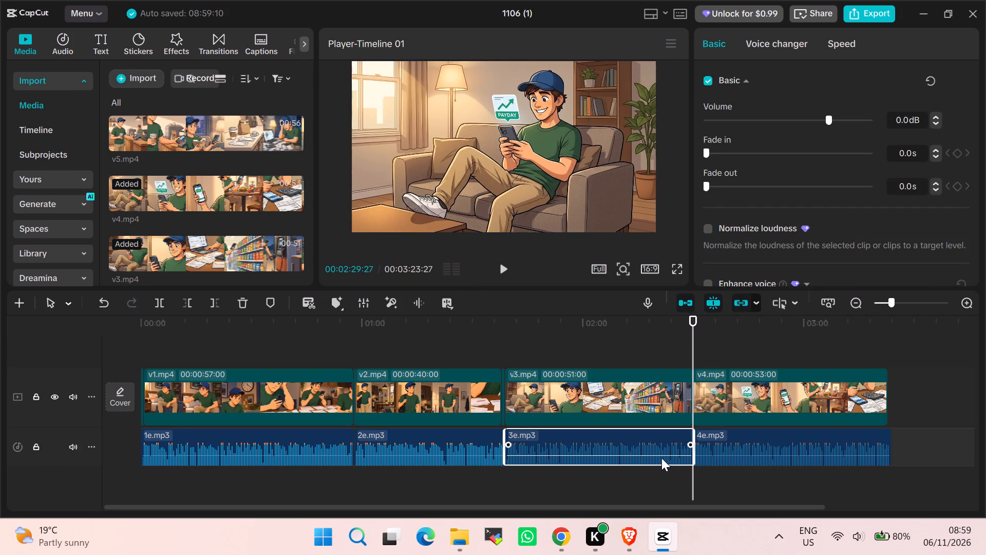
click(672, 391)
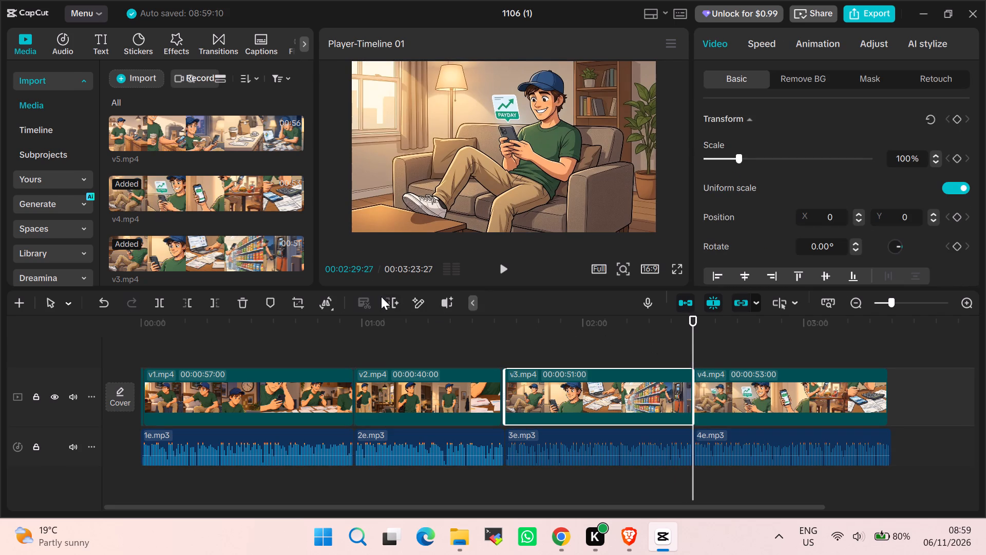
click(349, 335)
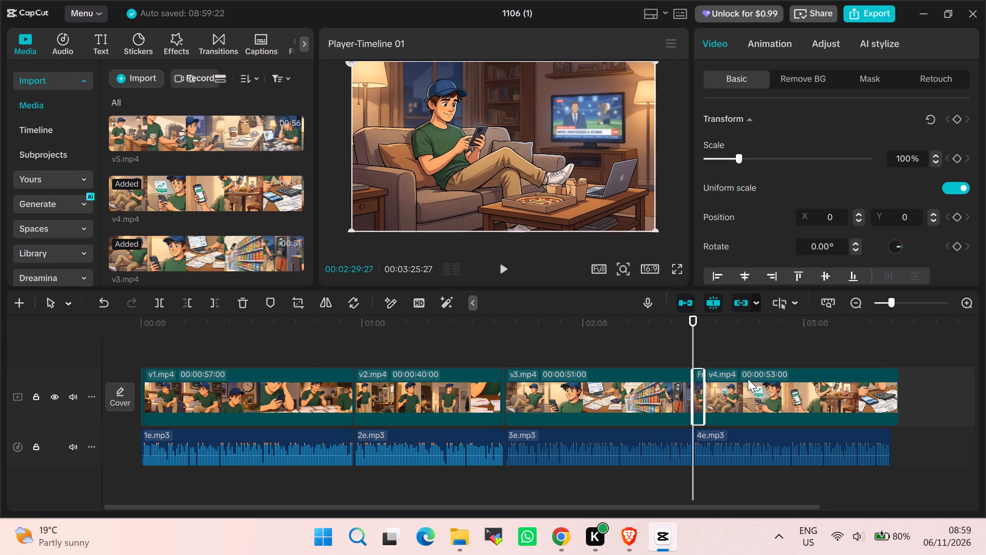
Shorten the freeze frame after v3.mp4 to end at 02:30:03, level with the end of the voice-over 3e.mp3.
key(Right)
key(Right)
key(Right)
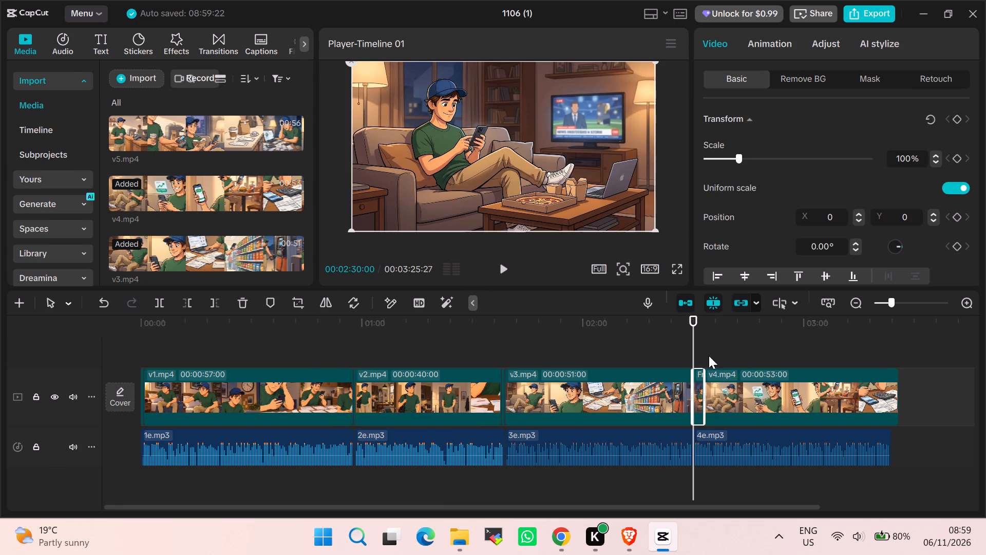
key(Right)
key(Right)
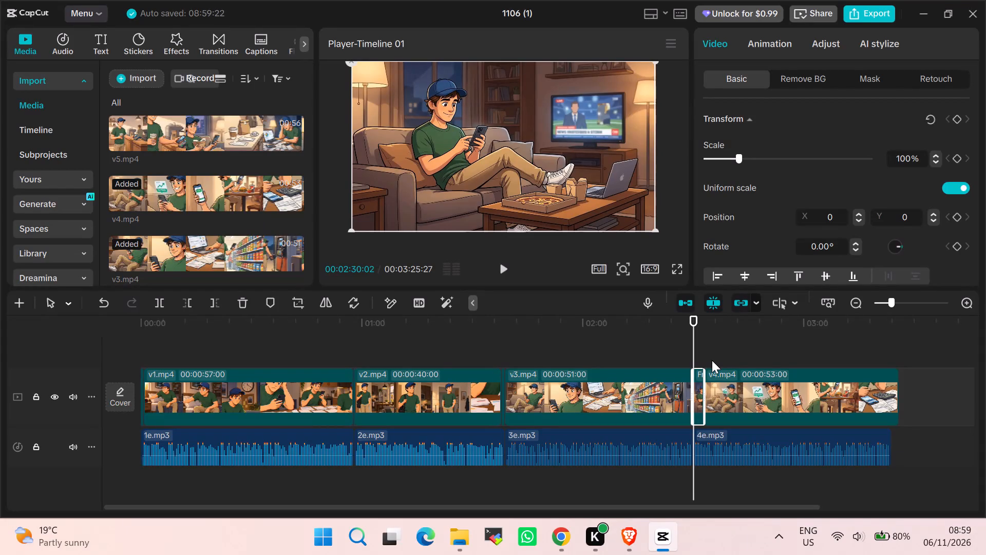
key(Right)
key(Right)
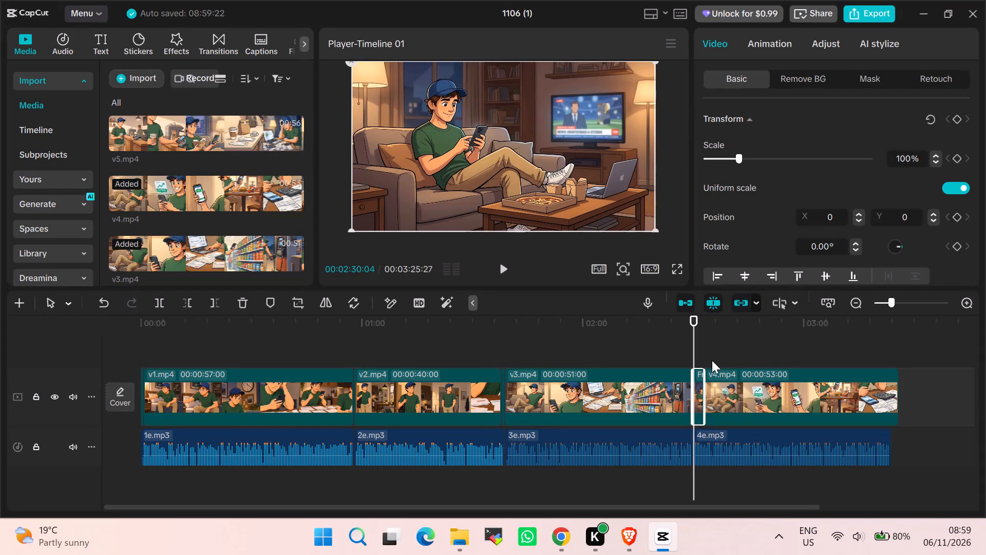
key(Left)
drag(706, 395, 704, 395)
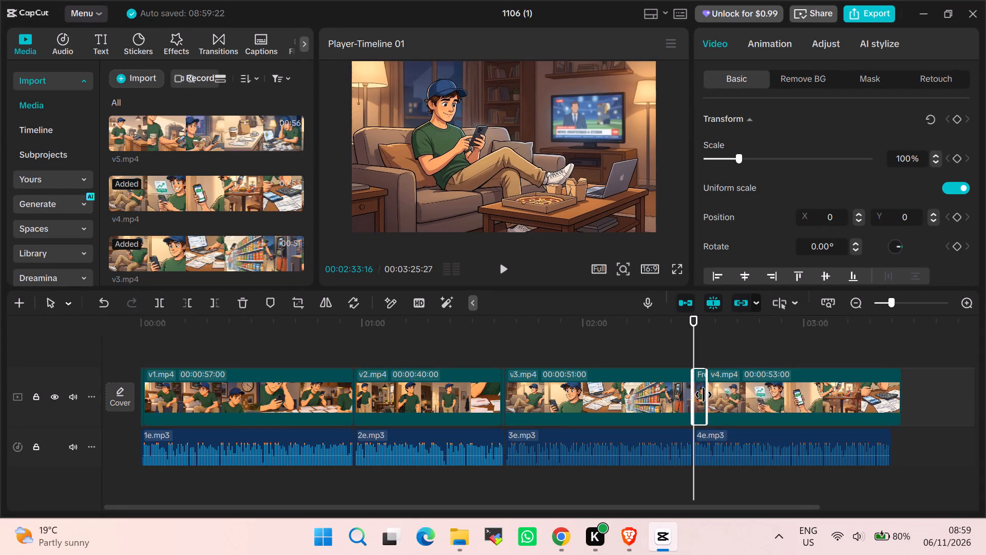
drag(704, 395, 685, 391)
drag(702, 390, 702, 389)
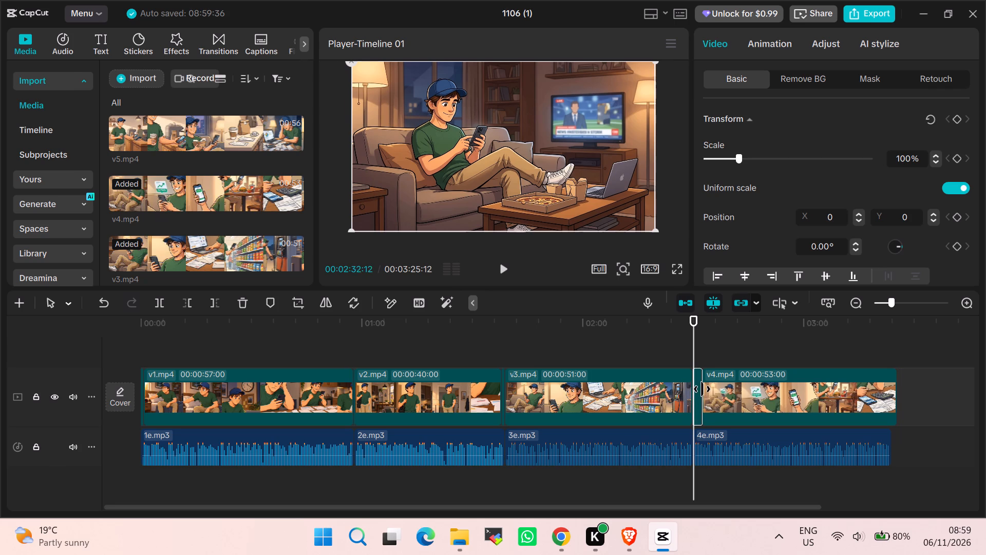
drag(702, 389, 697, 388)
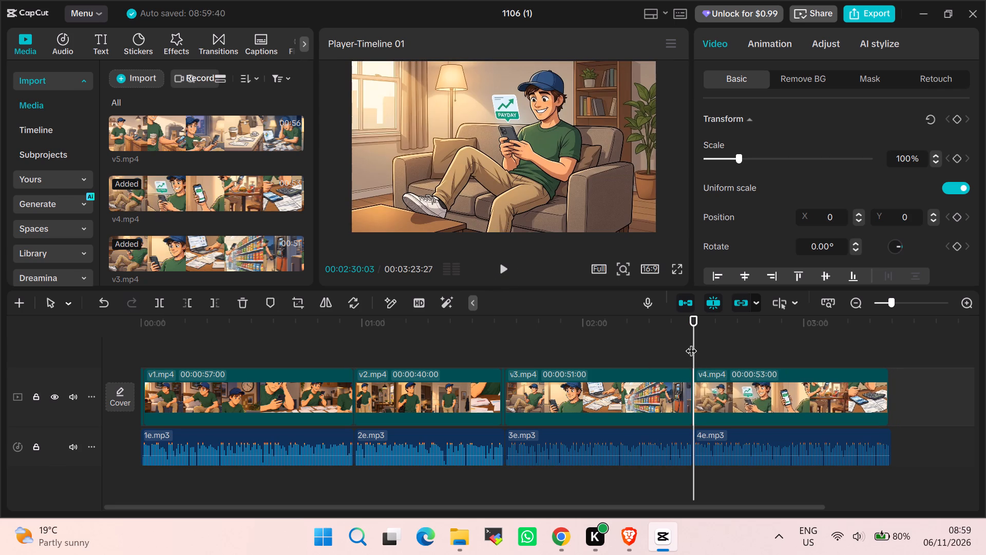
Play the timeline from 02:24:17 to review the transition from v3.mp4 into v4.mp4 with its voice-over.
drag(693, 344, 673, 335)
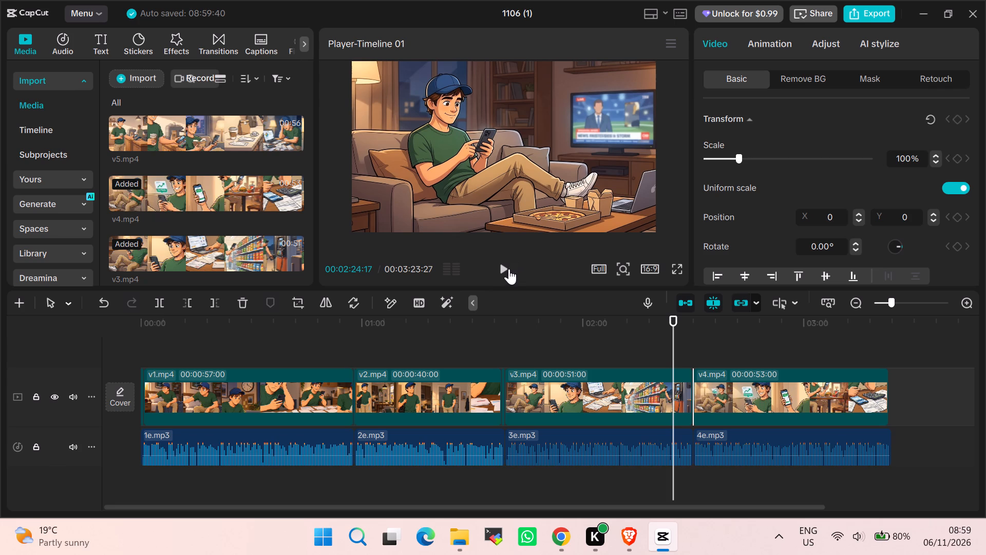
click(503, 266)
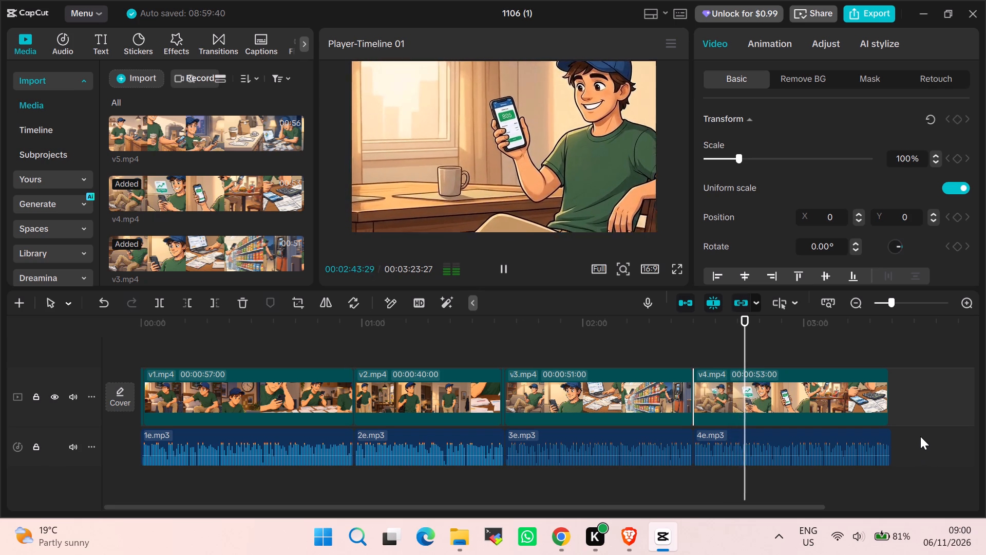
Insert a freeze frame of v4.mp4's last frame at its end, 03:23:03.
click(863, 394)
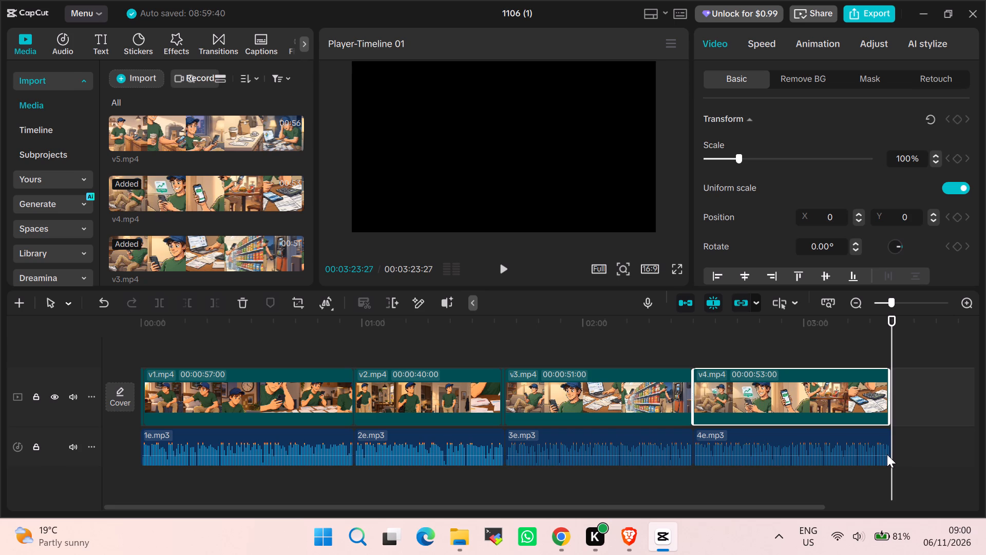
click(892, 355)
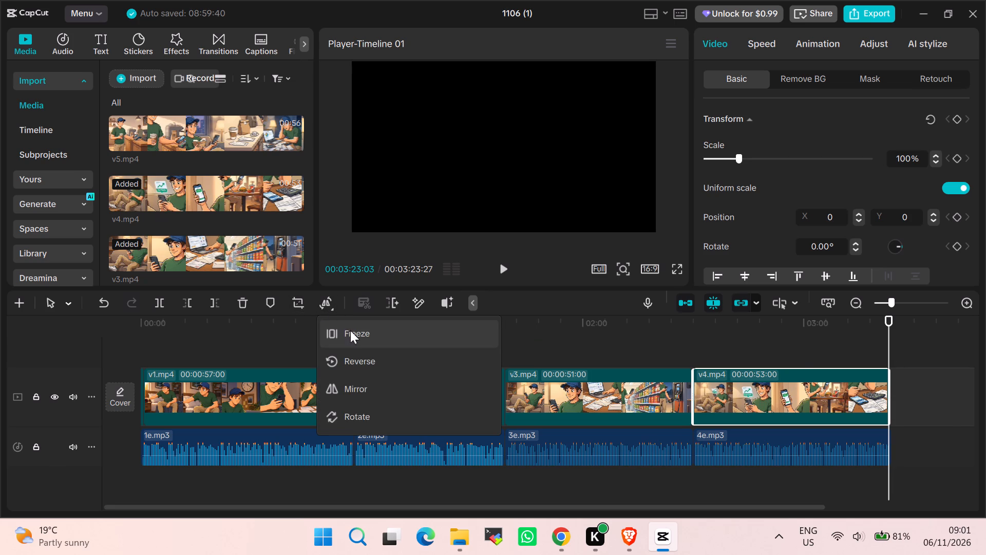
click(351, 332)
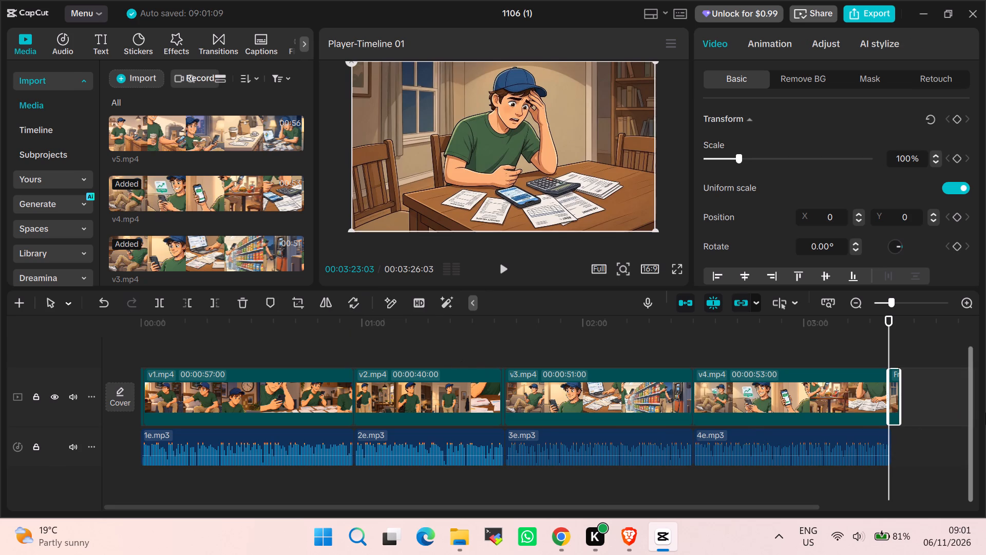
Shorten the freeze frame after v4.mp4 to end at 03:23:27, level with the end of the voice-over 4e.mp3.
key(Right)
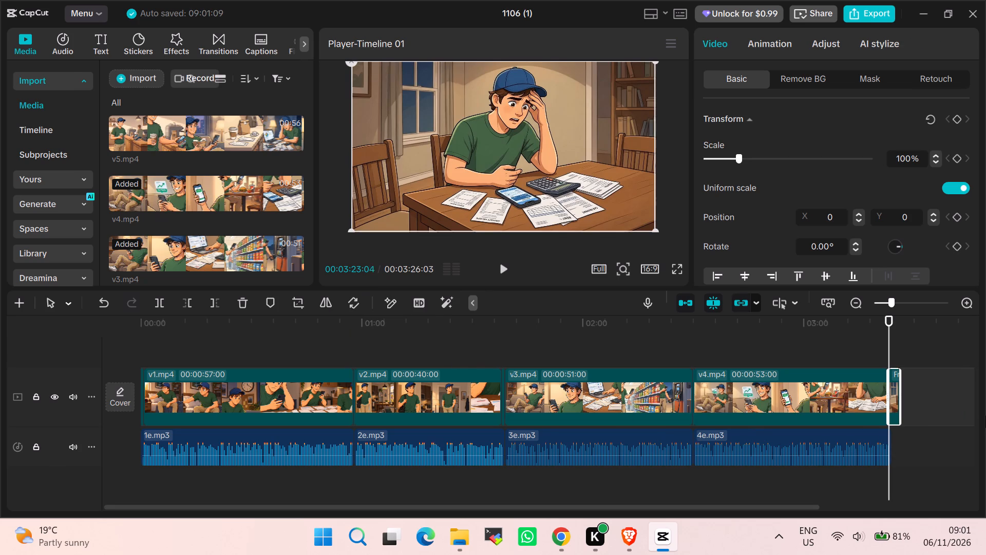
key(Right)
key(Right)
key(Right)
key(Right)
key(Right)
key(Right)
key(Right)
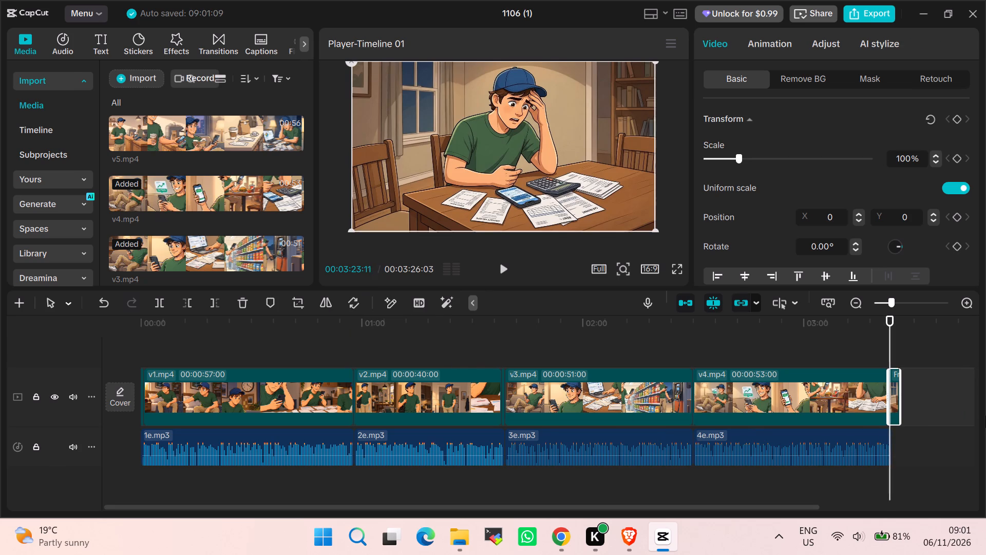
key(Right)
key(Right)
key(Right)
key(Right)
key(Right)
key(Right)
key(Right)
key(Right)
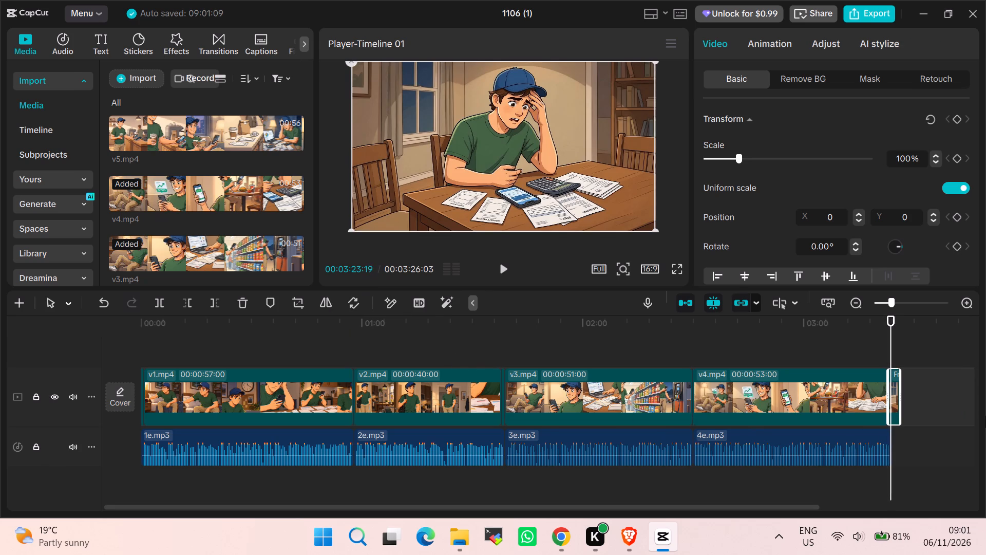
key(Right)
key(Right)
key(Right)
key(Right)
key(Right)
key(Right)
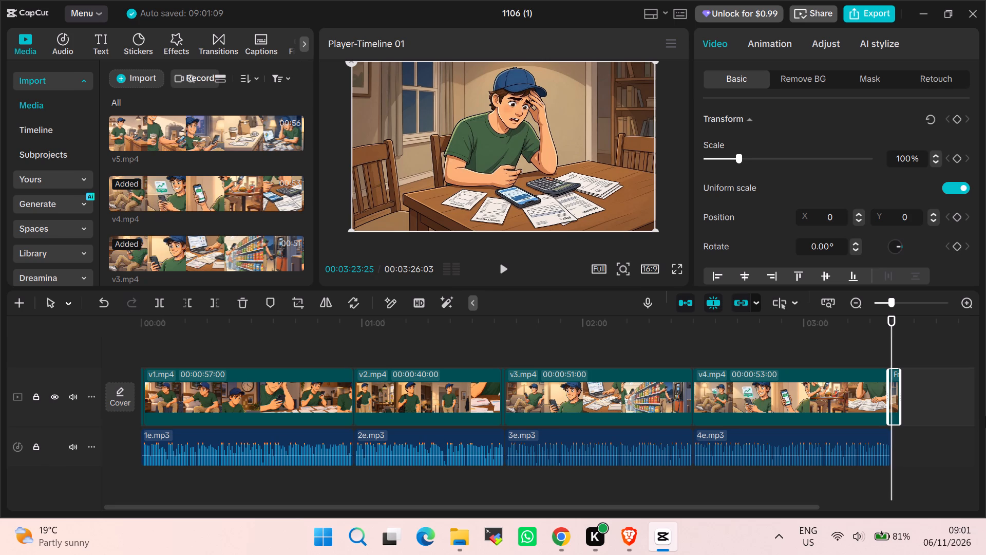
key(Right)
key(Right)
key(Right)
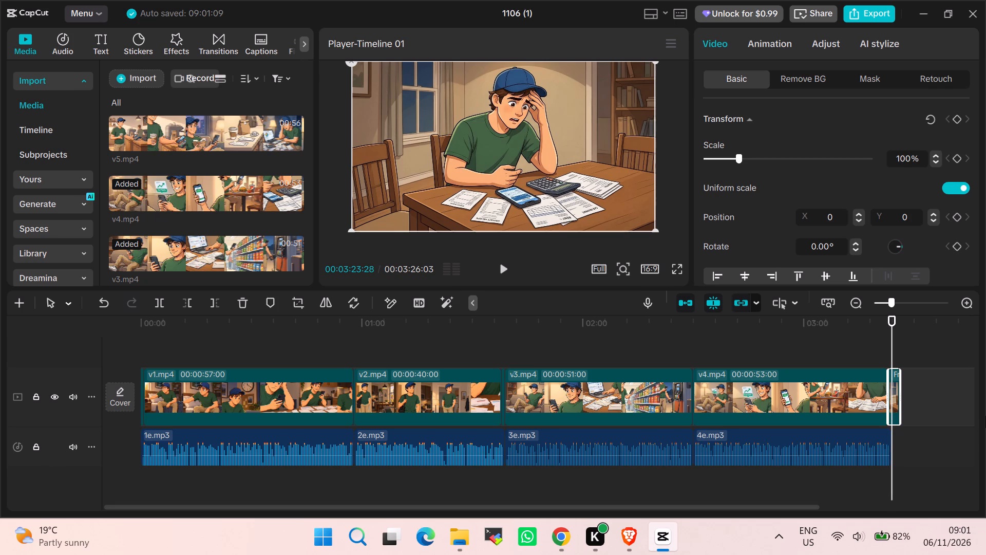
key(Left)
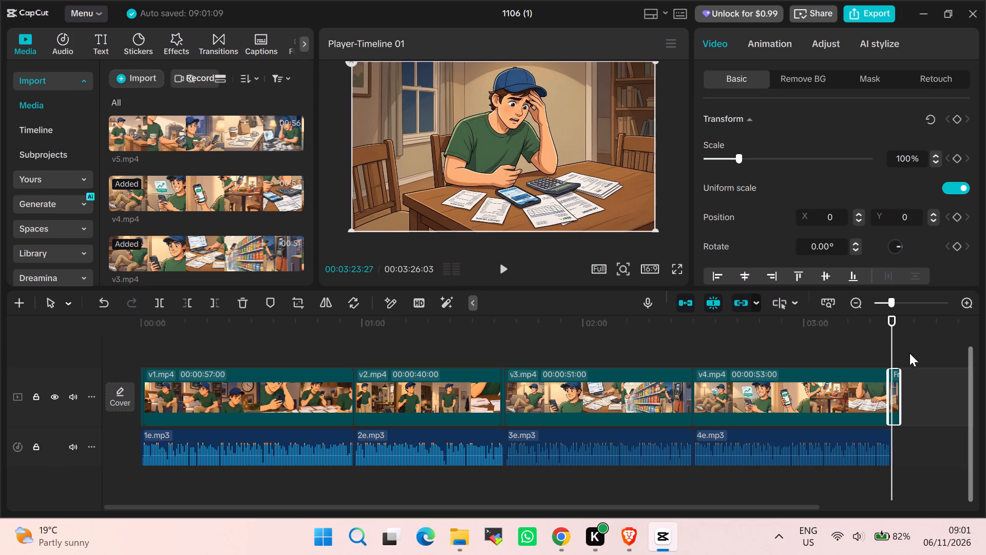
drag(902, 385, 895, 385)
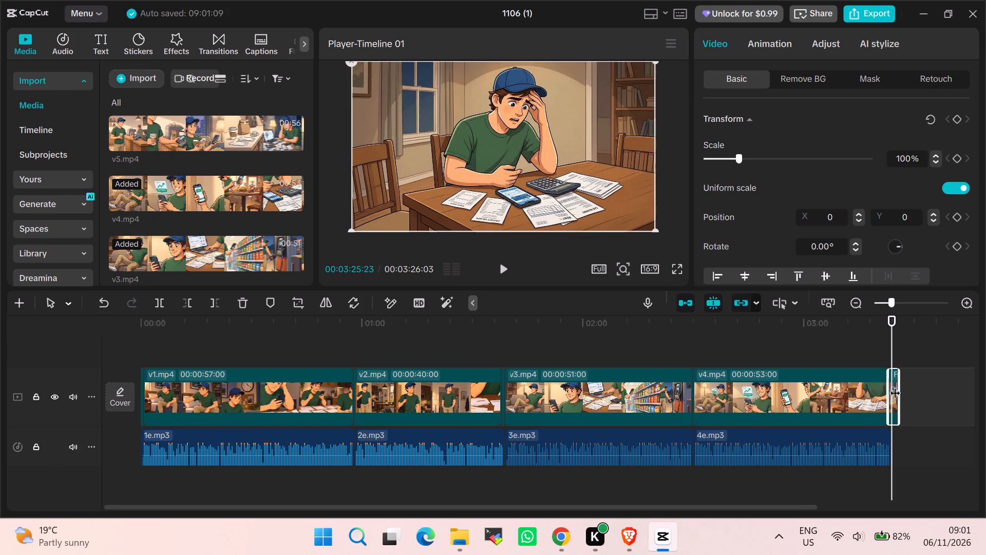
drag(895, 385, 896, 385)
click(898, 382)
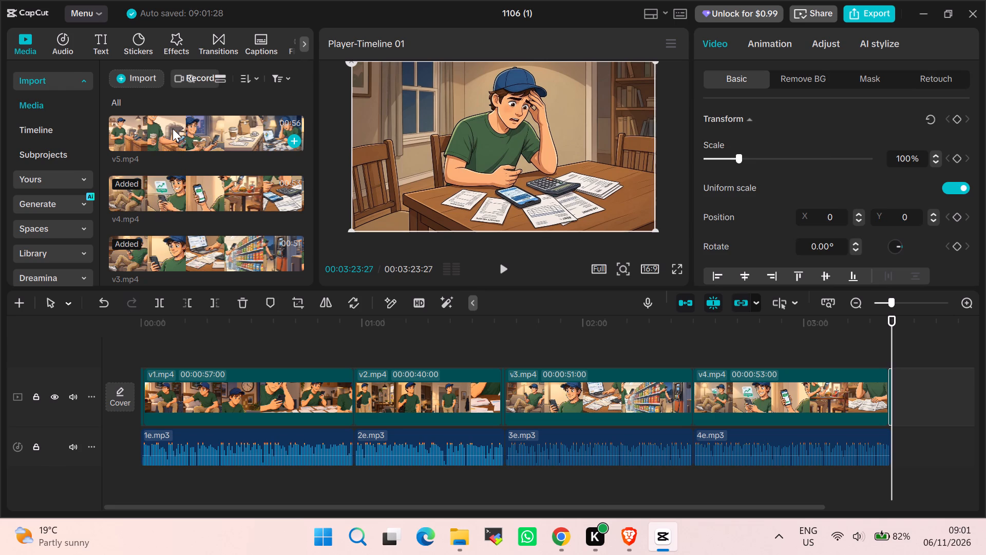
Add v5.mp4 from the media library to the main video track at 03:23:27, directly after v4.mp4's freeze frame.
drag(173, 128, 901, 401)
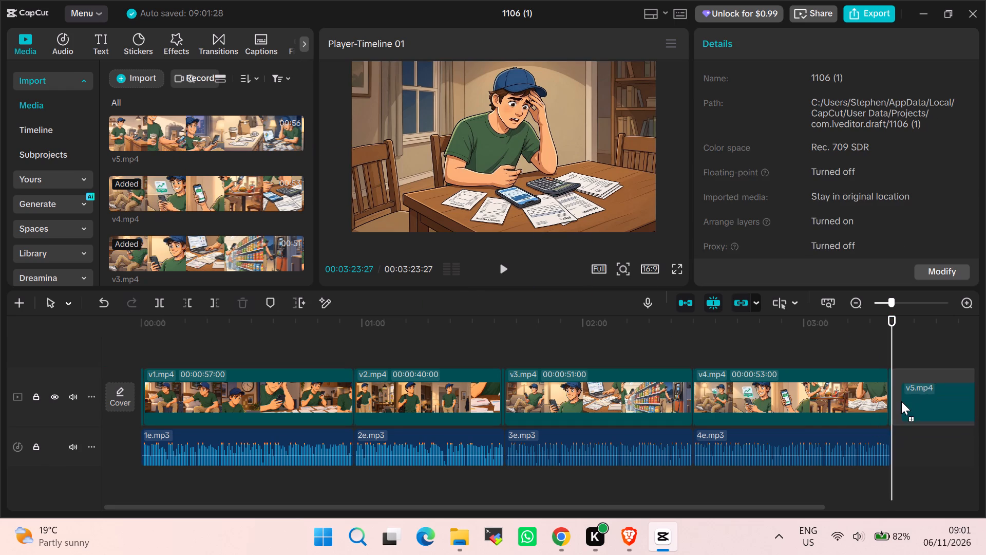
drag(901, 401, 889, 387)
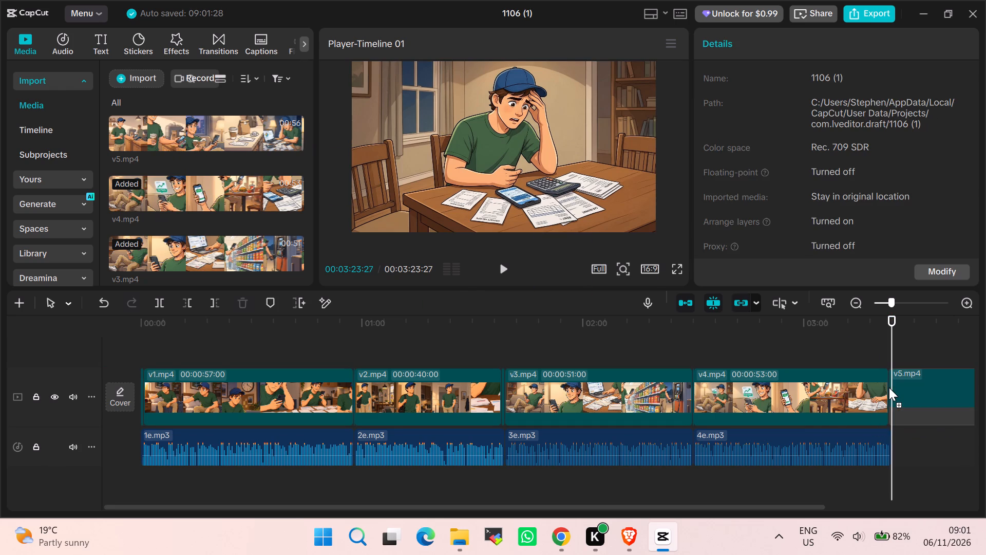
drag(889, 387, 935, 414)
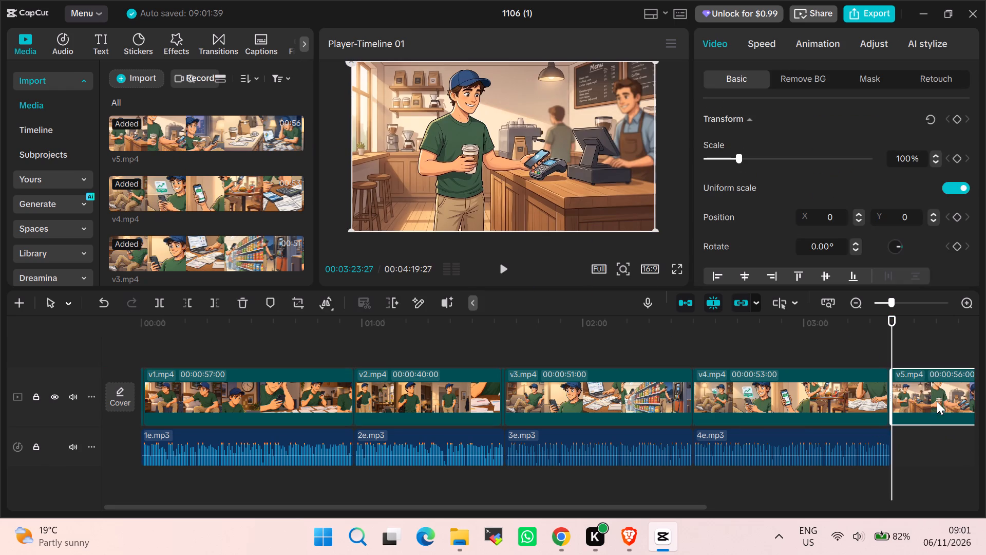
Add the voice-over 5e.mp3 from the media library to the same audio track directly after 4e.mp3, at 03:23:27.
scroll(241, 201, down, 1)
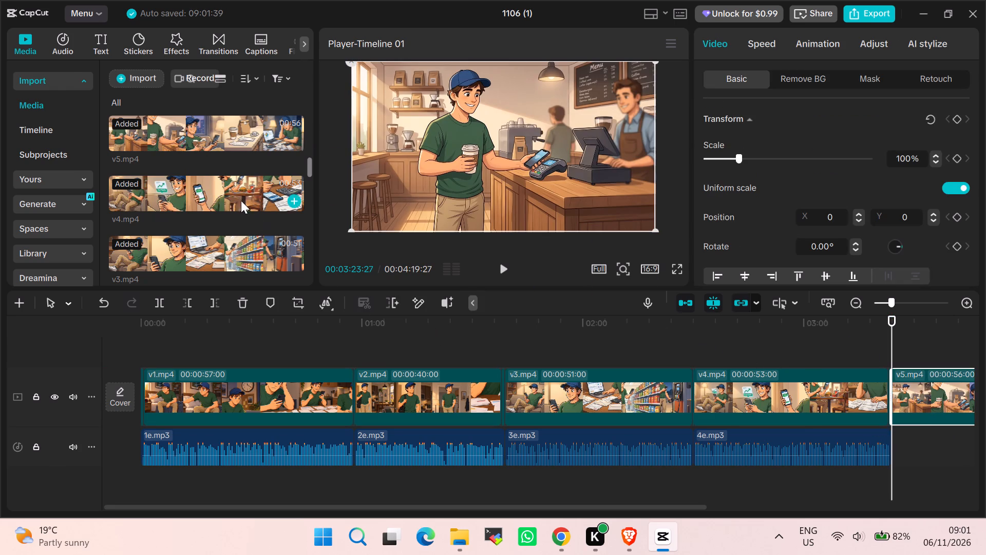
scroll(241, 200, down, 6)
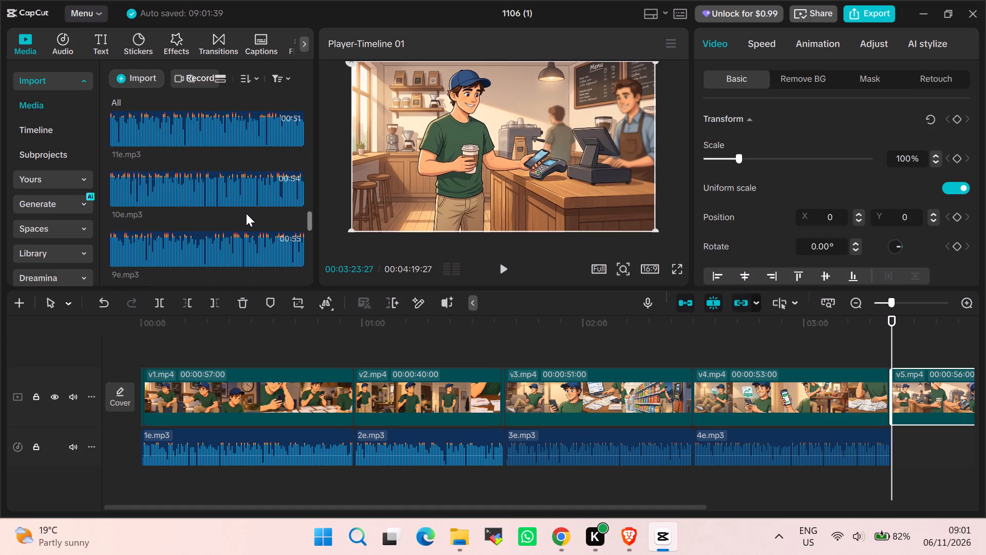
scroll(246, 215, down, 4)
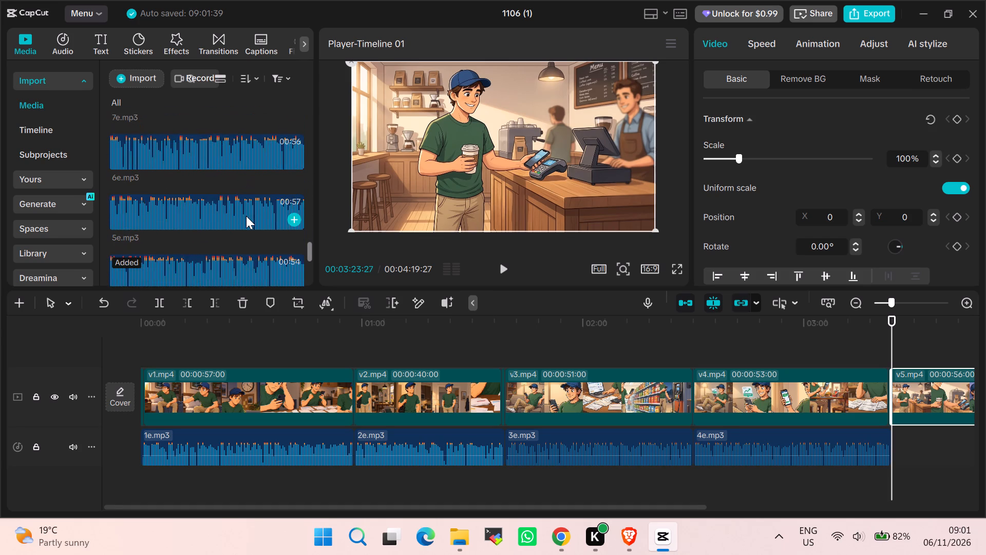
scroll(246, 216, down, 1)
drag(199, 140, 311, 197)
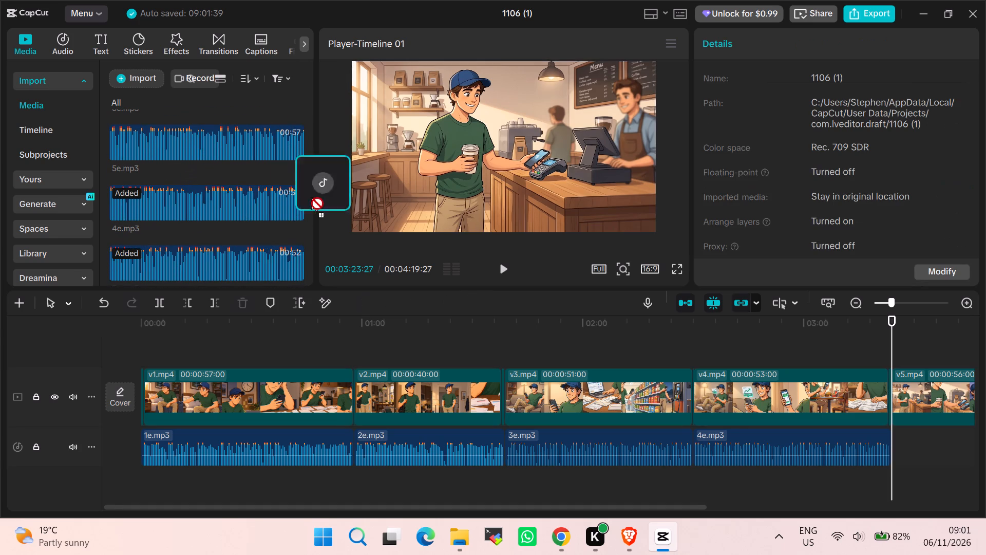
drag(311, 197, 893, 453)
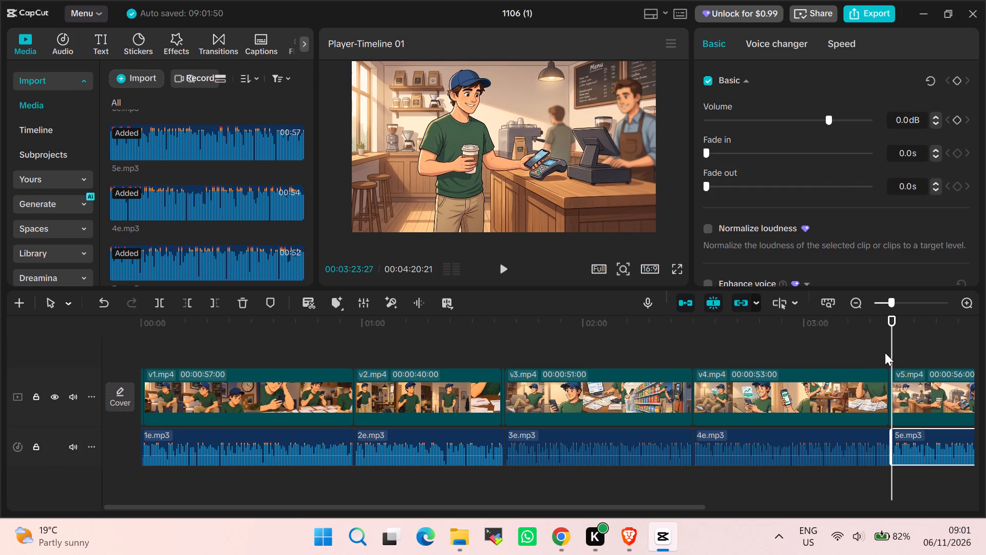
Insert a freeze frame of v5.mp4's last frame at its end, 04:19:27.
drag(893, 353, 985, 377)
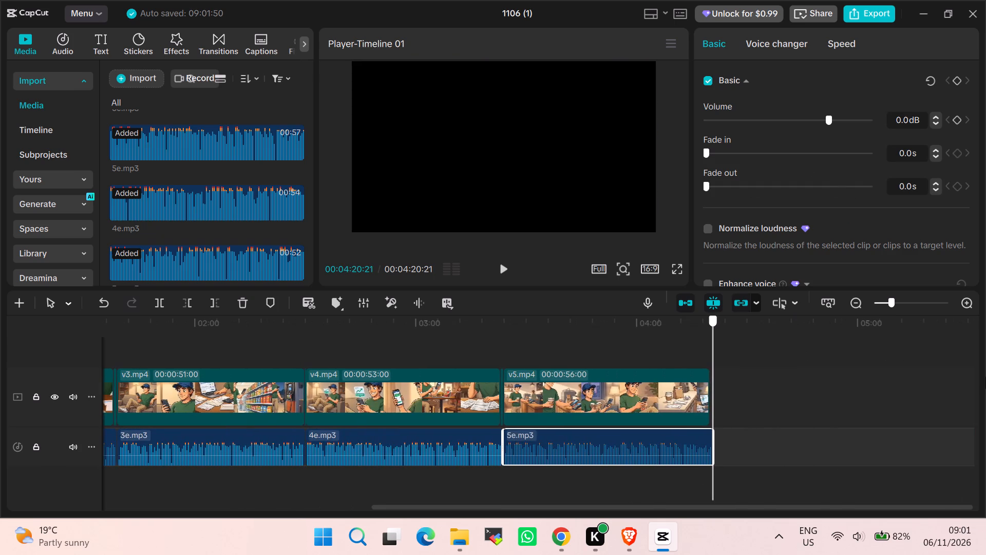
drag(985, 377, 978, 376)
click(685, 394)
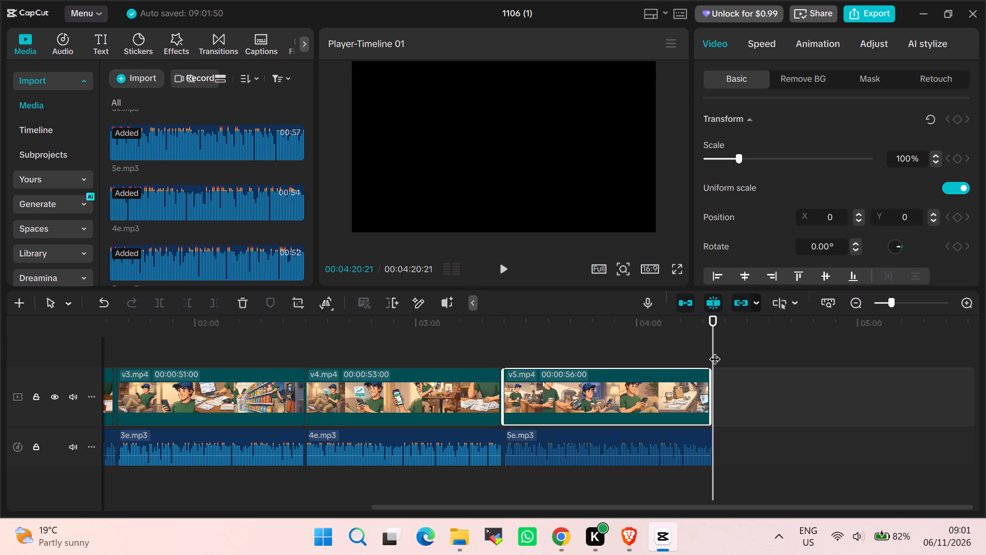
click(714, 350)
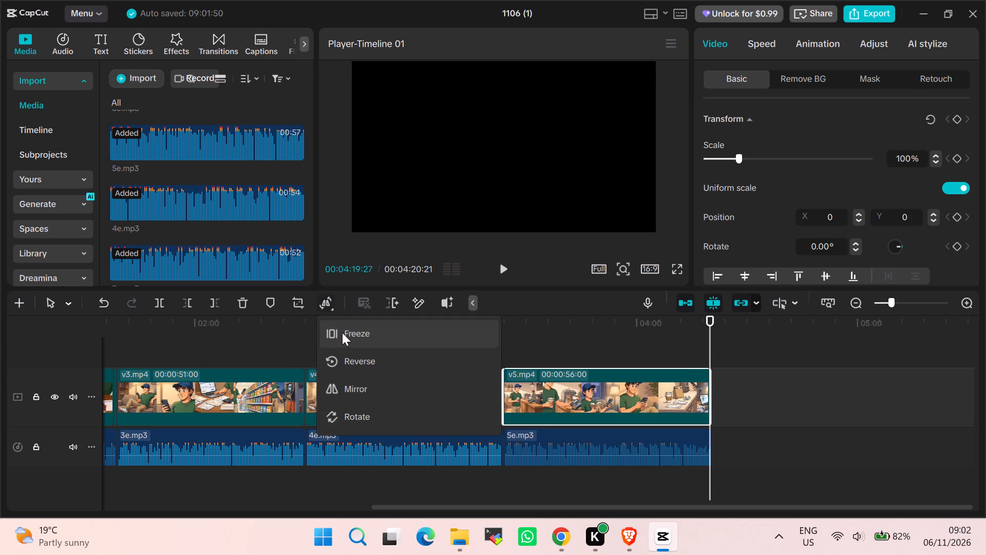
click(344, 334)
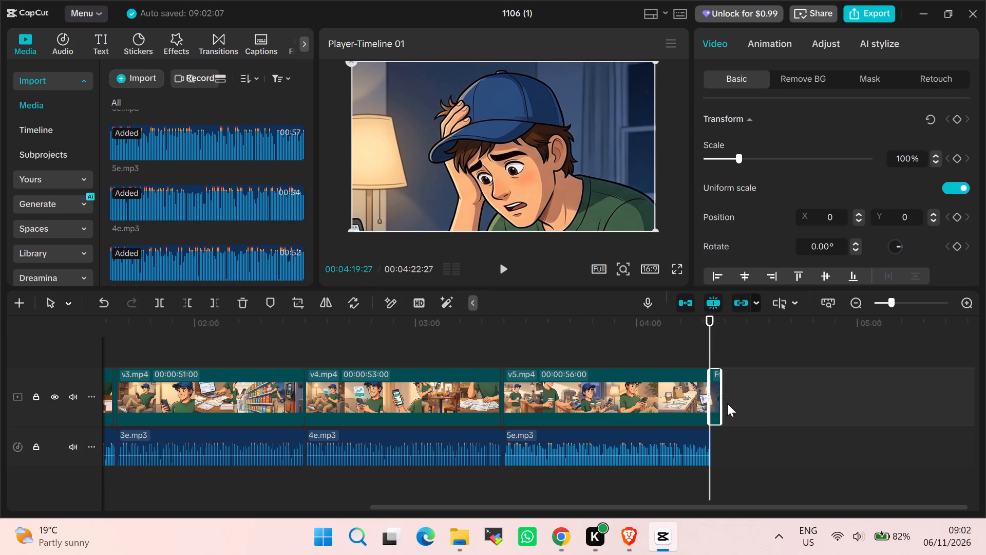
Shorten the freeze frame after v5.mp4 to end at 04:20:21, level with the end of the voice-over 5e.mp3.
key(Right)
key(Right)
key(Right)
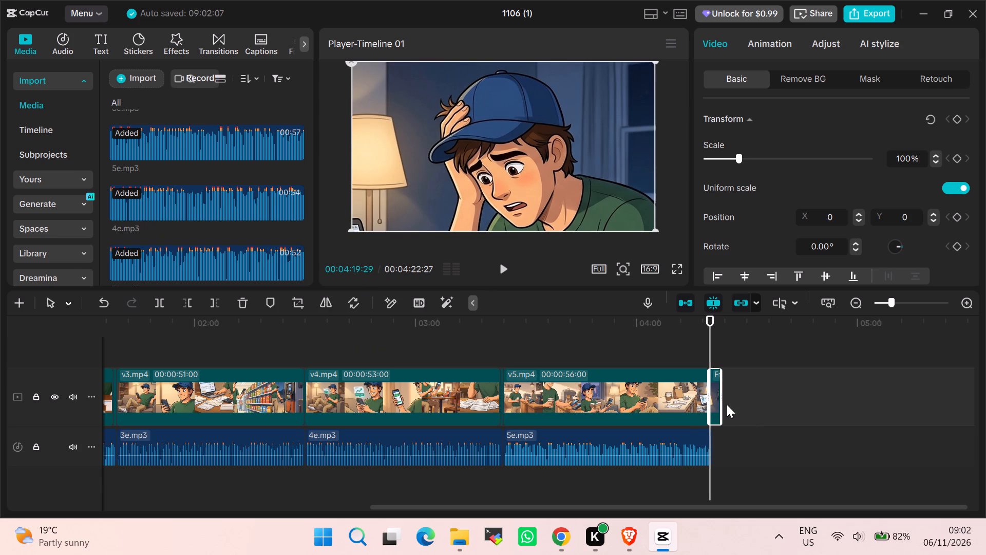
key(Right)
key(Right)
key(Right)
key(Right)
key(Right)
key(Right)
key(Right)
key(Right)
key(Right)
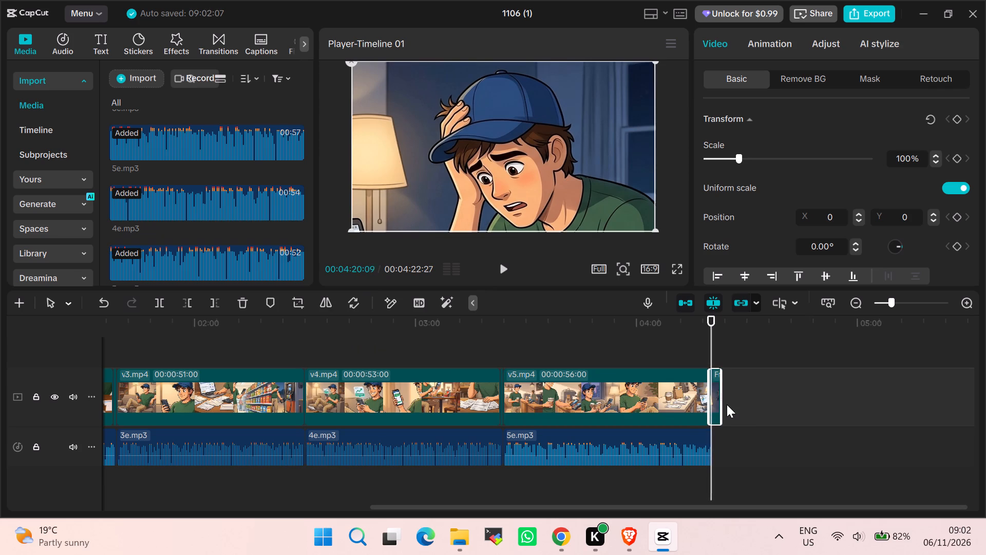
key(Right)
key(Right)
key(Right)
key(Right)
key(Right)
key(Right)
key(Right)
key(Right)
key(Right)
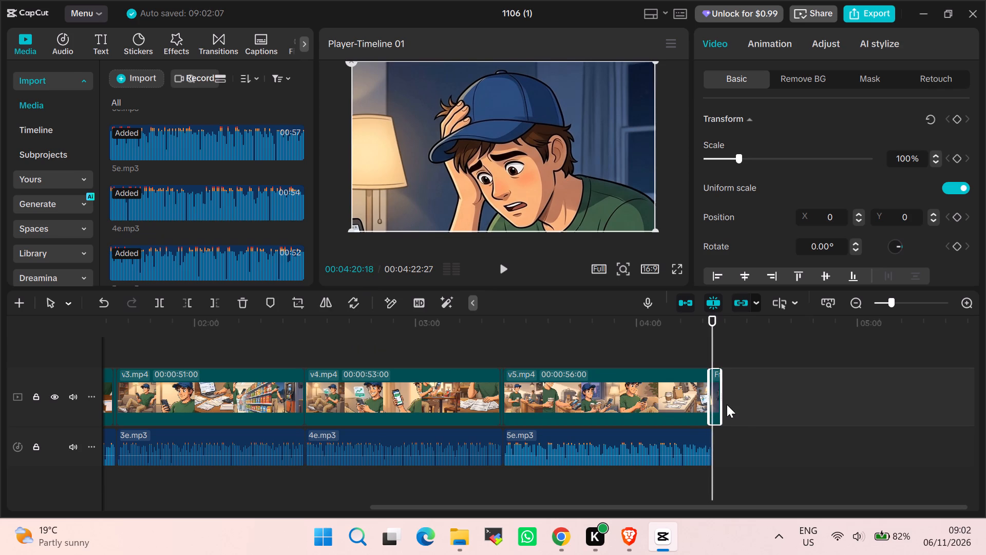
key(Right)
key(Right)
key(Right)
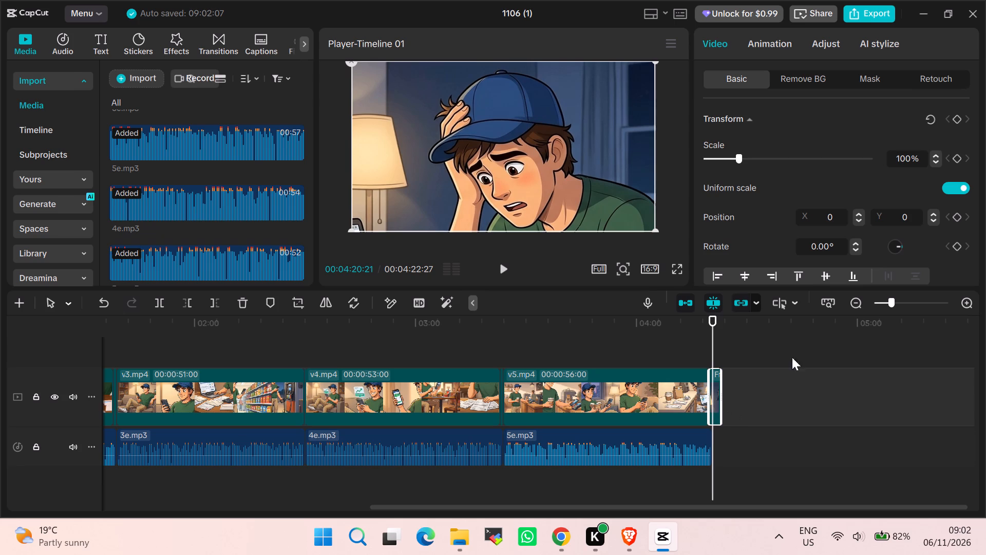
drag(723, 386, 717, 386)
drag(717, 386, 712, 386)
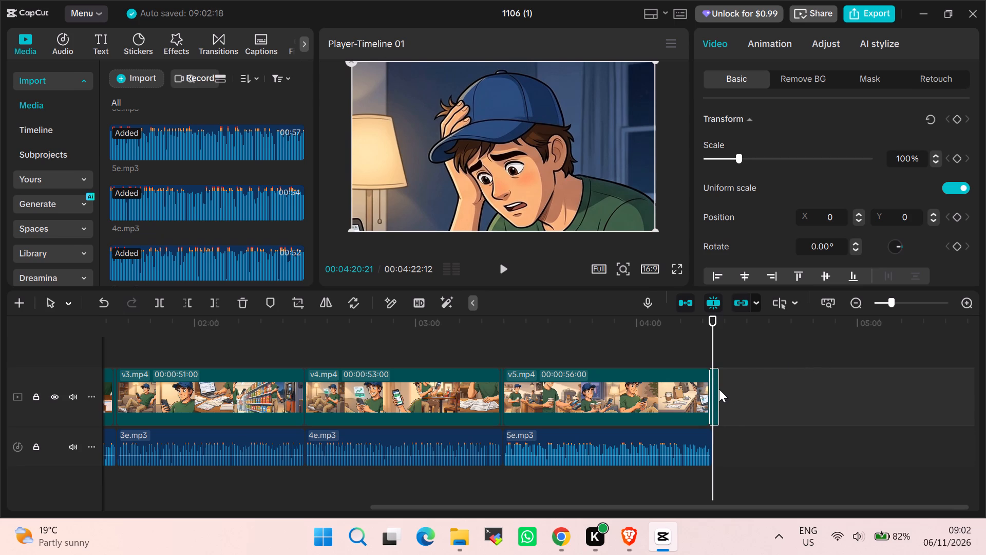
drag(718, 387, 713, 387)
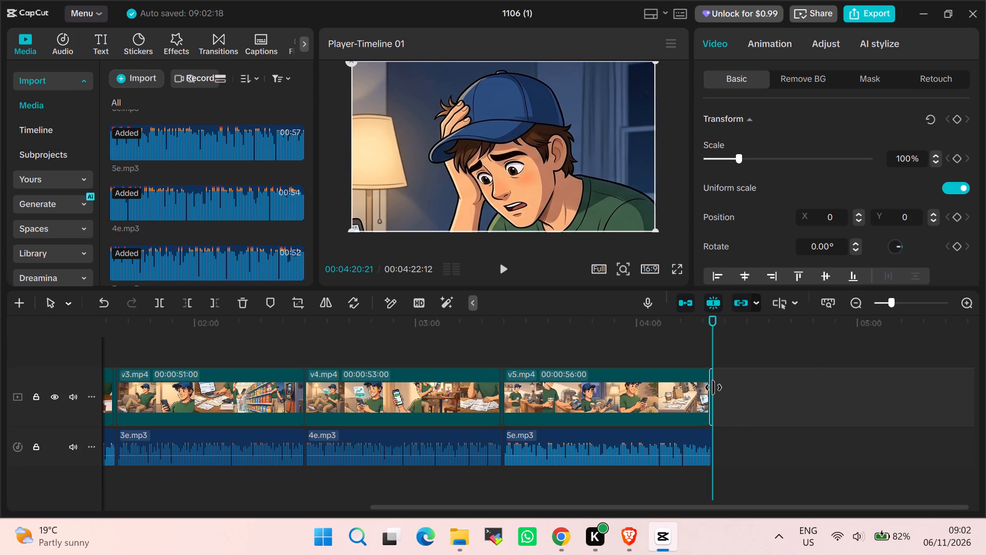
drag(713, 387, 714, 387)
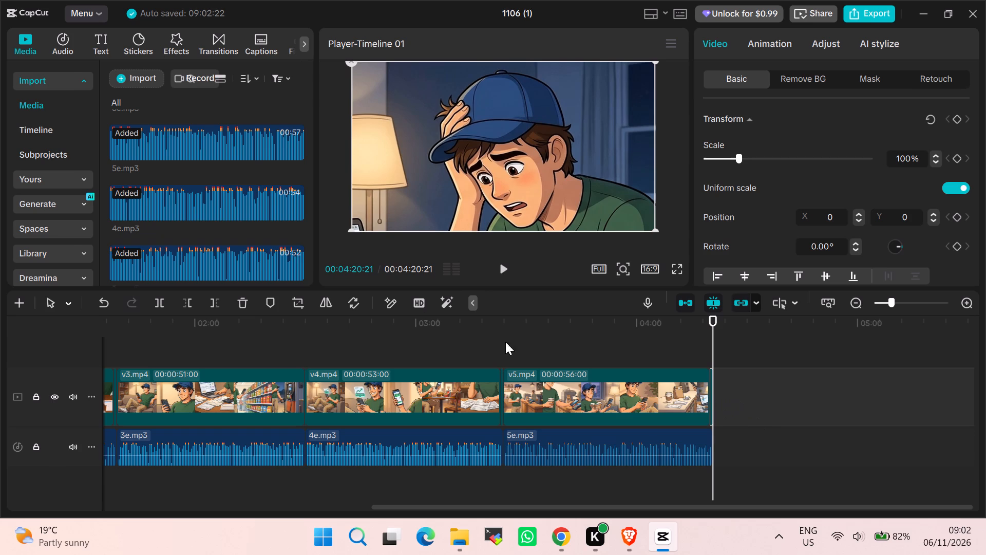
Add the voice-over 6e.mp3 from the media library to the same audio track directly after 5e.mp3, at 04:20:21.
scroll(241, 222, up, 2)
scroll(255, 234, down, 1)
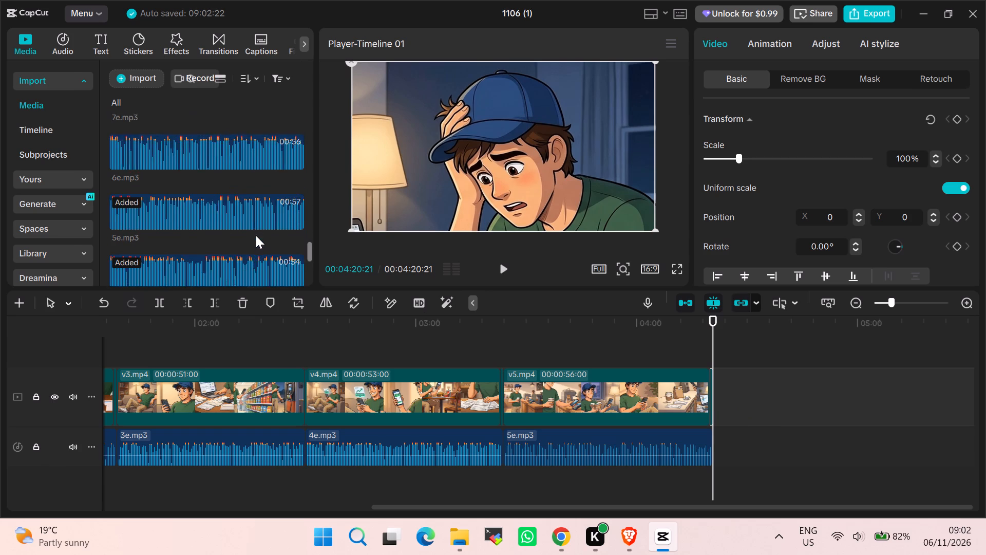
scroll(256, 235, down, 1)
scroll(220, 210, up, 1)
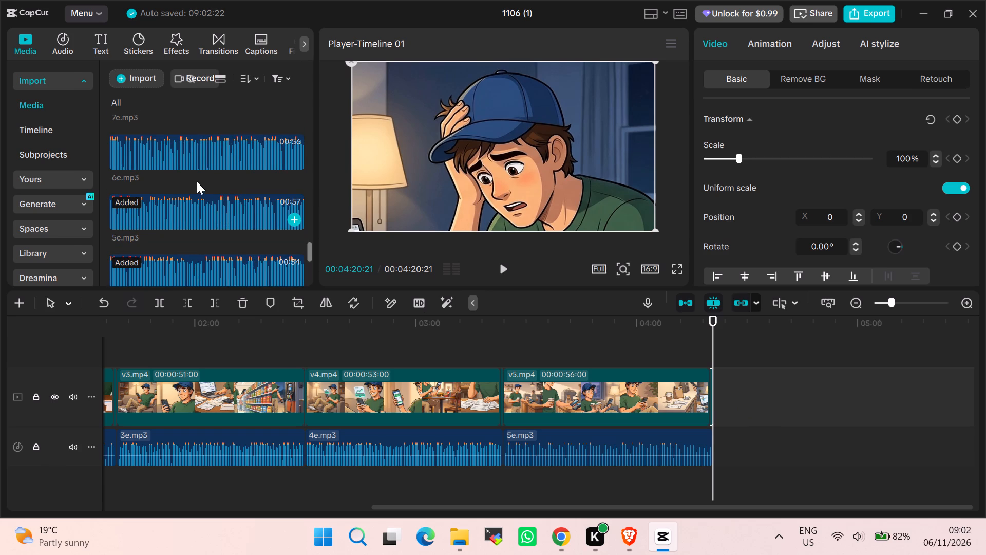
drag(189, 160, 722, 426)
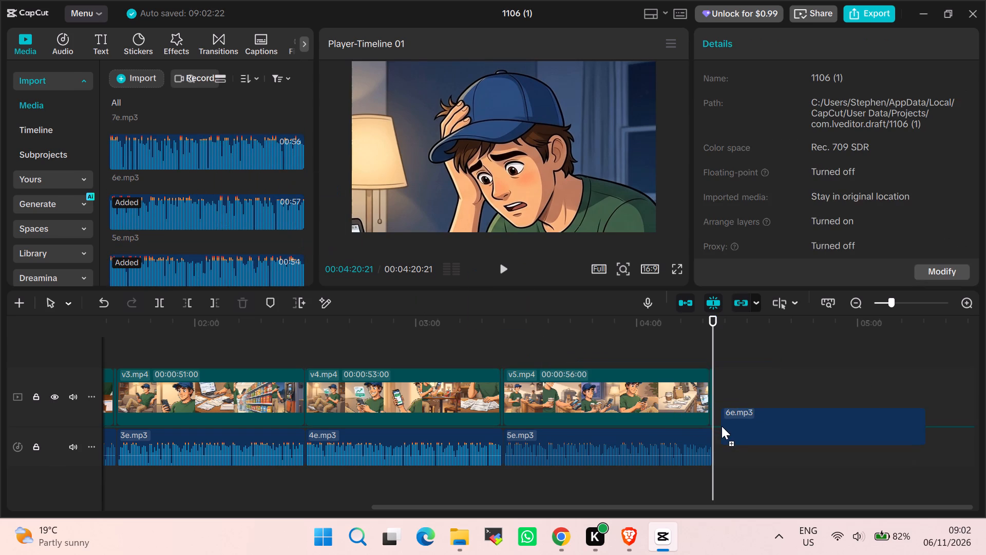
drag(722, 426, 715, 440)
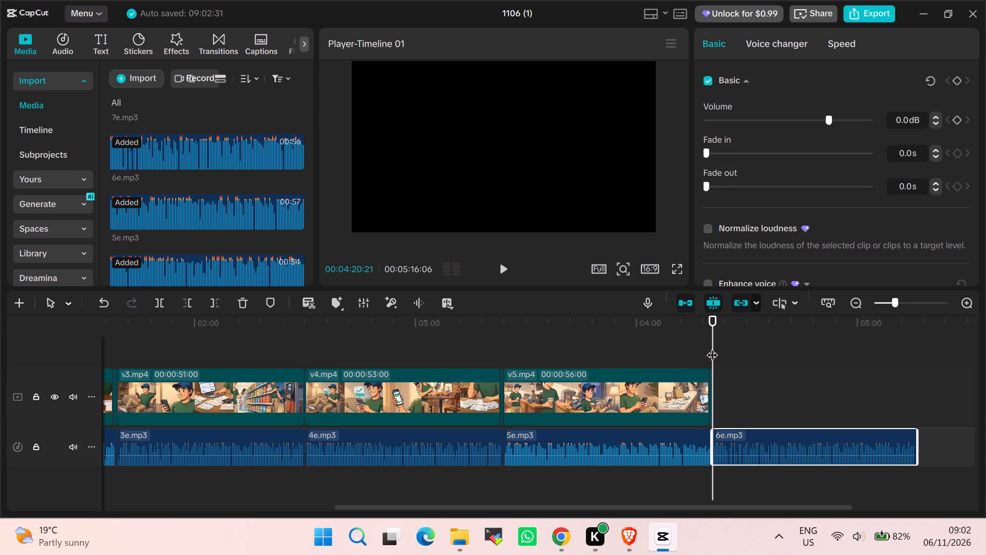
Add v6.mp4 from the media library to the main video track at 04:20:21, directly after v5.mp4's freeze frame.
drag(712, 344, 903, 416)
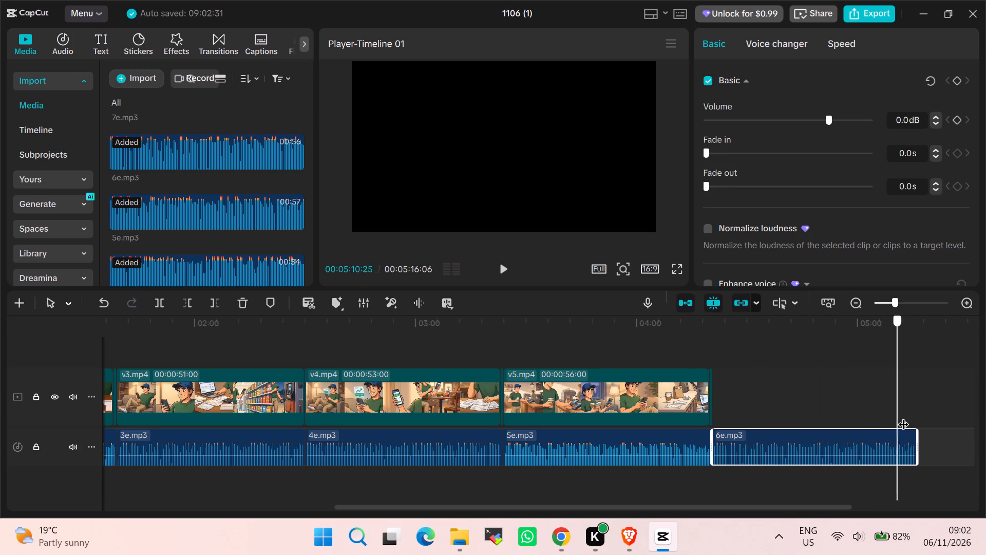
drag(903, 416, 717, 354)
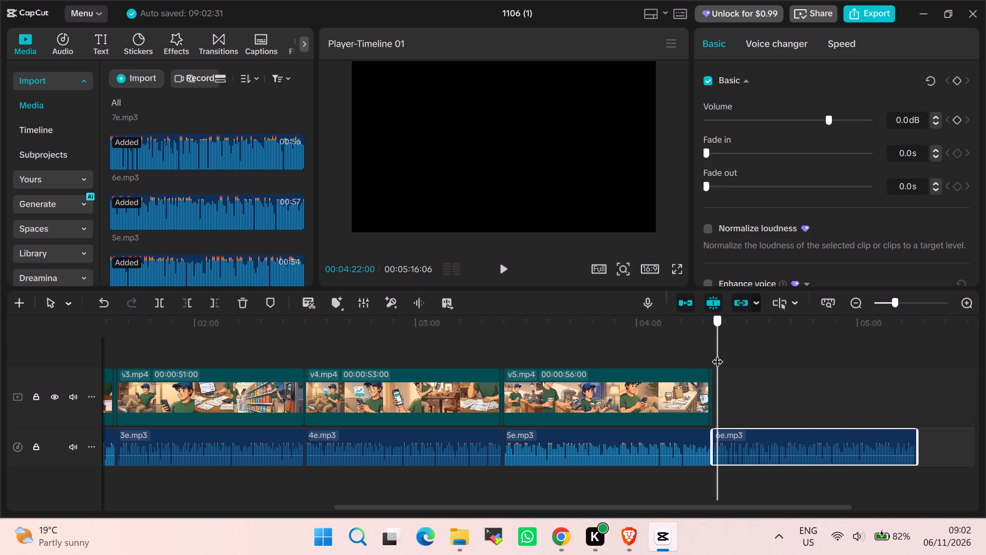
drag(717, 354, 715, 354)
scroll(264, 181, up, 3)
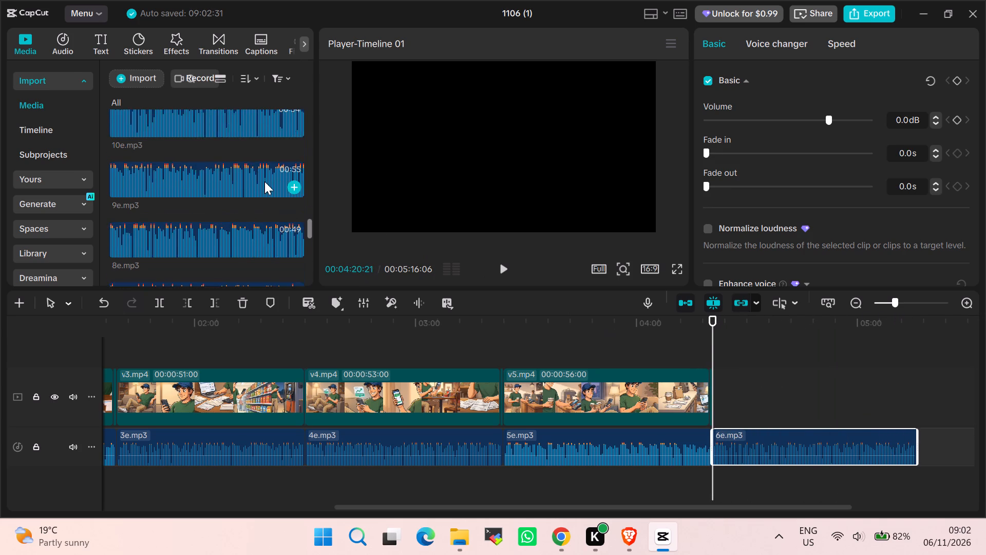
scroll(264, 181, up, 10)
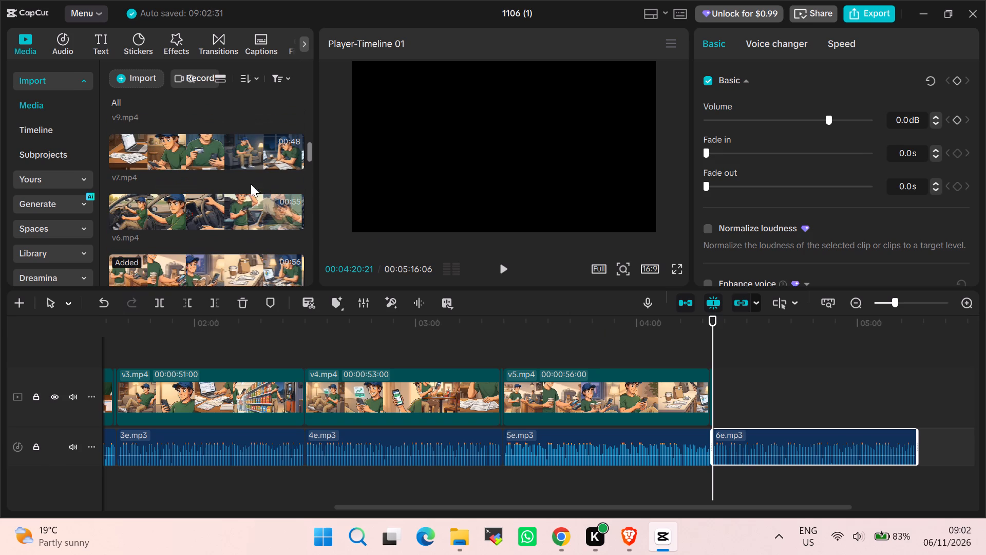
drag(207, 201, 721, 369)
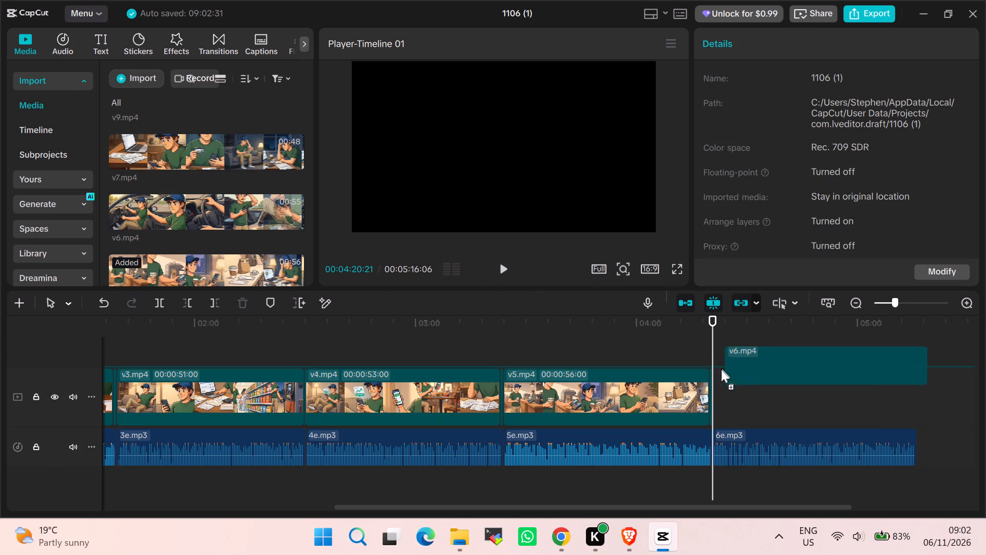
drag(721, 369, 713, 392)
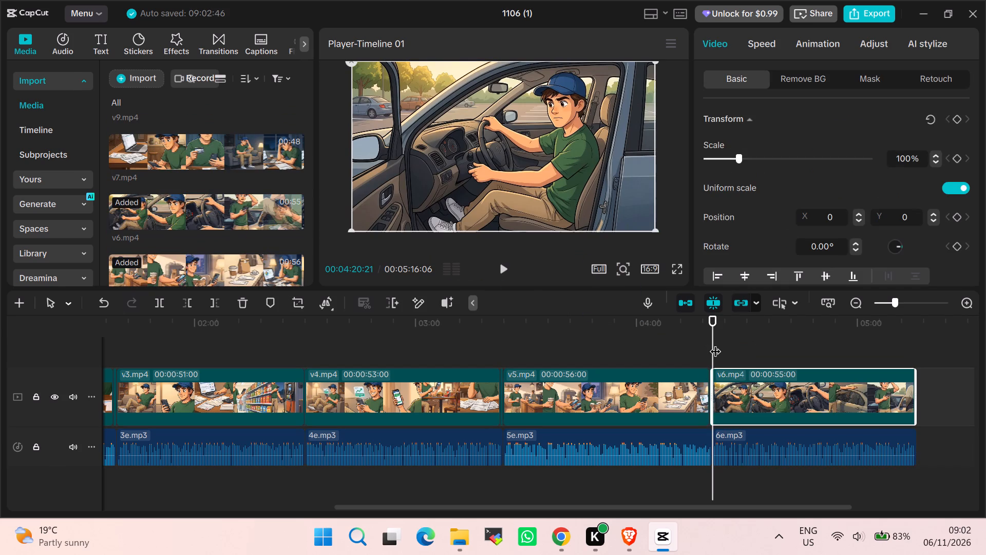
Insert a freeze frame of v6.mp4's last frame at its end, 05:15:21.
drag(715, 343, 882, 408)
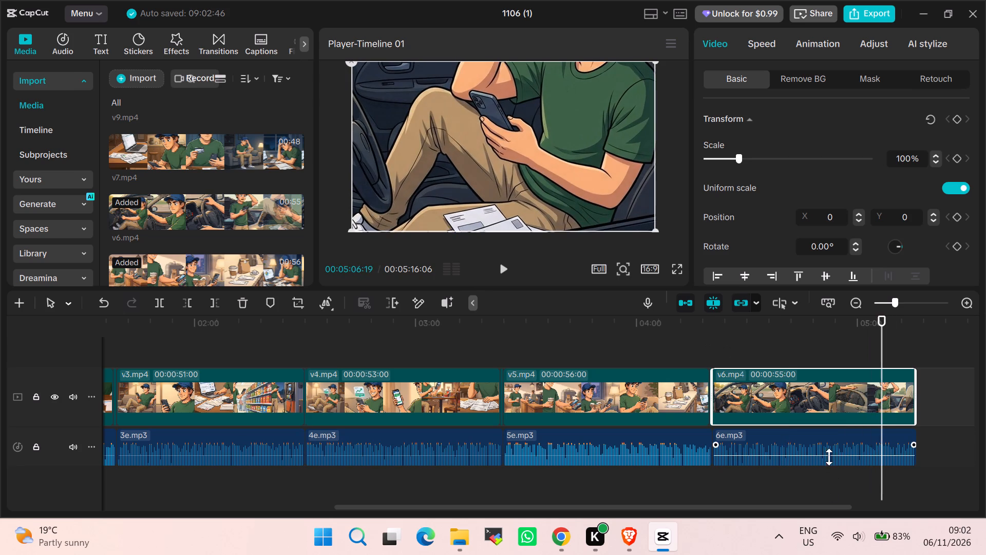
click(836, 437)
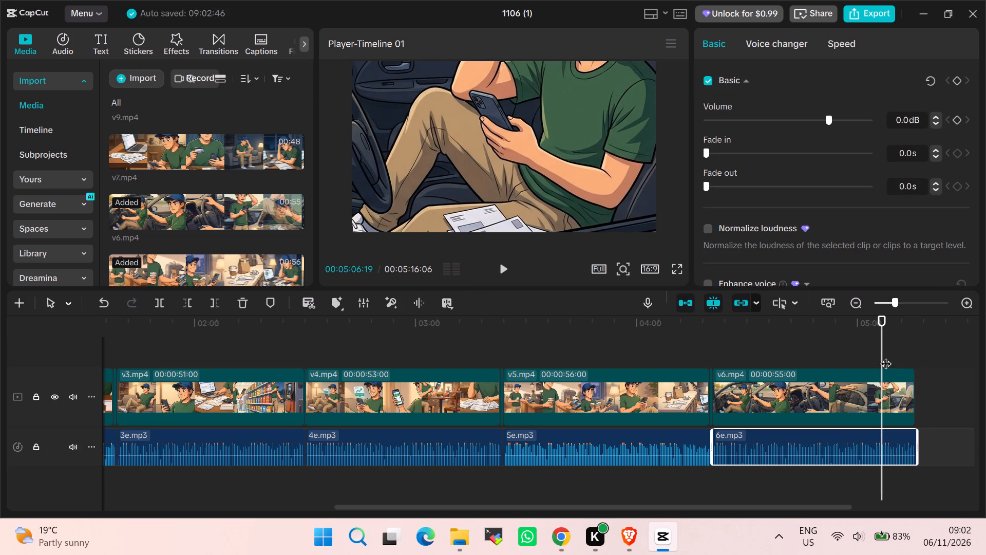
drag(884, 352, 914, 358)
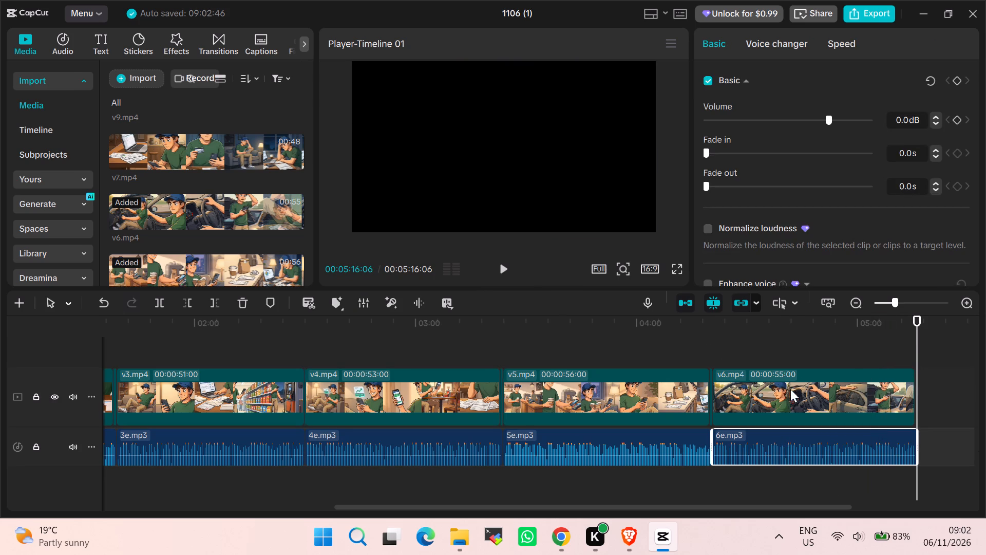
click(877, 387)
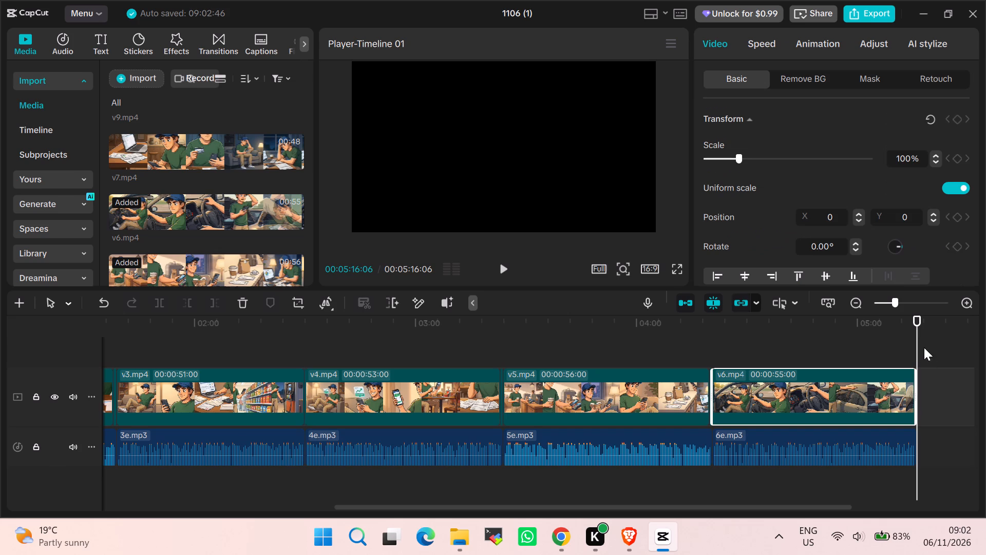
drag(919, 340, 913, 336)
drag(913, 336, 912, 337)
drag(918, 339, 916, 338)
drag(916, 338, 912, 338)
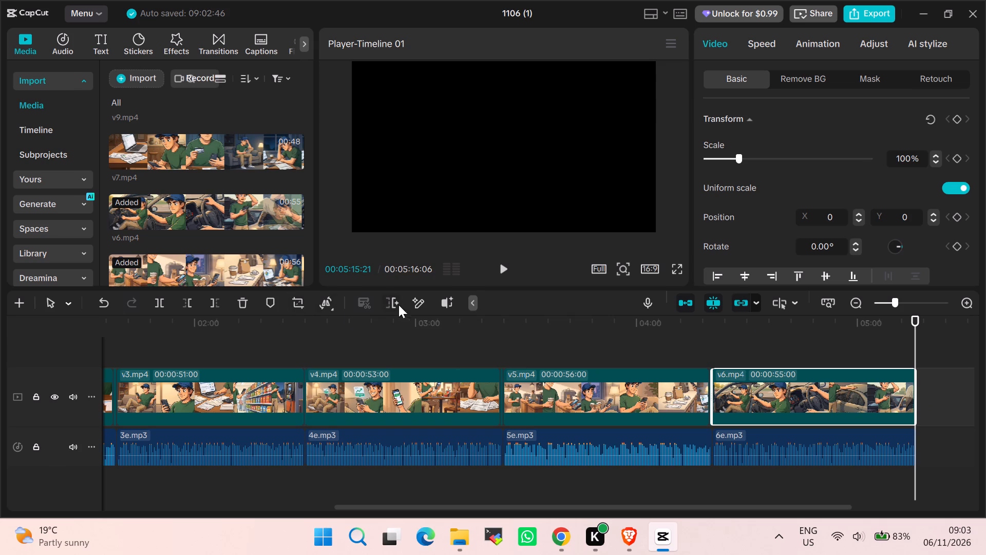
click(351, 338)
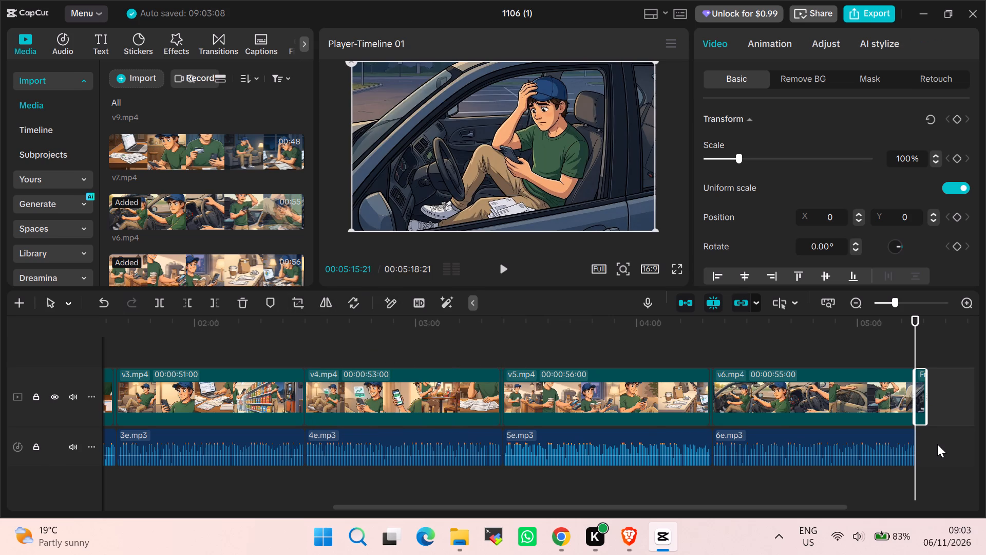
Shorten the freeze frame after v6.mp4 to end at 05:16:06, level with the end of the voice-over 6e.mp3.
key(Right)
key(Right)
key(Right)
key(Right)
key(Right)
key(Right)
key(Right)
key(Right)
key(Right)
key(Right)
key(Right)
key(Right)
key(Right)
key(Right)
key(Right)
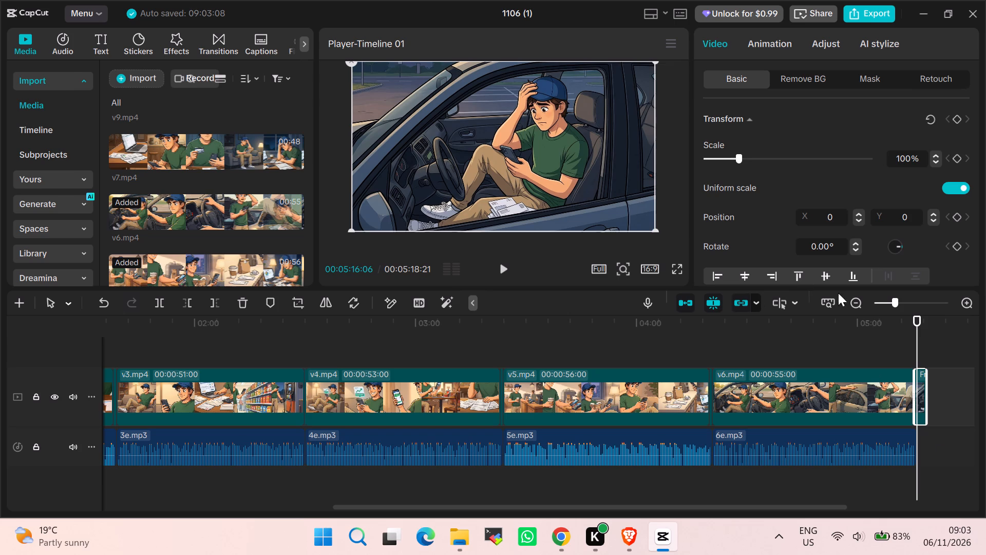
drag(927, 384, 921, 380)
drag(923, 381, 920, 379)
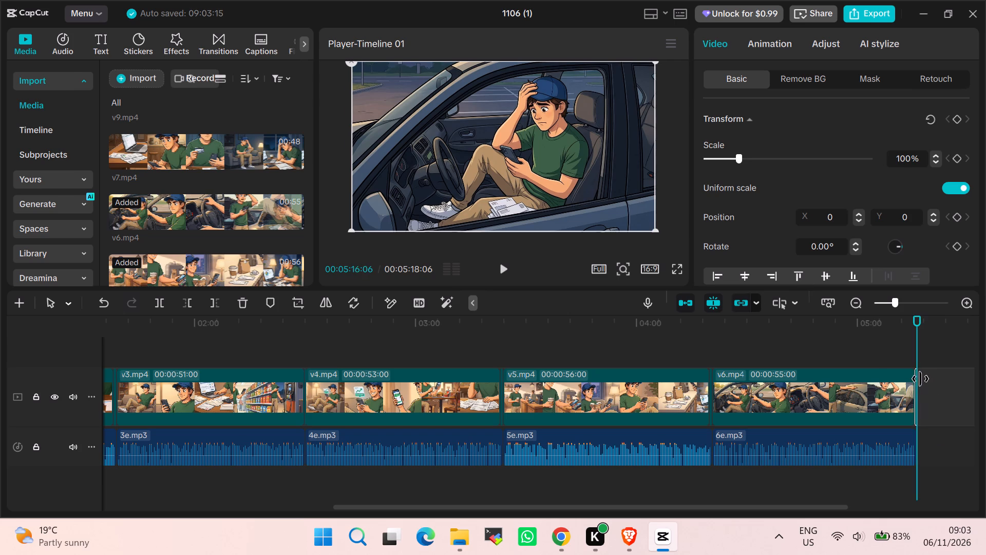
drag(920, 379, 919, 379)
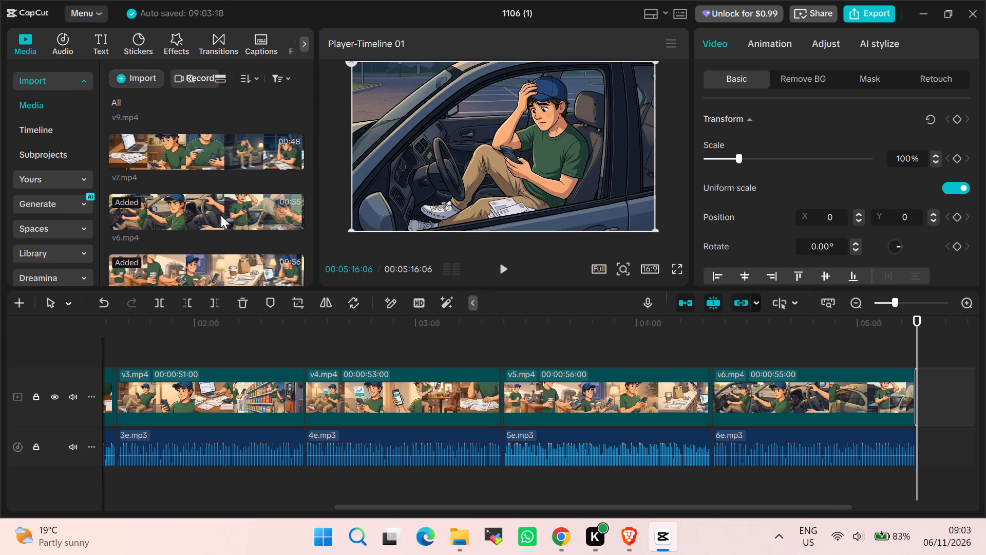
Add the voice-over 7e.mp3 from the media library to the same audio track directly after 6e.mp3, at 05:16:06.
scroll(255, 254, down, 8)
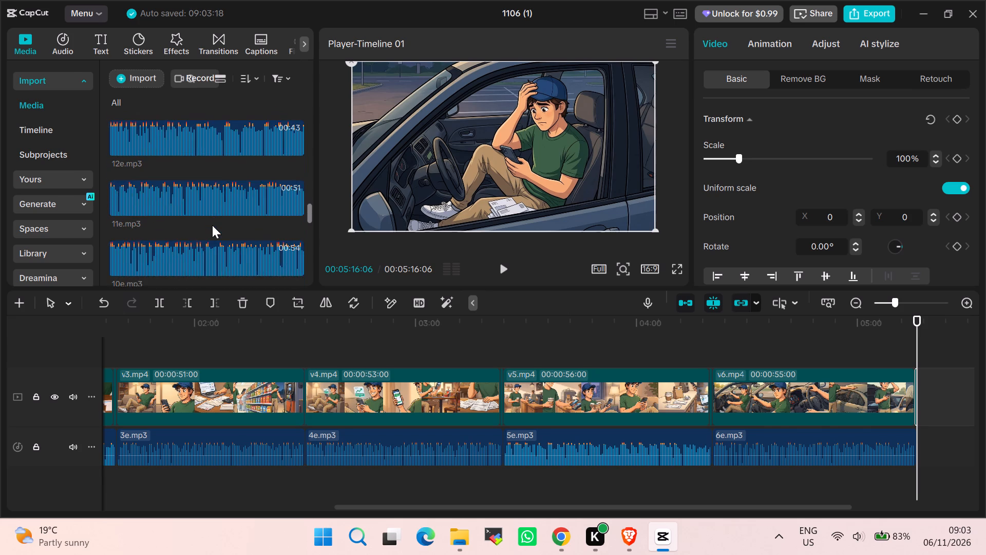
scroll(212, 225, down, 2)
scroll(198, 207, up, 1)
scroll(198, 207, down, 2)
drag(195, 221, 879, 447)
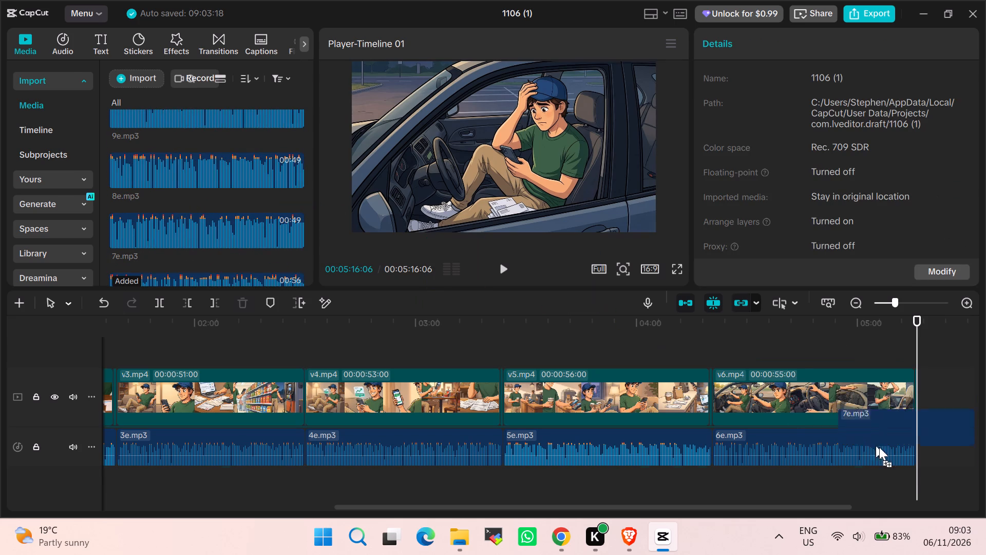
drag(879, 447, 917, 450)
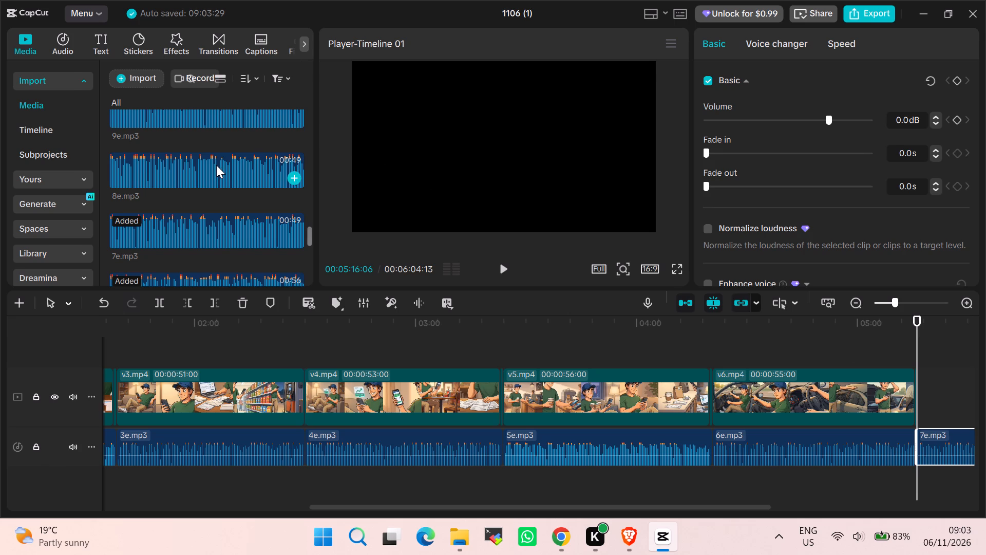
Add v7.mp4 from the media library to the main video track at 05:16:06, directly after v6.mp4's freeze frame.
scroll(216, 165, up, 12)
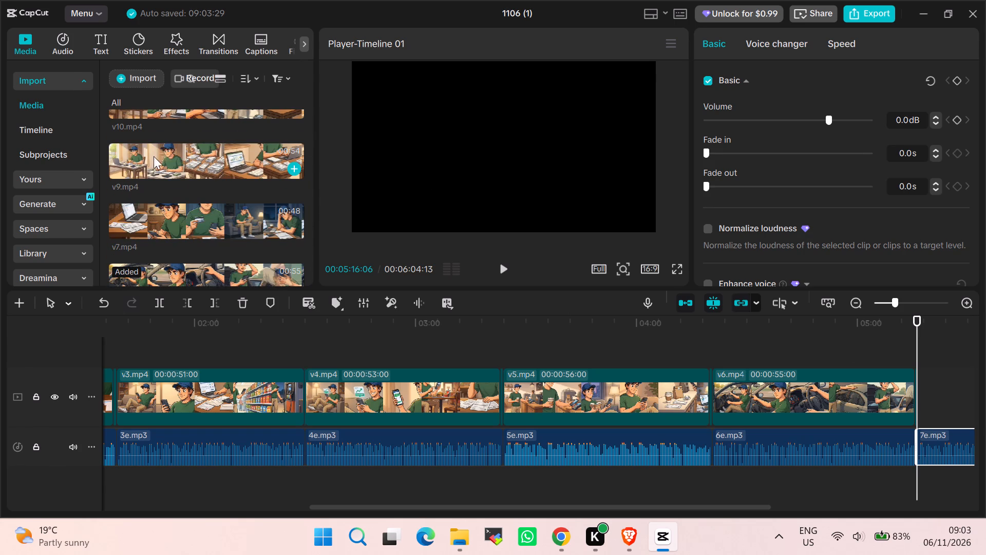
drag(147, 209, 890, 397)
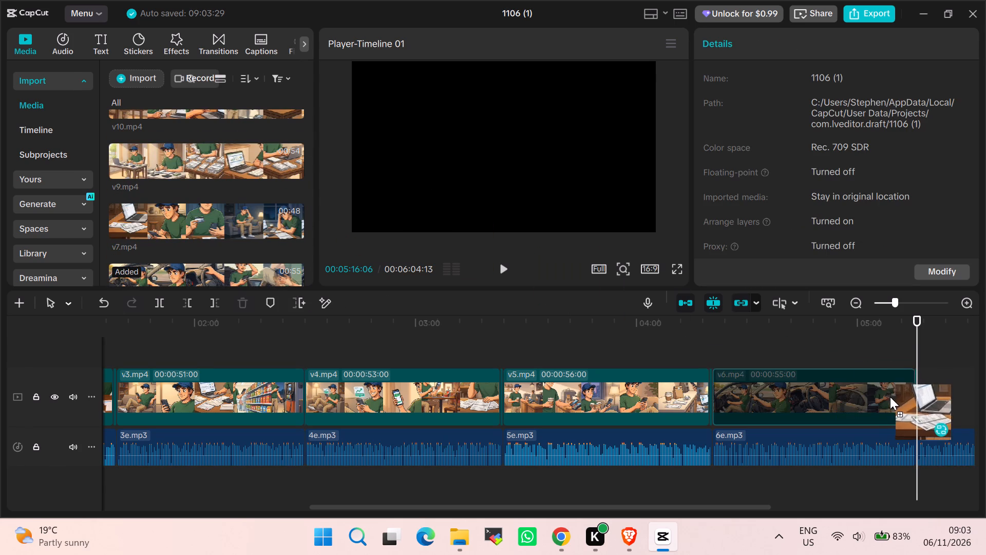
drag(890, 397, 923, 392)
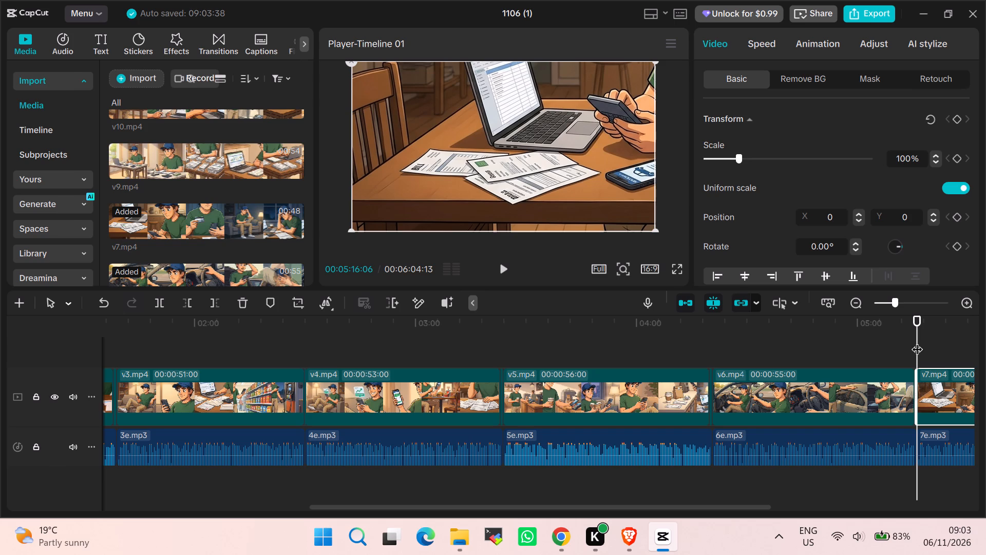
Insert a freeze frame of v7.mp4's last frame at its end, 06:04:06.
drag(917, 340, 915, 362)
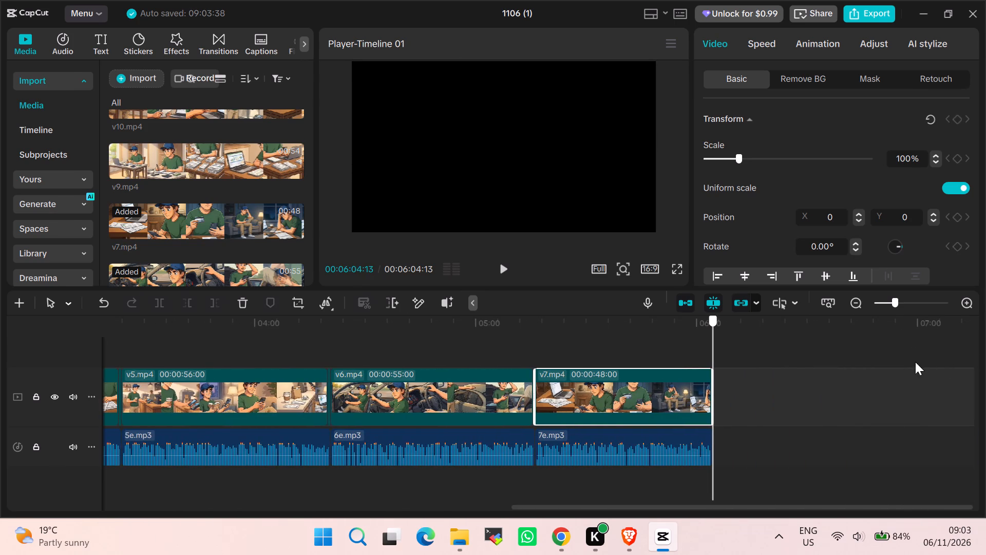
drag(915, 362, 876, 372)
click(678, 448)
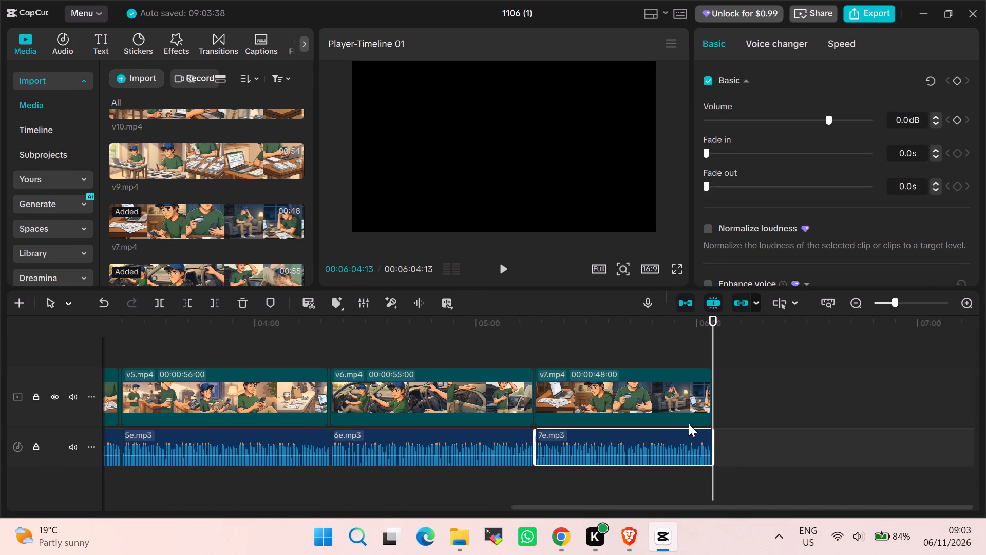
drag(714, 352, 708, 349)
drag(708, 349, 728, 350)
scroll(241, 209, down, 2)
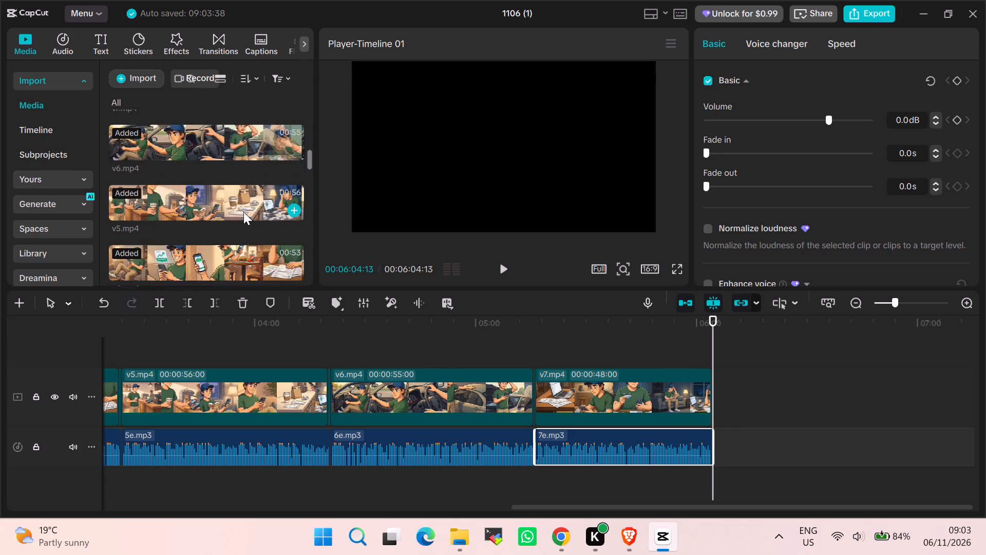
scroll(243, 212, down, 5)
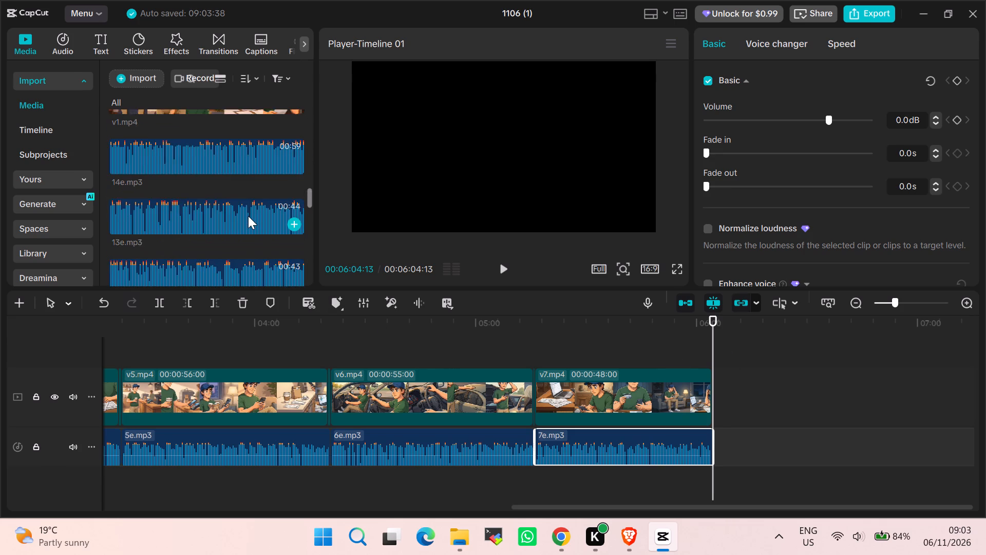
scroll(248, 216, down, 3)
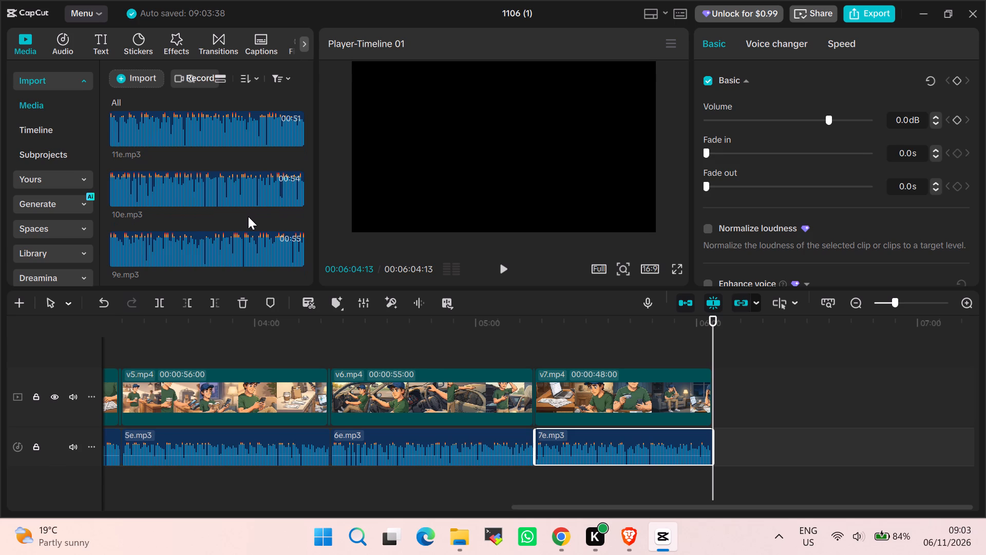
scroll(248, 216, down, 2)
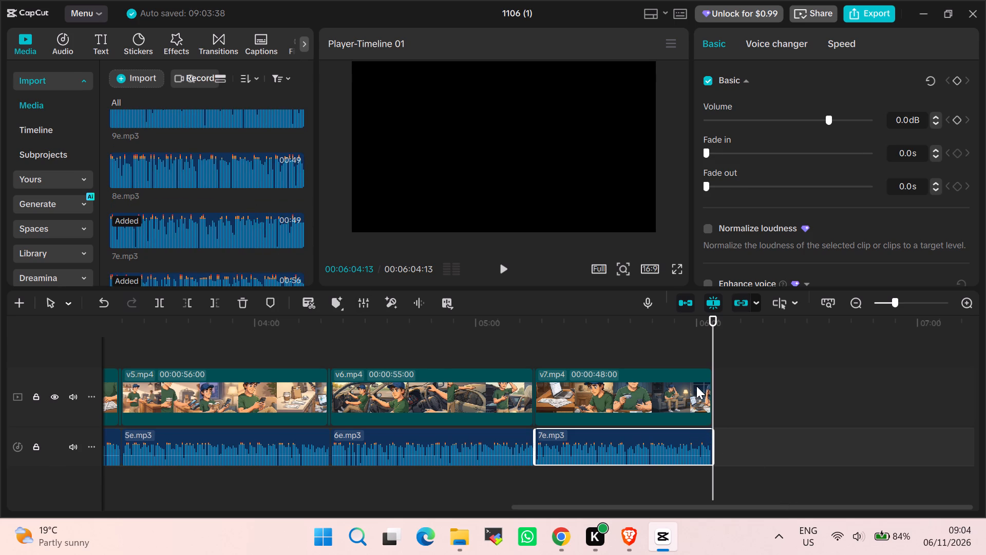
click(658, 387)
drag(714, 340, 714, 338)
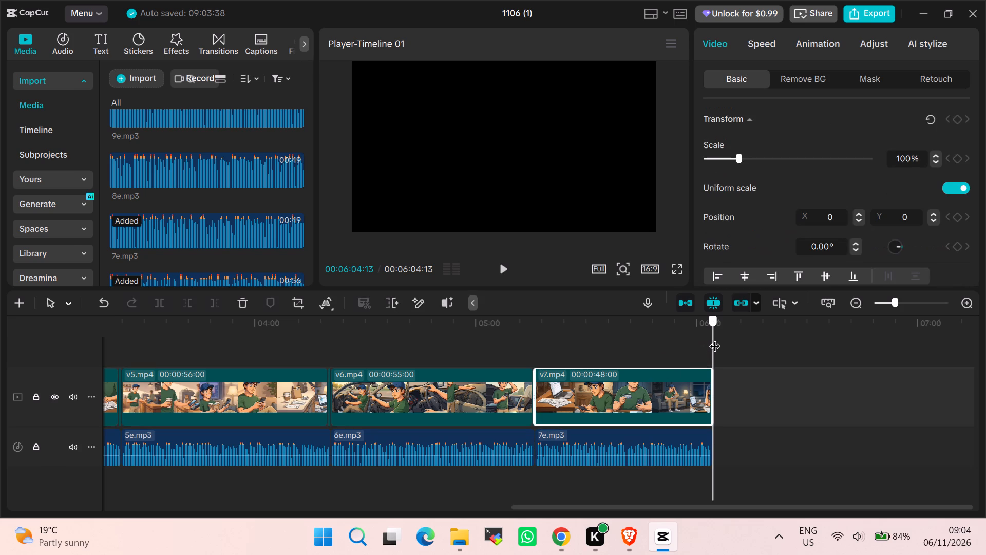
drag(714, 338, 708, 338)
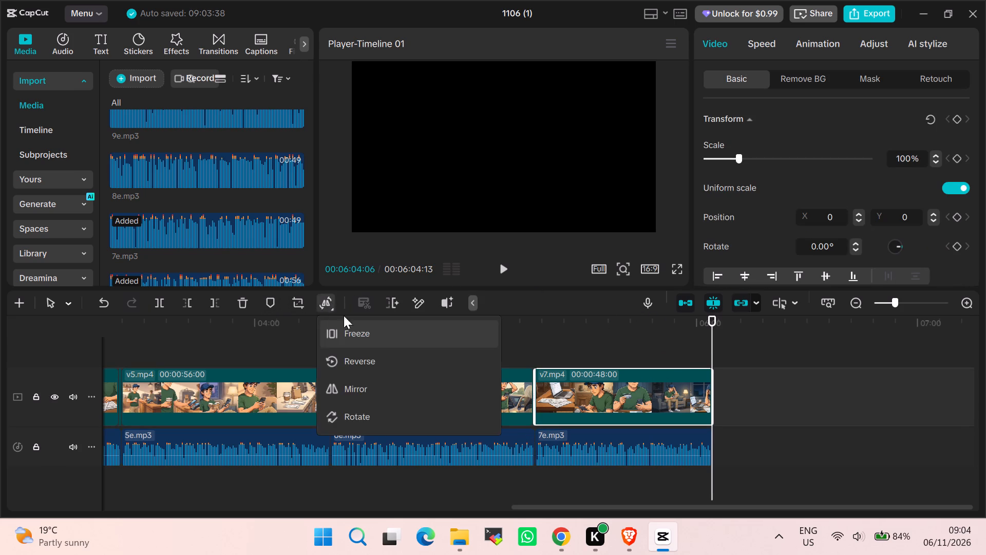
click(346, 336)
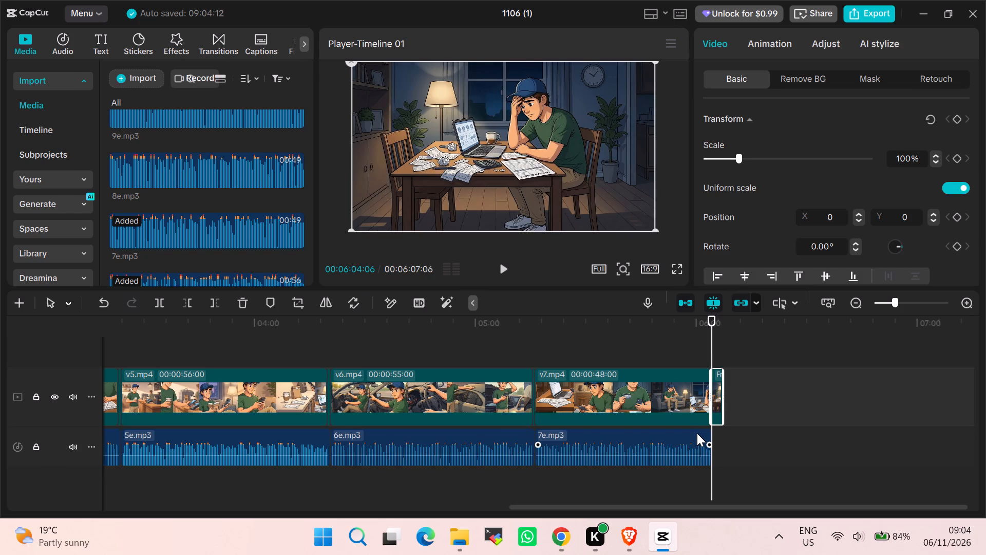
Shorten the freeze frame after v7.mp4 to end at 06:04:13, level with the end of the voice-over 7e.mp3.
key(Right)
key(Right)
key(Right)
key(Right)
key(Right)
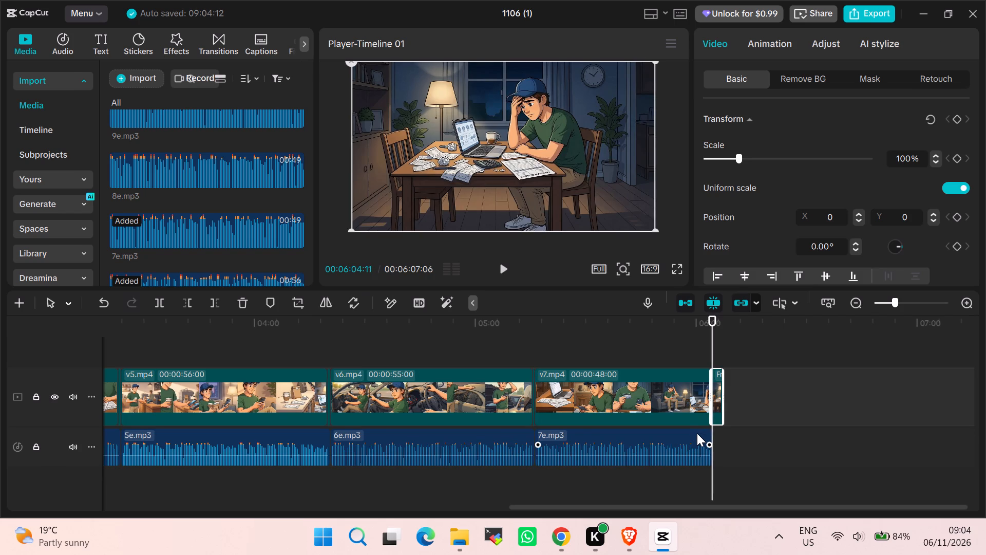
key(Right)
key(Right)
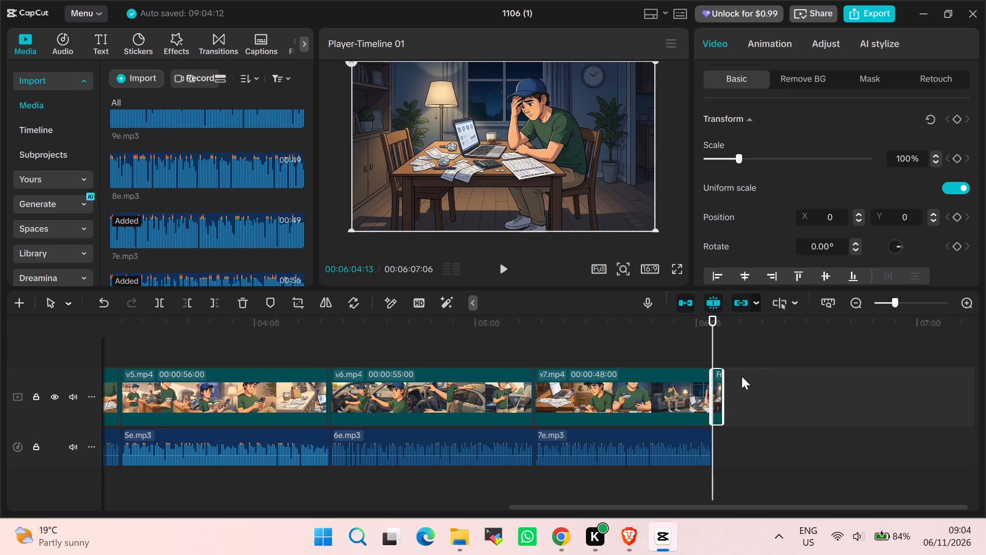
drag(725, 382, 713, 379)
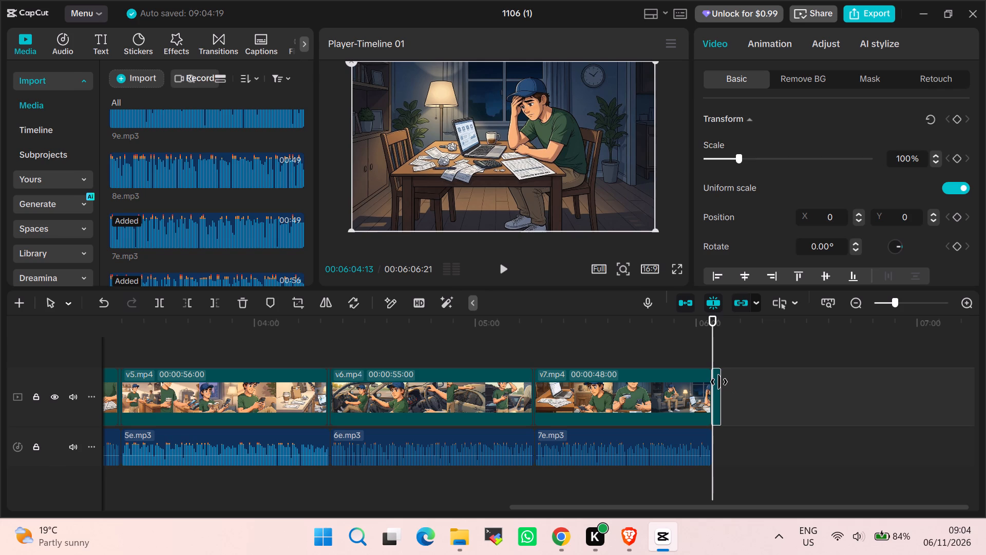
drag(719, 382, 713, 379)
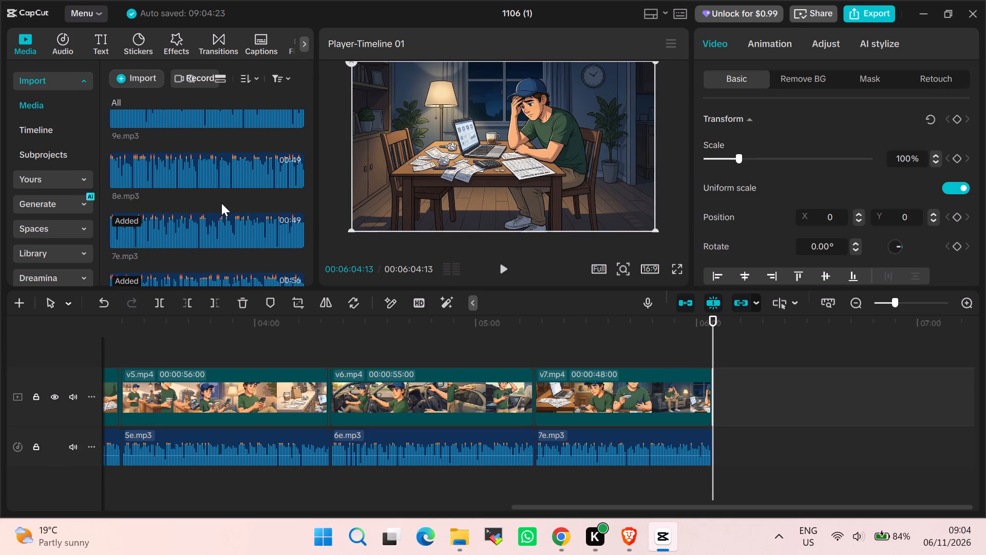
Add the voice-over 8e.mp3 from the media library to the same audio track directly after 7e.mp3, at 06:04:13.
scroll(239, 202, up, 3)
scroll(239, 201, down, 2)
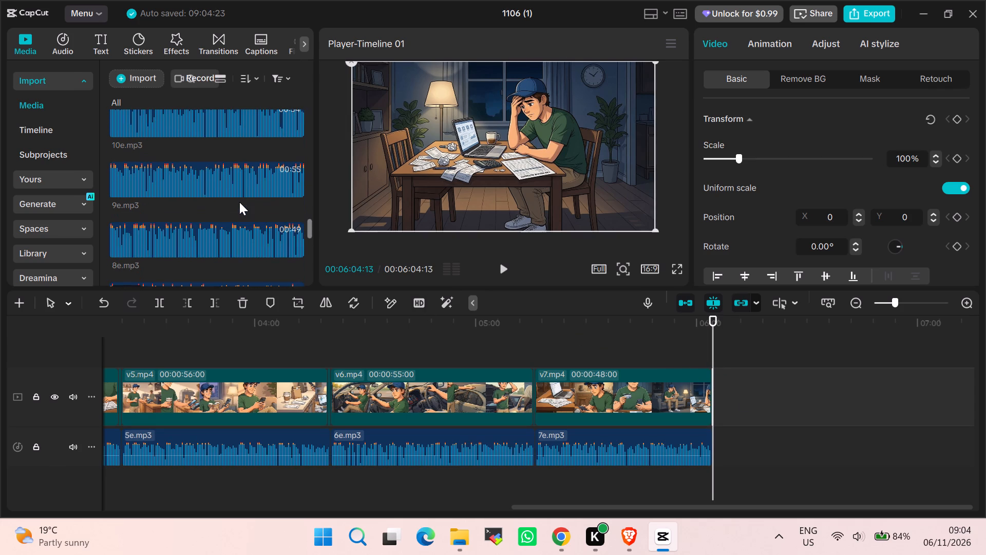
drag(237, 242, 332, 283)
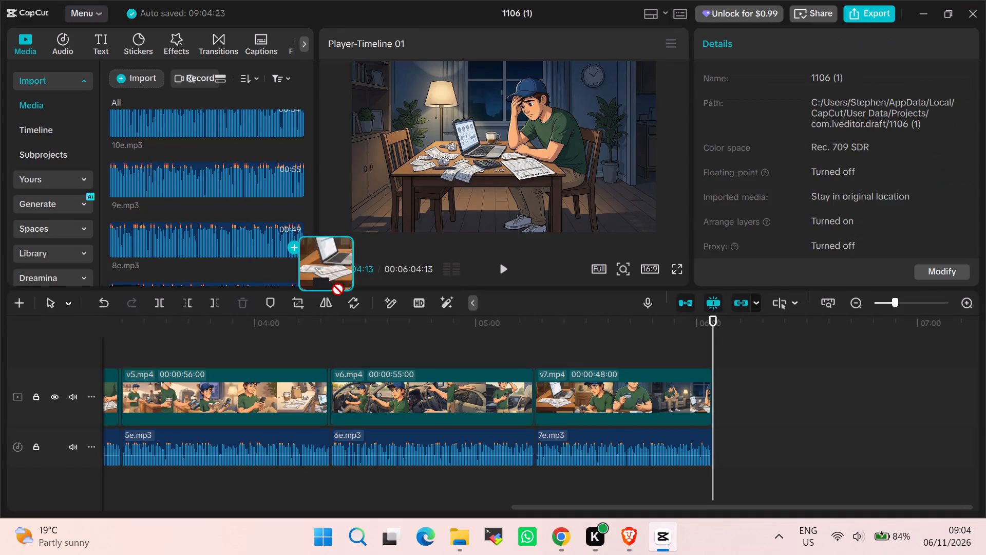
drag(332, 283, 714, 442)
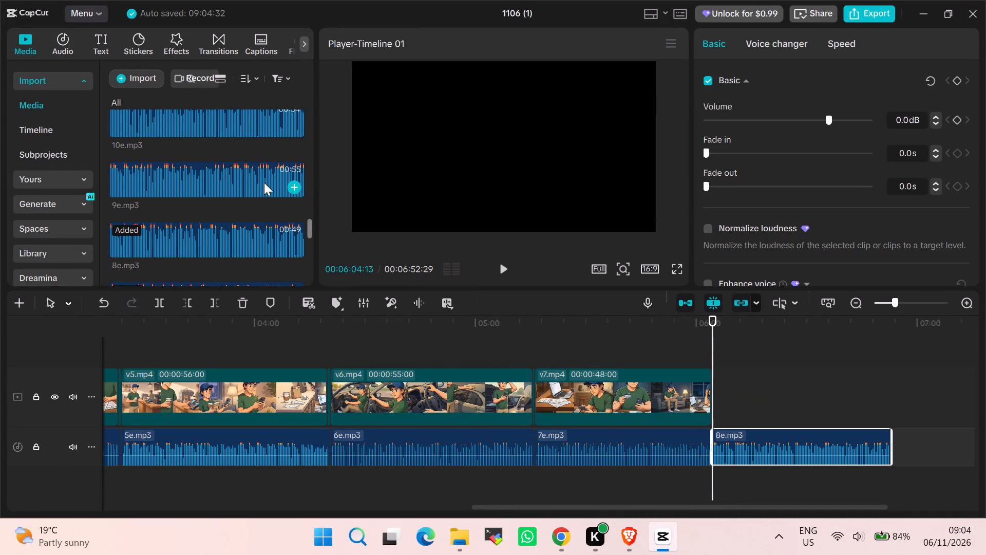
Add v8.mp4 from the media library to the main video track at 06:04:13, directly after v7.mp4's freeze frame.
scroll(237, 177, up, 11)
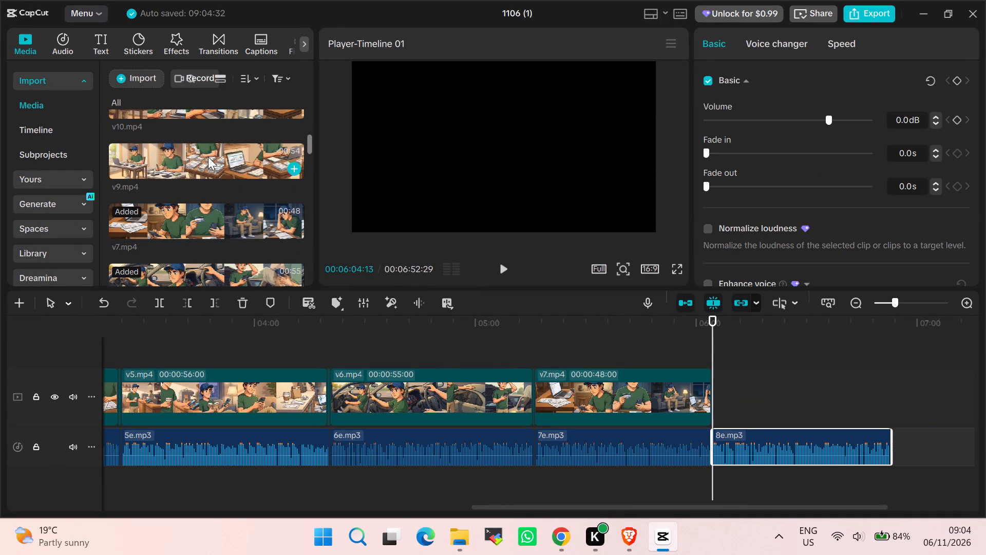
scroll(178, 190, up, 3)
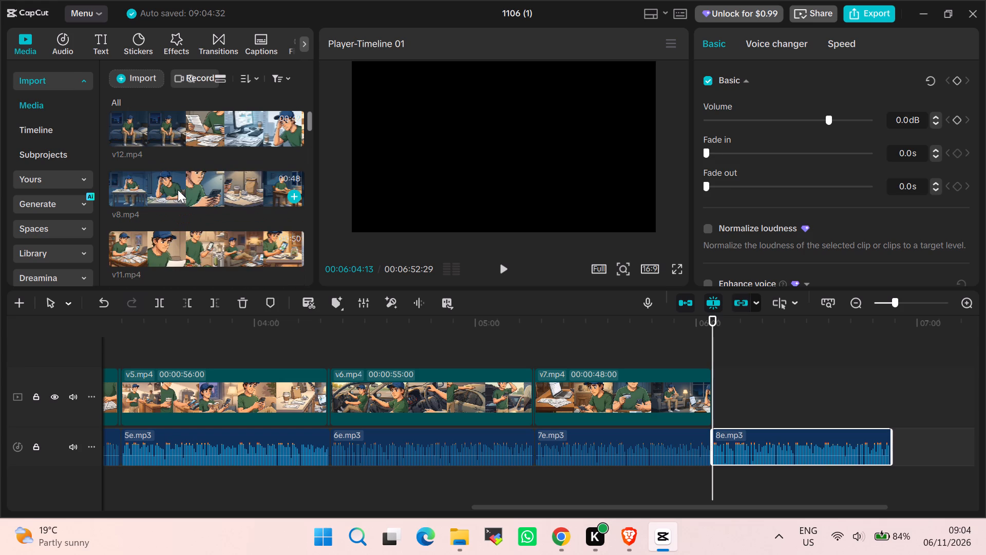
drag(164, 191, 639, 367)
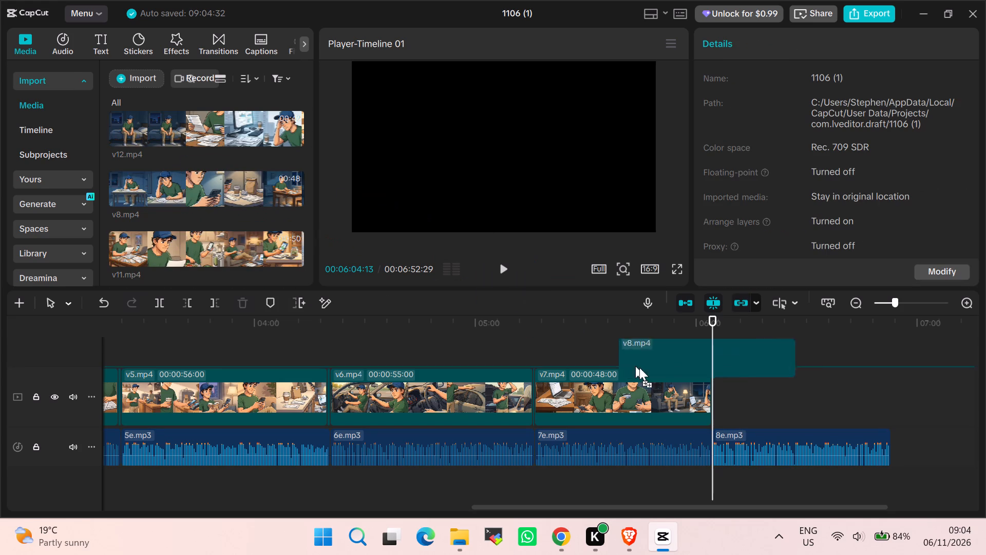
drag(639, 367, 718, 394)
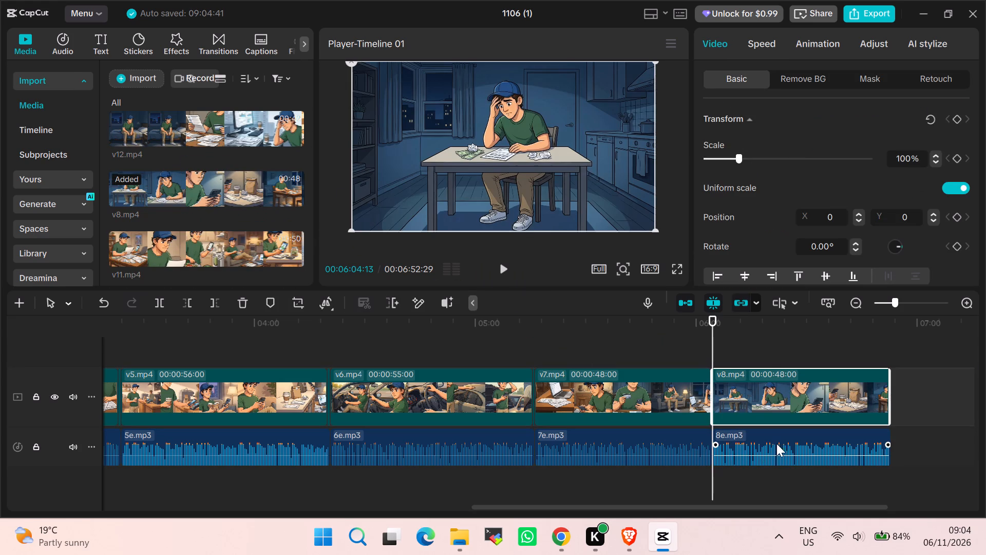
Insert a freeze frame of v8.mp4's last frame at its end, 06:52:13.
click(784, 430)
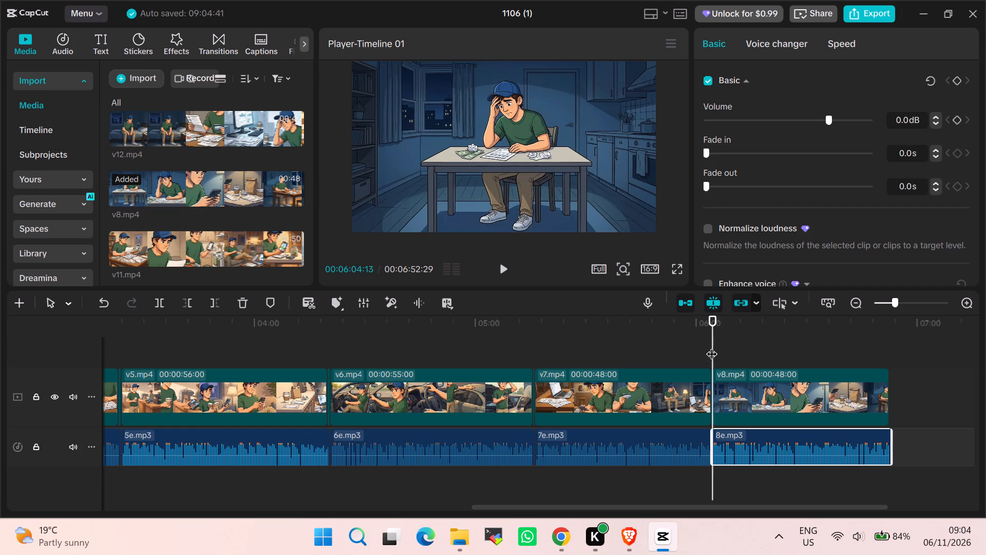
drag(711, 346, 889, 427)
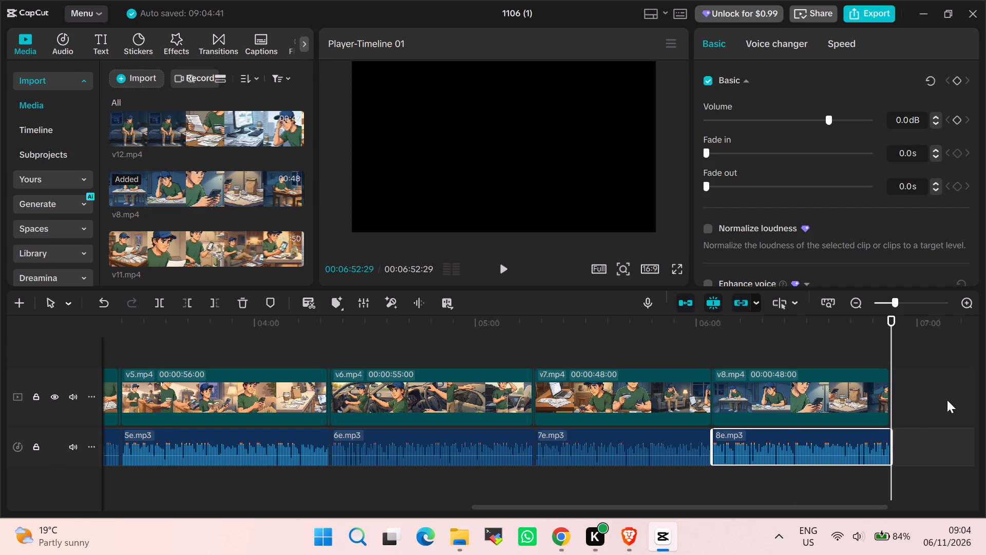
click(863, 386)
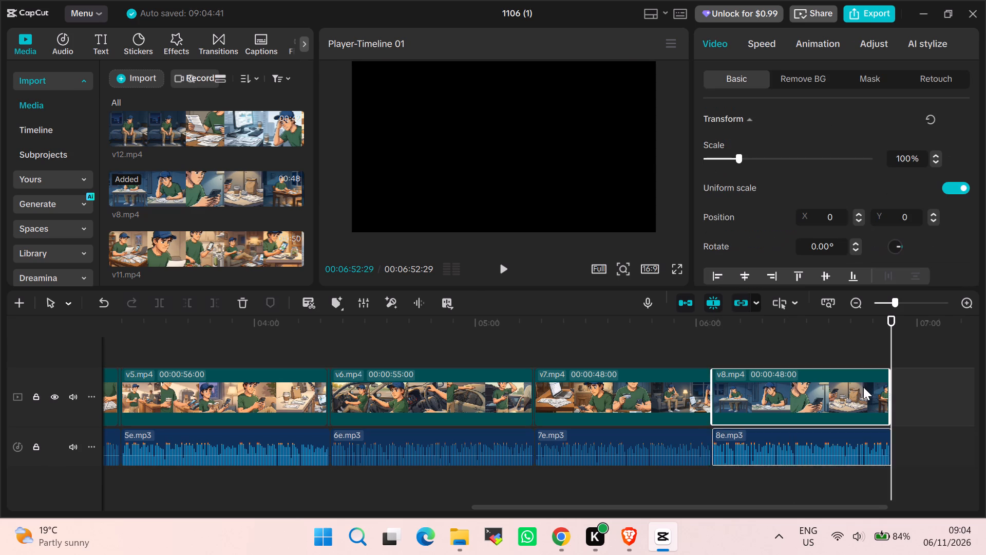
drag(893, 345, 889, 343)
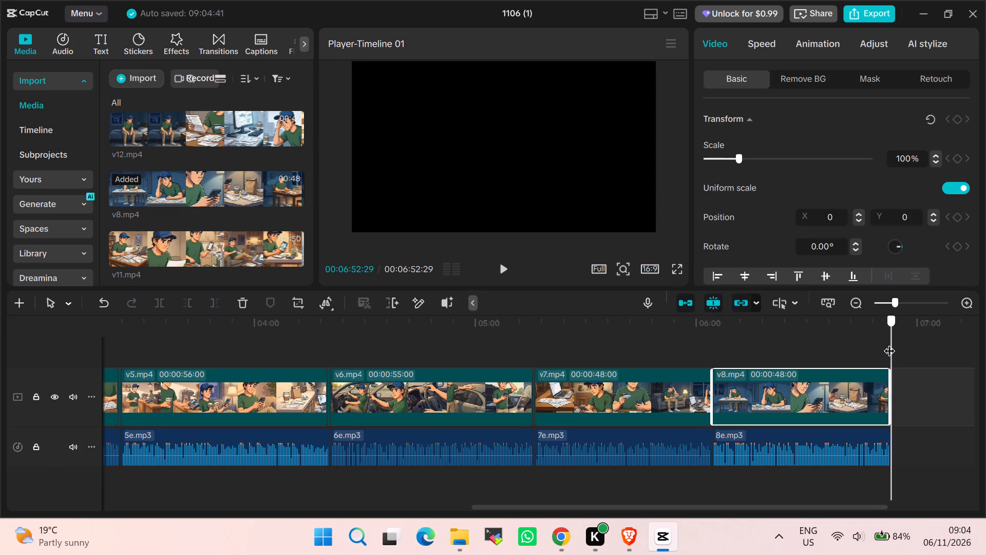
drag(889, 343, 886, 344)
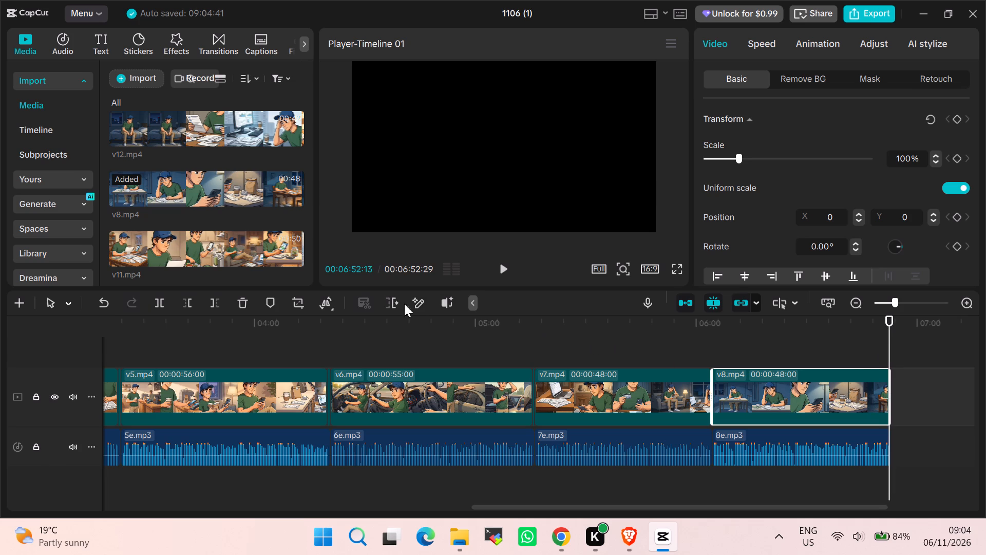
click(343, 338)
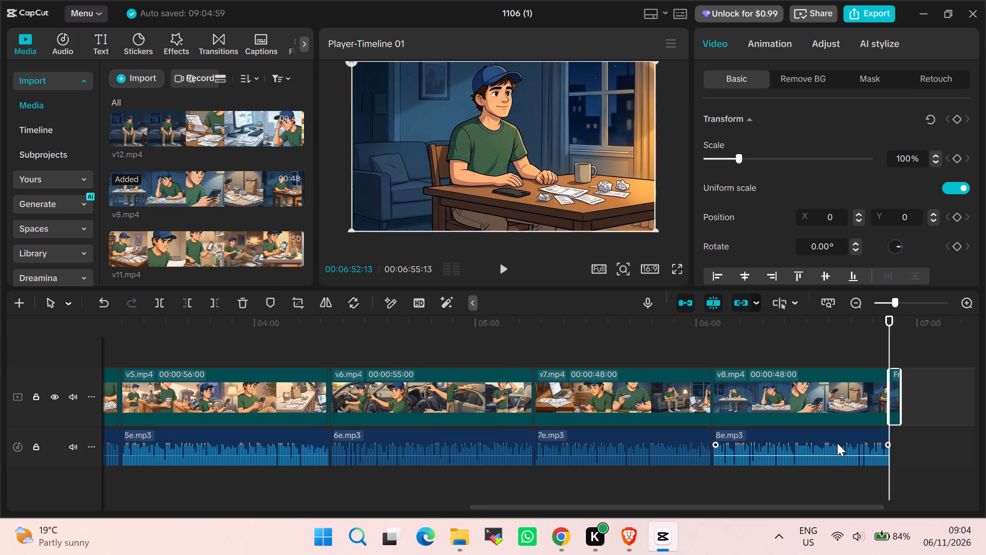
Shorten the freeze frame after v8.mp4 to end at 06:52:29, level with the end of the voice-over 8e.mp3.
key(Right)
key(Right)
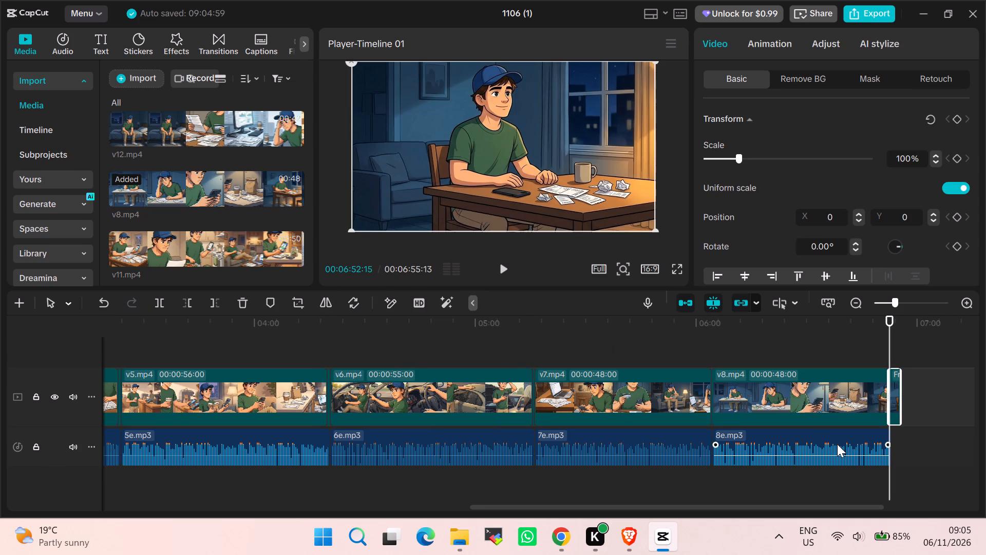
key(Right)
key(Right)
key(Right)
key(Right)
key(Right)
key(Right)
key(Right)
key(Right)
key(Right)
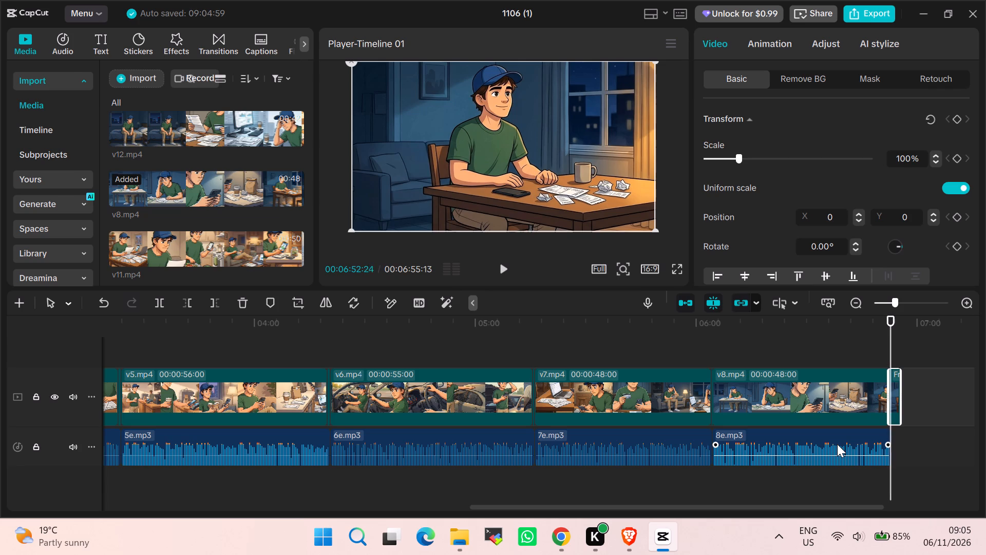
key(Right)
key(Right)
key(Right)
key(Right)
key(Right)
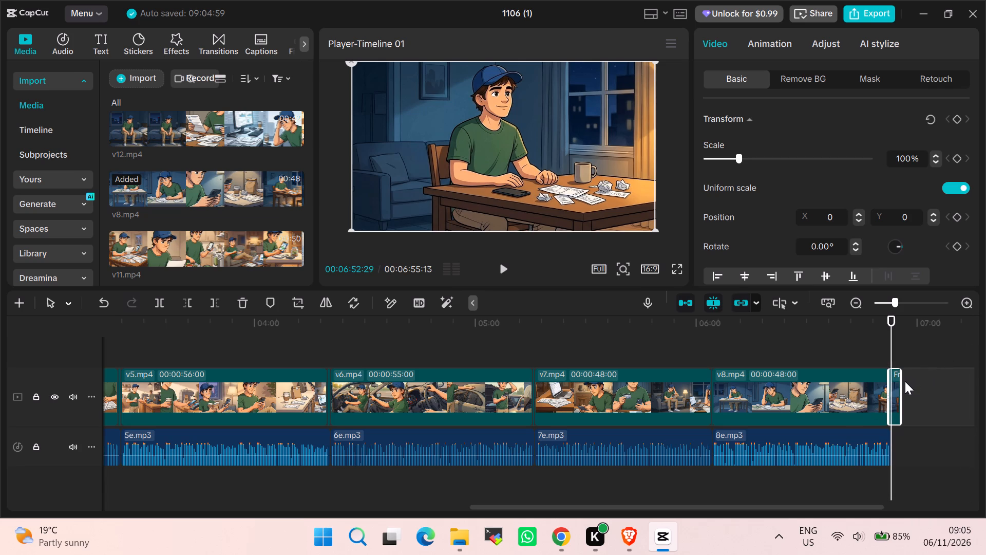
drag(903, 381, 894, 380)
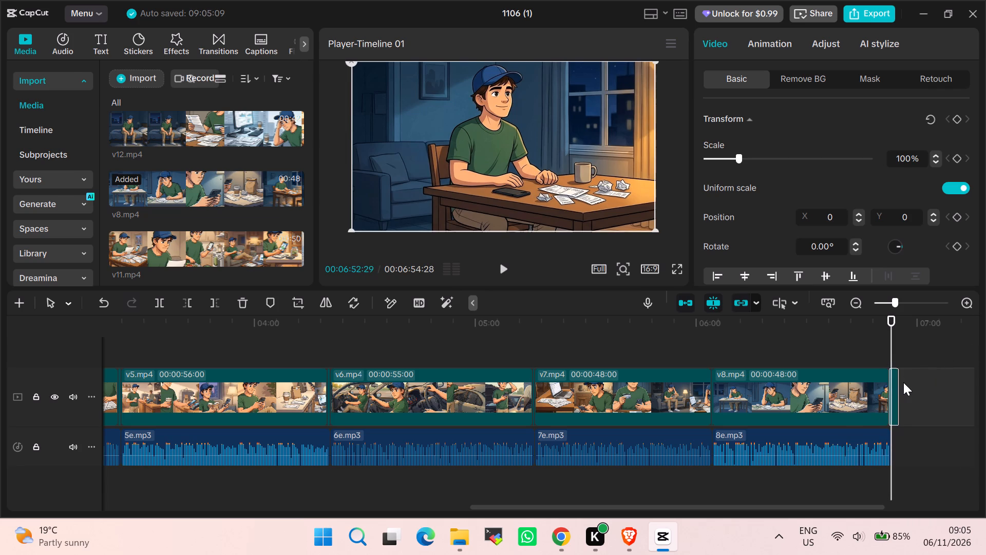
drag(898, 382, 892, 380)
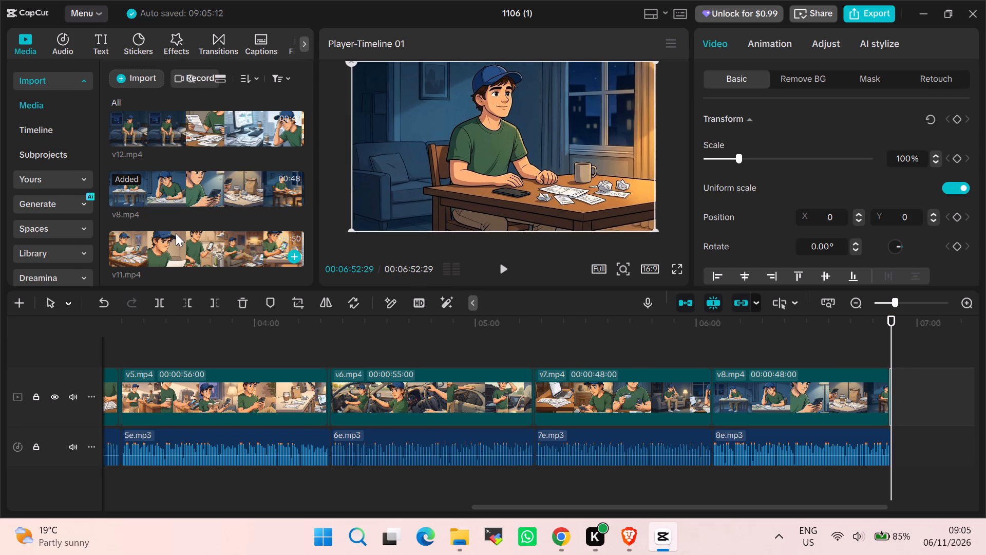
Add the voice-over 9e.mp3 from the media library to the same audio track directly after 8e.mp3, at 06:52:29.
scroll(177, 228, down, 12)
scroll(177, 229, up, 2)
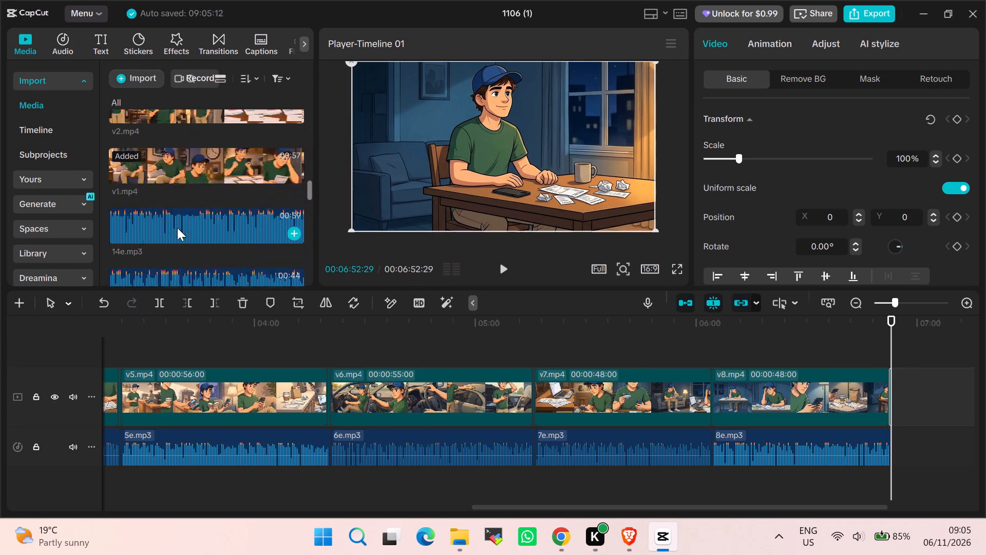
scroll(177, 228, up, 4)
scroll(179, 229, down, 15)
scroll(182, 233, up, 4)
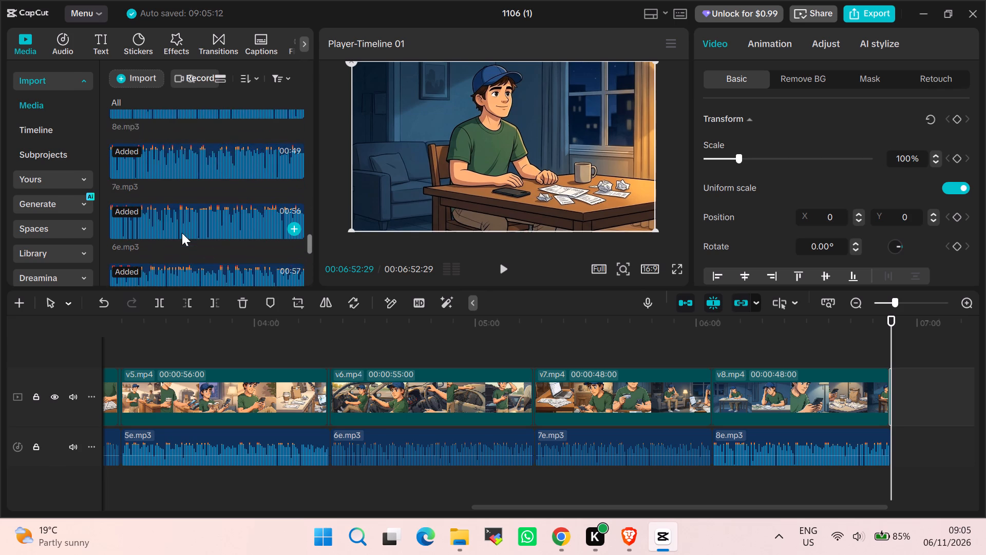
scroll(182, 233, up, 2)
drag(180, 181, 730, 427)
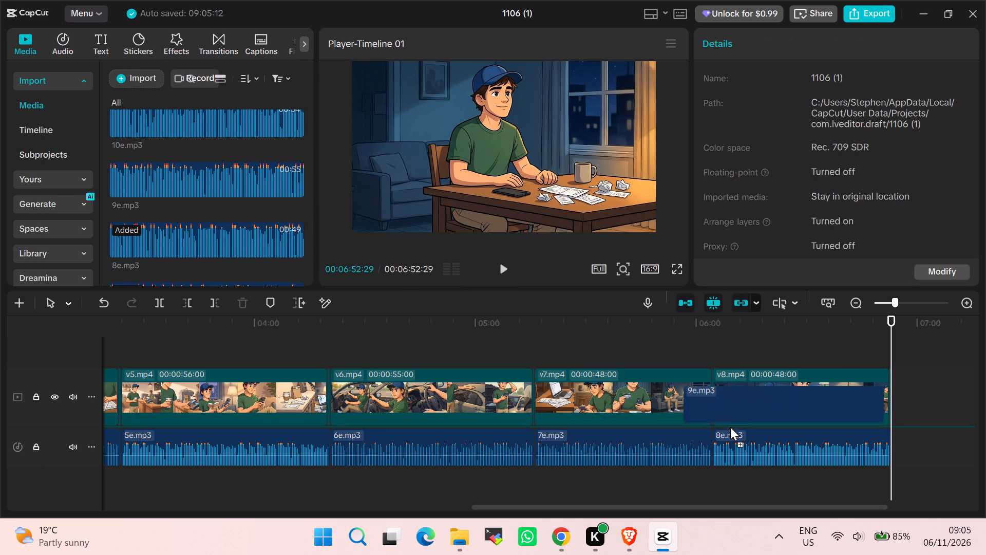
drag(730, 427, 893, 442)
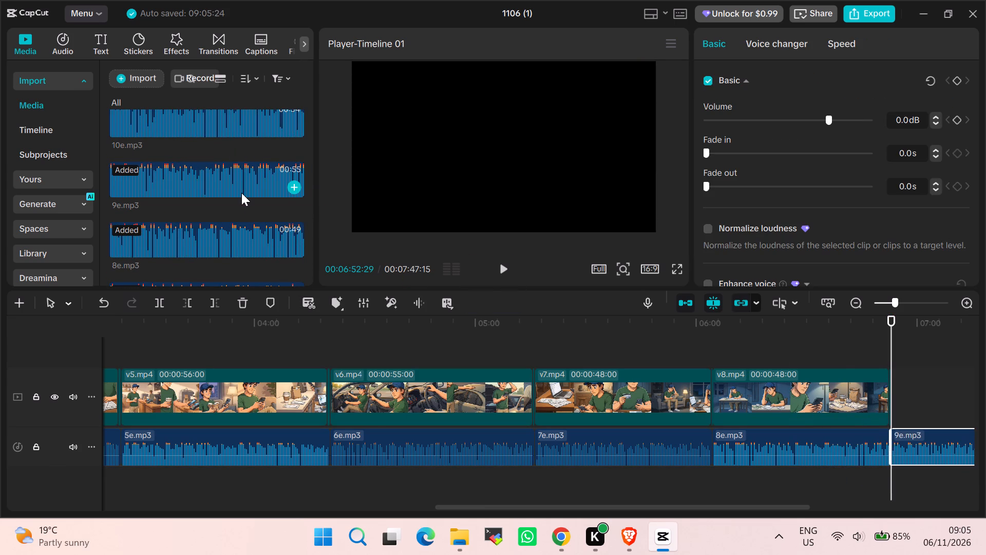
Add v9.mp4 from the media library to the main video track at 06:52:29, directly after v8.mp4's freeze frame.
scroll(241, 192, up, 12)
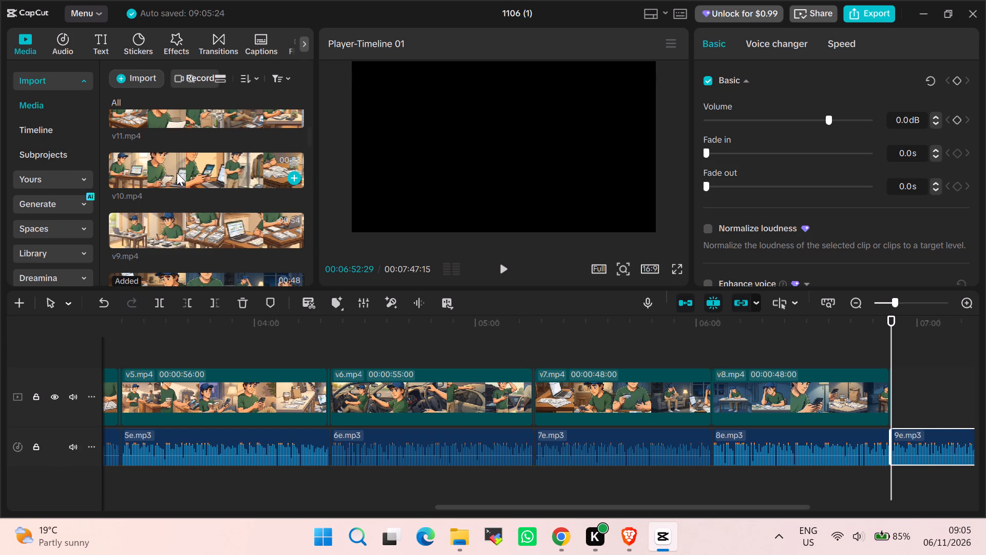
scroll(177, 173, up, 4)
scroll(190, 185, down, 3)
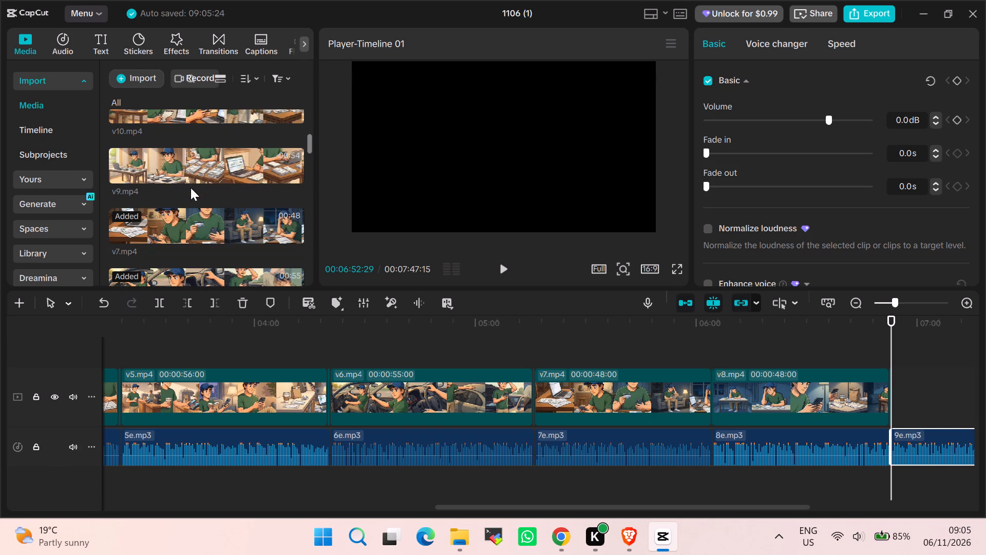
drag(180, 165, 890, 384)
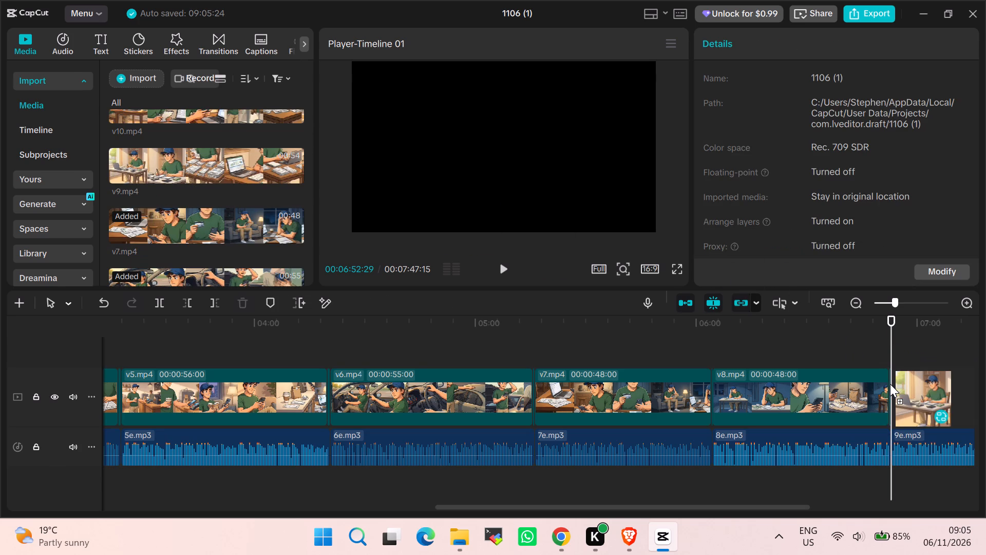
drag(890, 384, 897, 392)
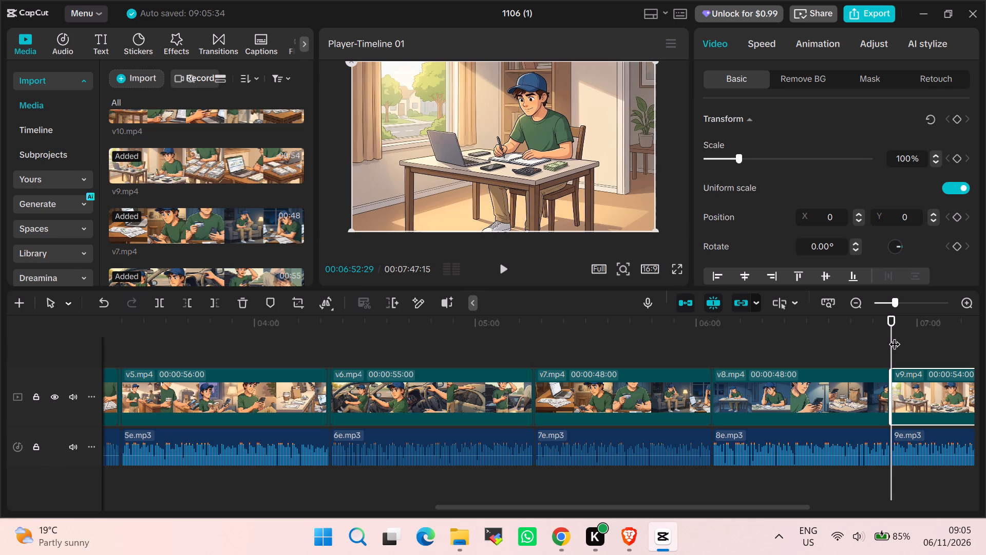
Insert a freeze frame of v9.mp4's last frame at its end, with the playhead at 07:46:29.
drag(894, 334, 982, 387)
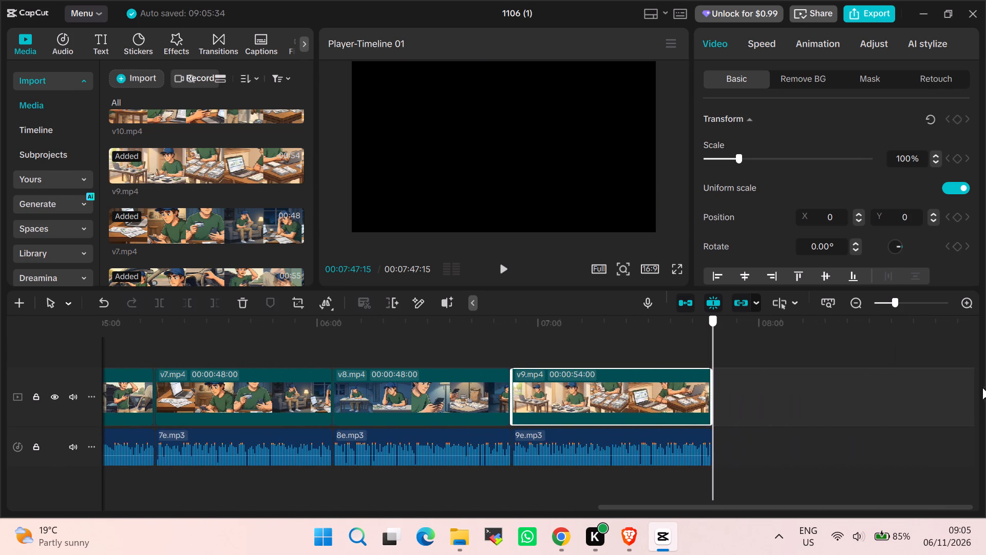
drag(982, 387, 968, 388)
click(622, 432)
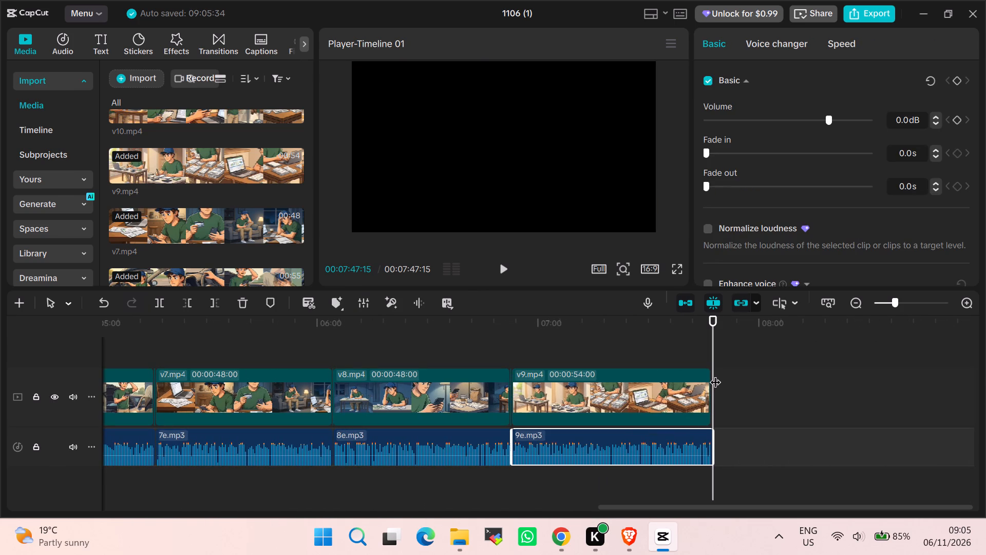
click(682, 380)
drag(713, 341, 713, 337)
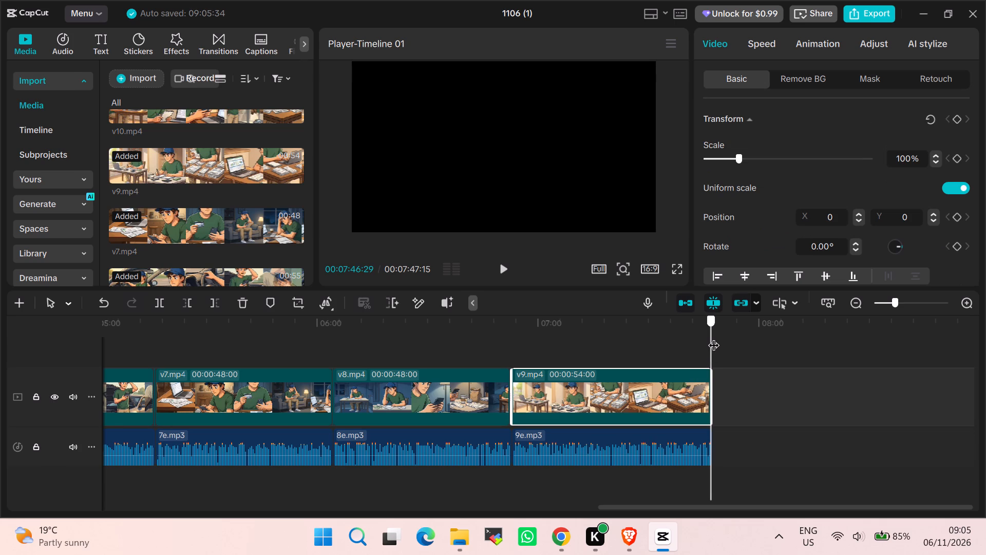
drag(713, 337, 706, 336)
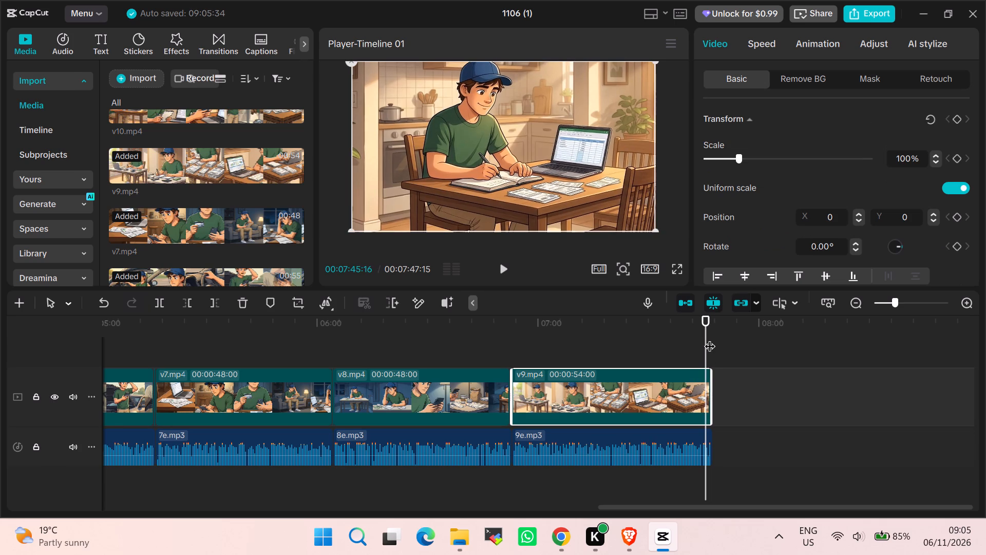
drag(706, 333, 712, 338)
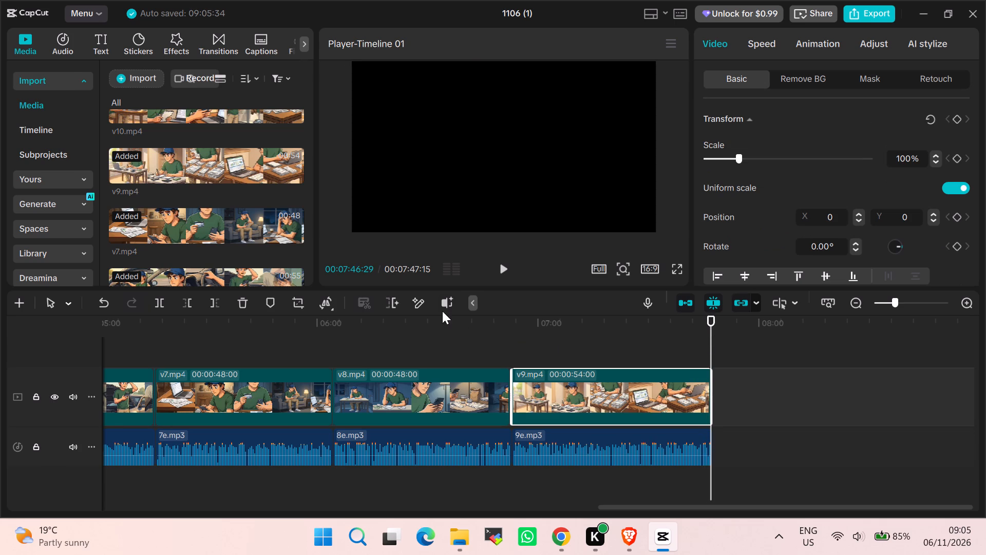
click(340, 326)
Shorten the freeze frame after v9.mp4 to end at 07:47:15, level with the end of the voice-over 9e.mp3.
key(Right)
key(Right)
key(Right)
key(Right)
key(Right)
key(Right)
key(Right)
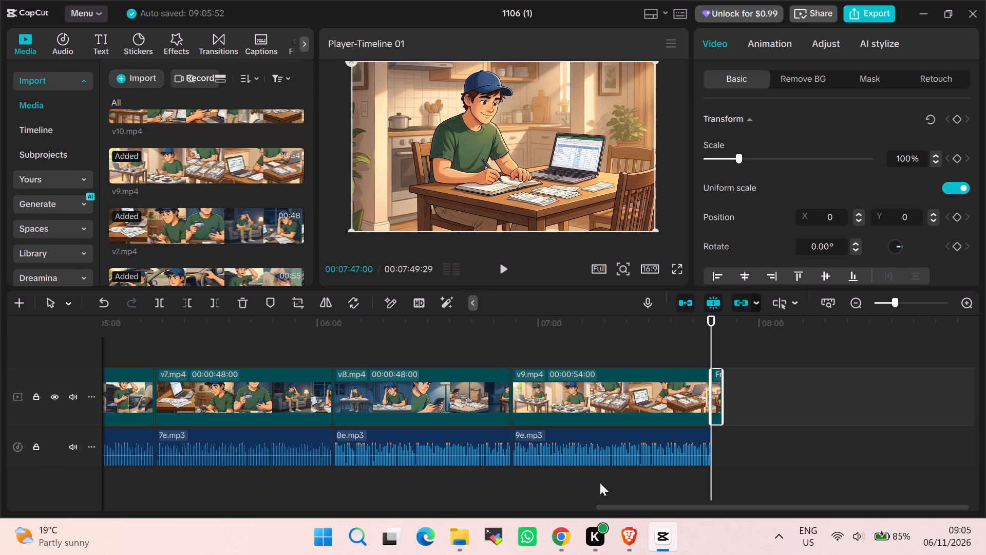
key(Right)
key(Right)
key(Right)
key(Right)
key(Right)
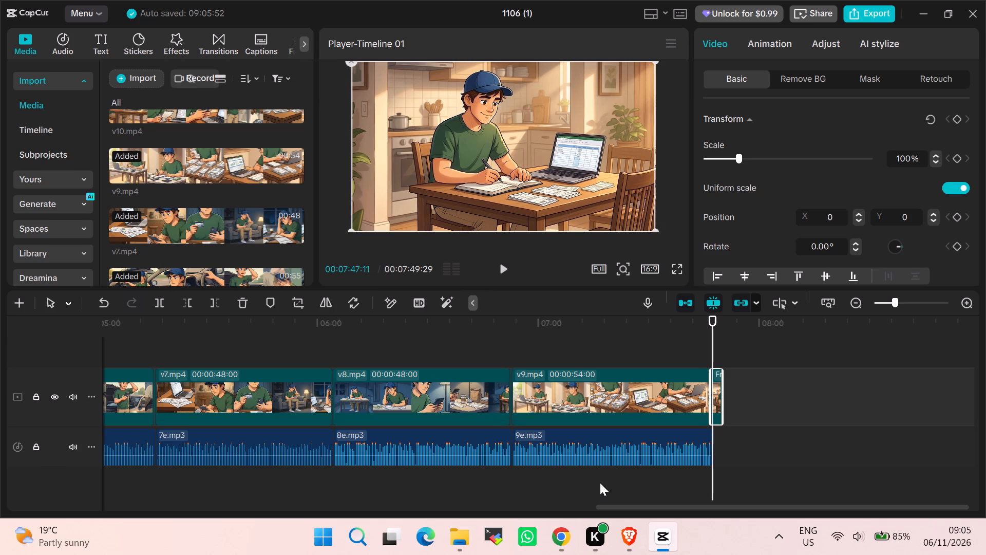
key(Right)
key(Right)
key(Right)
key(Right)
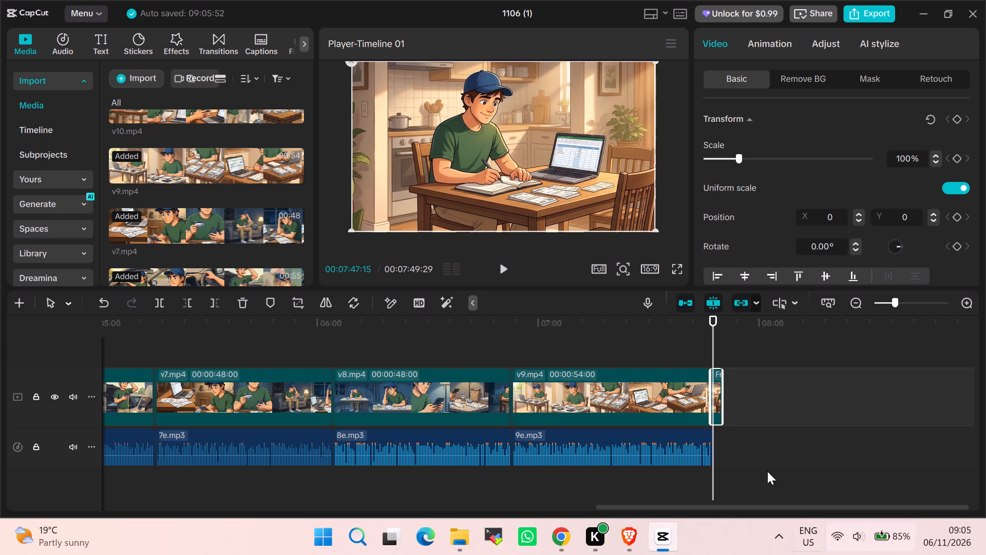
drag(725, 390, 715, 388)
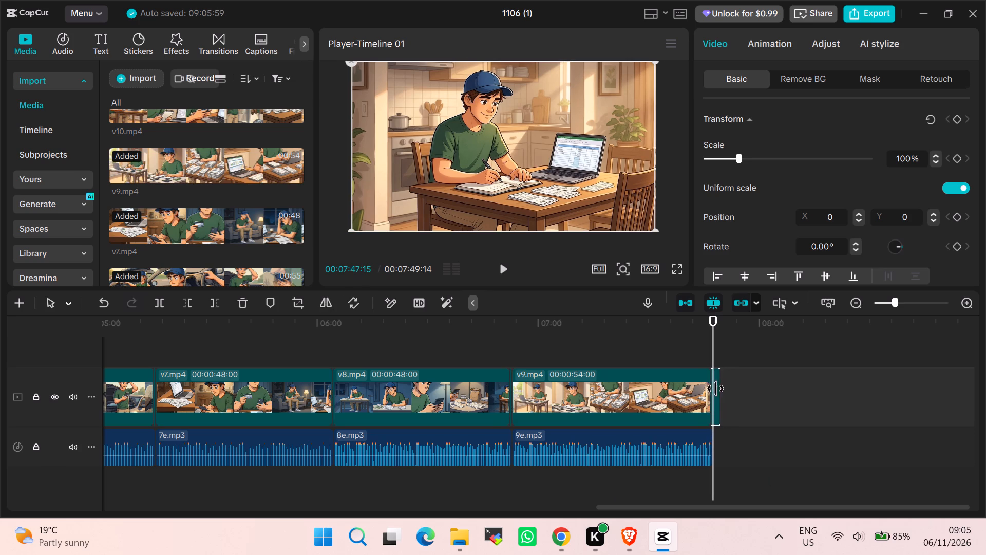
drag(720, 389, 715, 386)
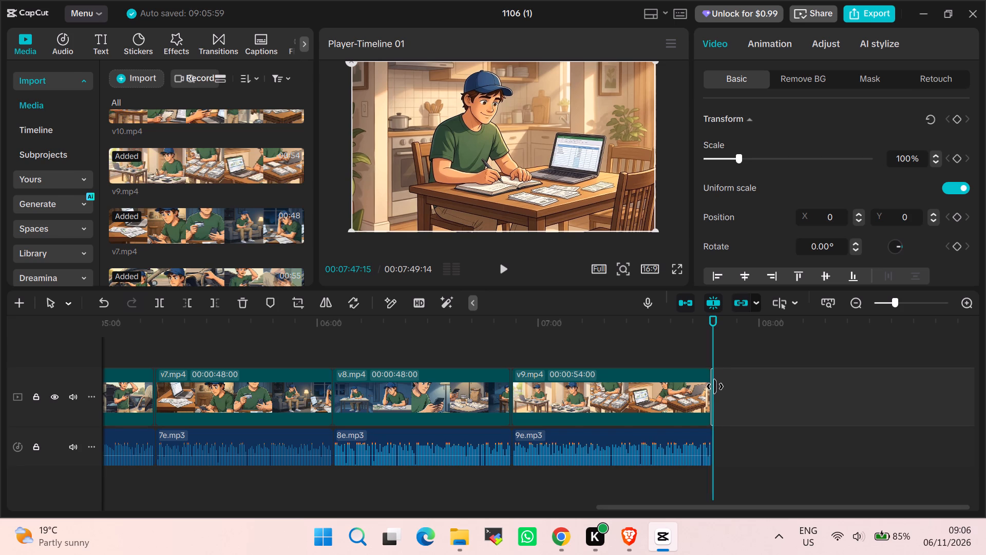
drag(715, 386, 714, 389)
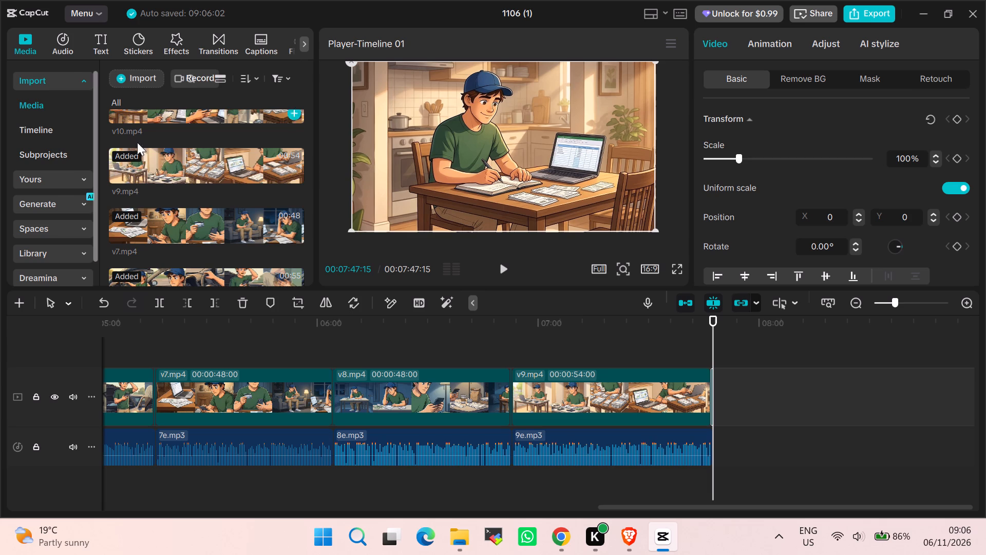
Add v10.mp4 from the media library to the main video track at 07:47:15, directly after v9.mp4's freeze frame.
drag(166, 115, 595, 397)
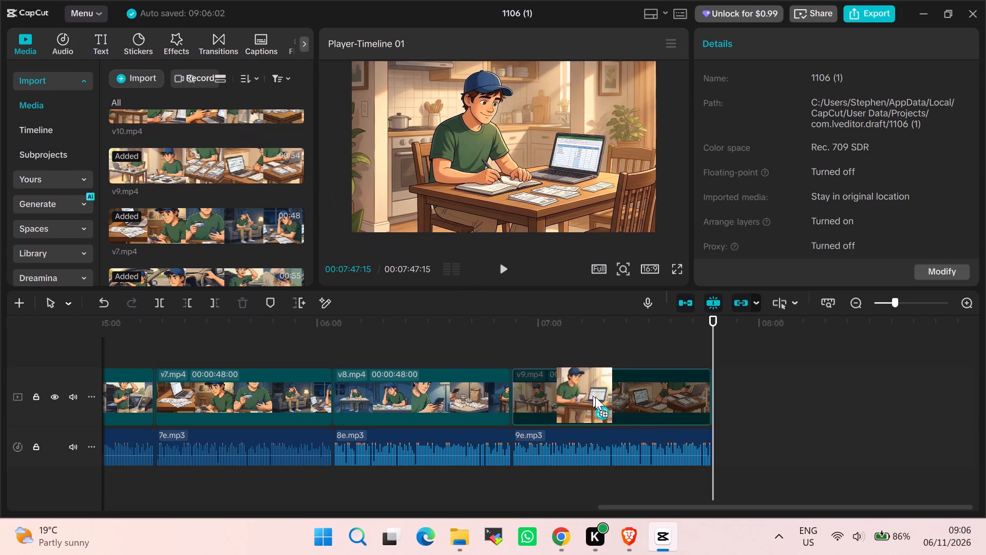
drag(595, 397, 714, 390)
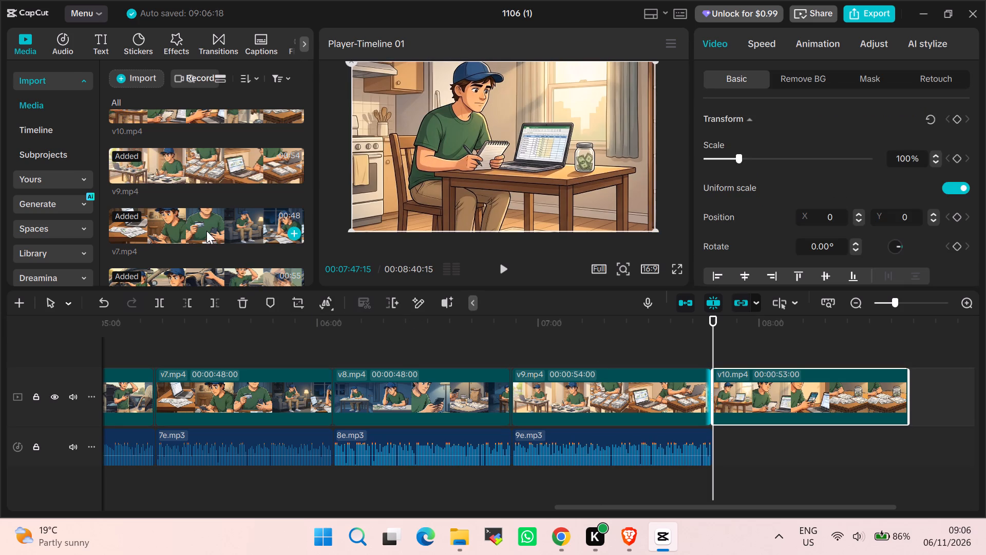
Add the voice-over 10e.mp3 from the media library to the same audio track directly after 9e.mp3, at 07:47:15.
scroll(206, 230, down, 9)
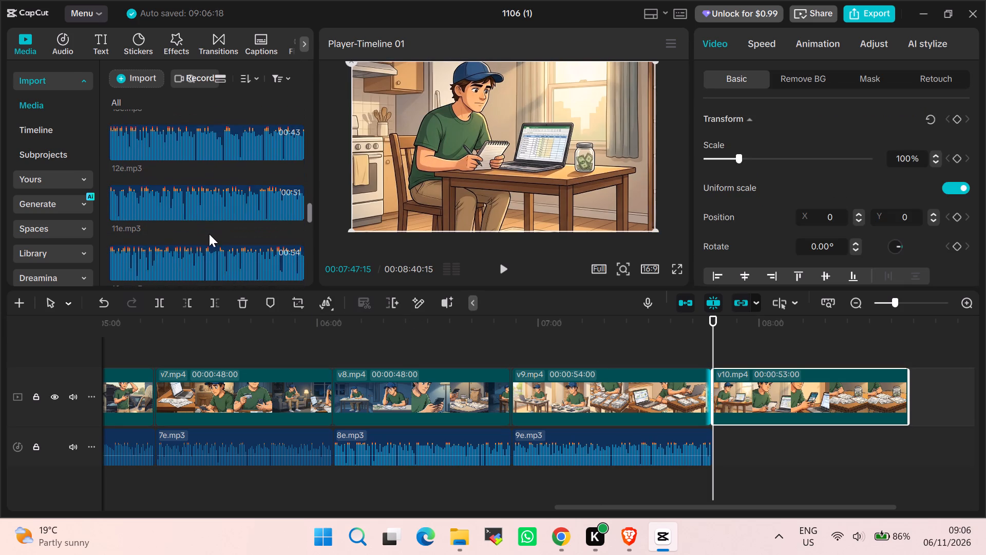
scroll(209, 234, down, 1)
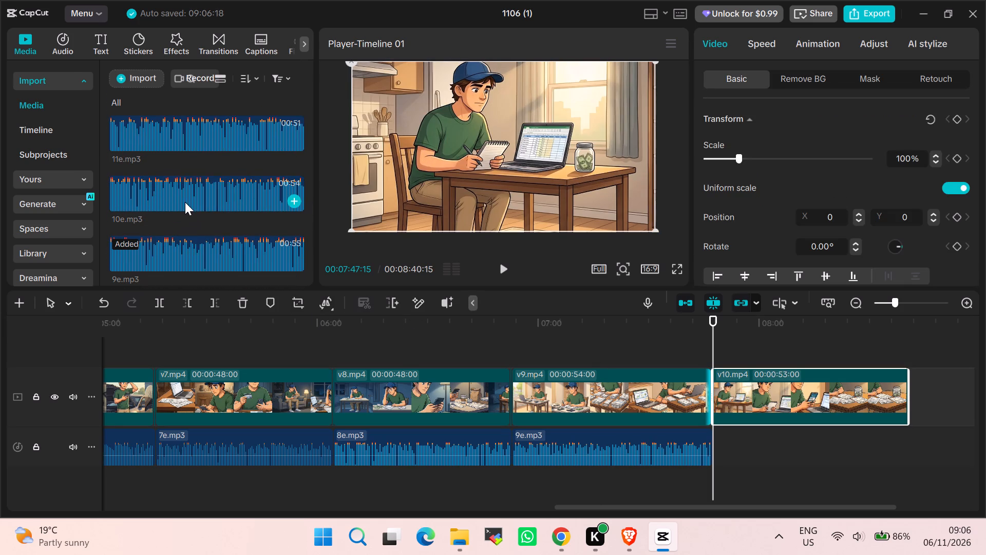
drag(181, 193, 719, 452)
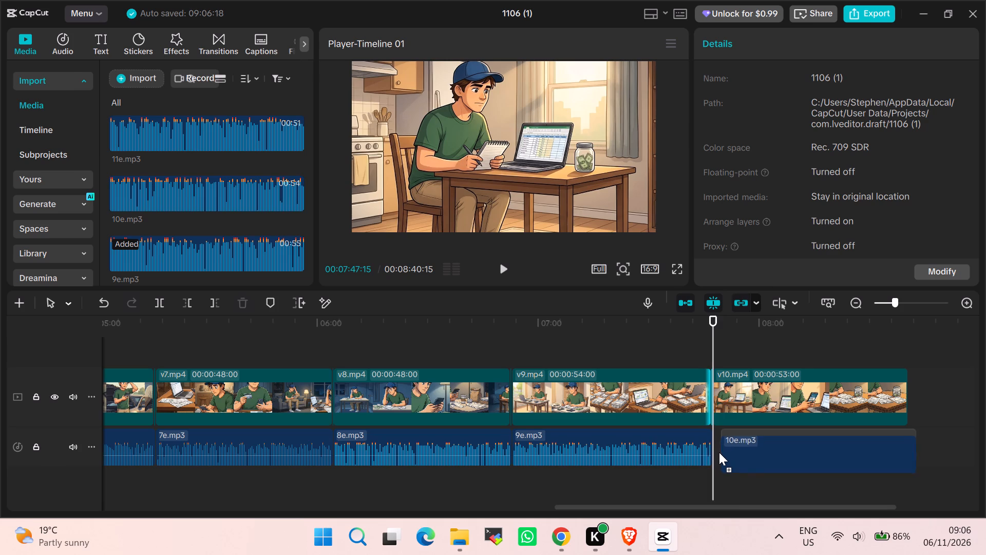
drag(719, 452, 714, 451)
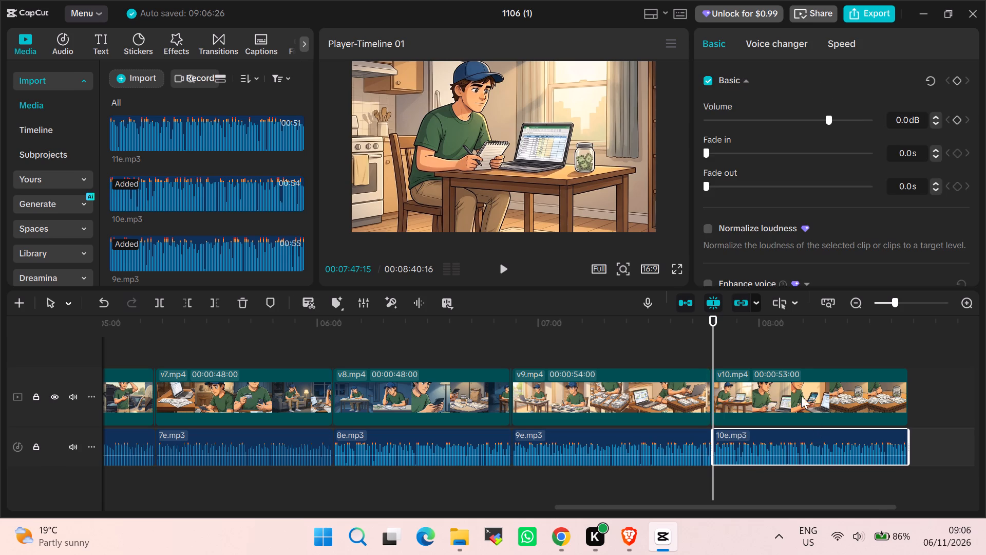
Check whether v10.mp4 and the voice-over 10e.mp3 begin and end at the same points on the timeline.
drag(714, 334, 719, 338)
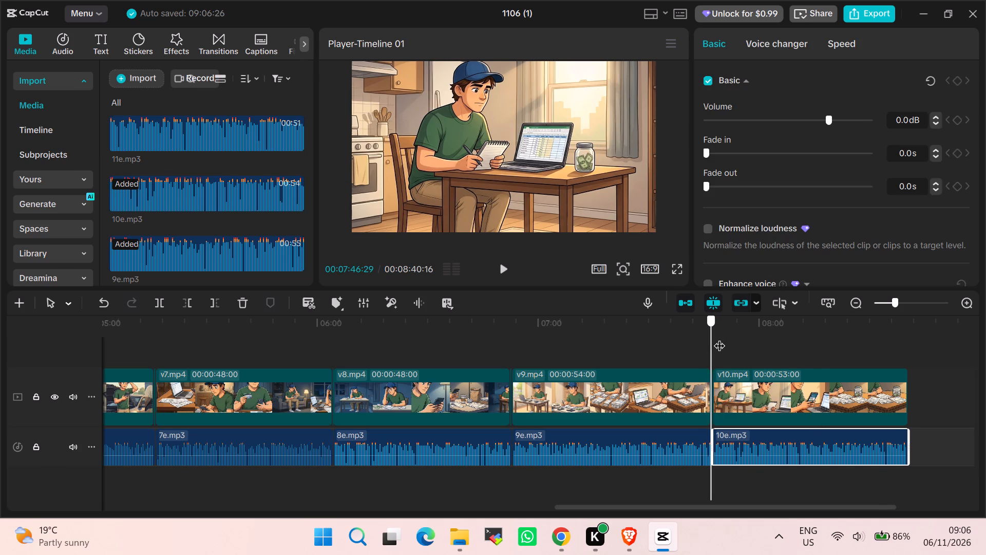
drag(719, 338, 906, 414)
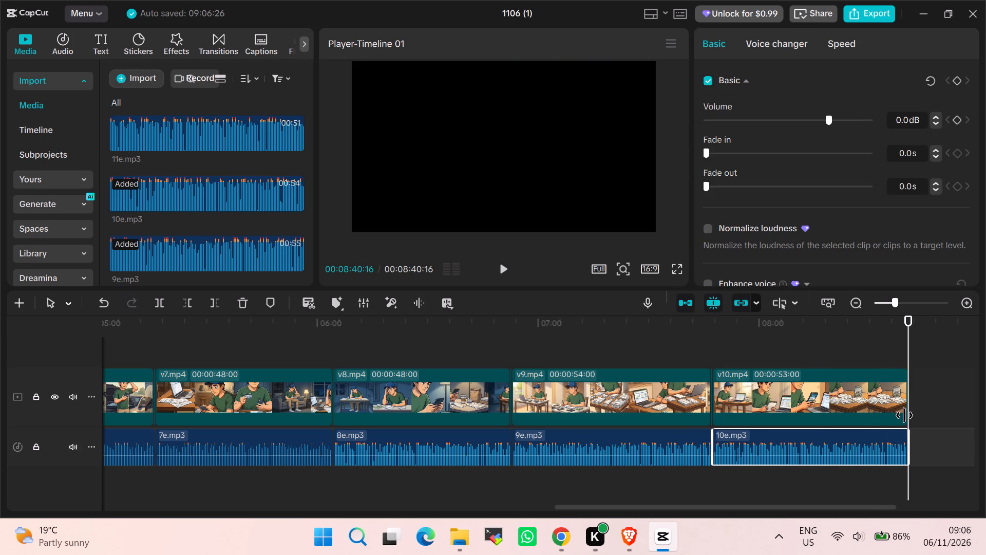
click(860, 392)
click(909, 345)
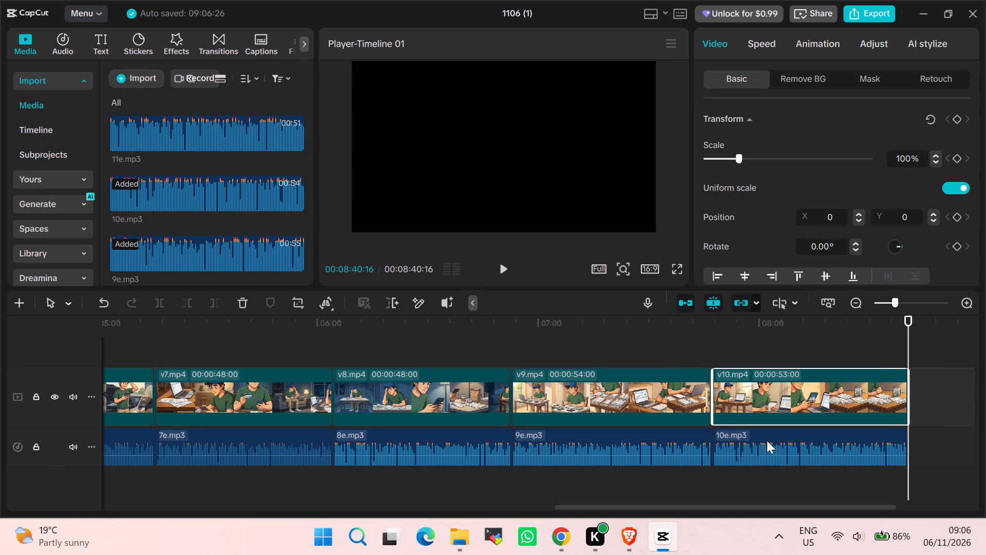
click(792, 432)
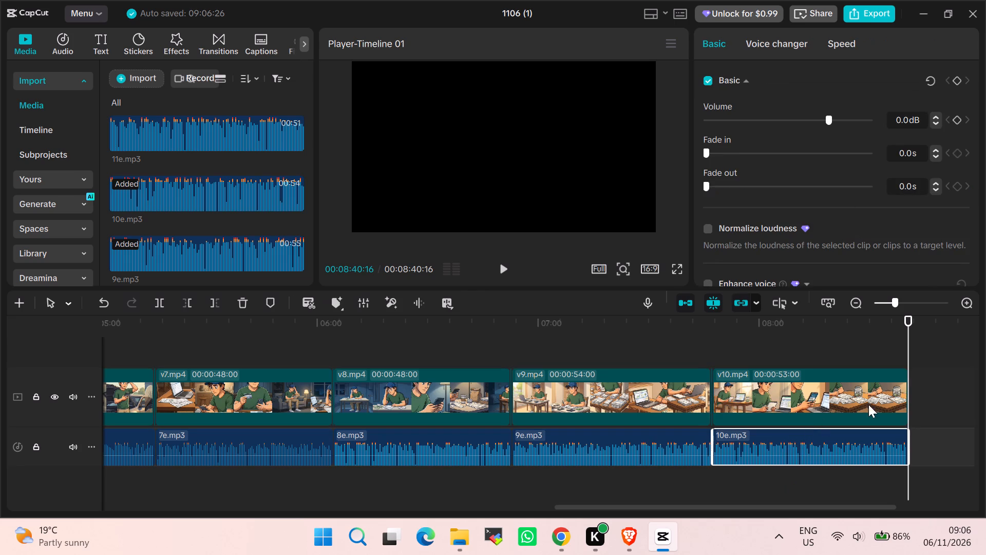
click(910, 349)
drag(908, 346, 911, 355)
drag(911, 355, 911, 358)
click(852, 399)
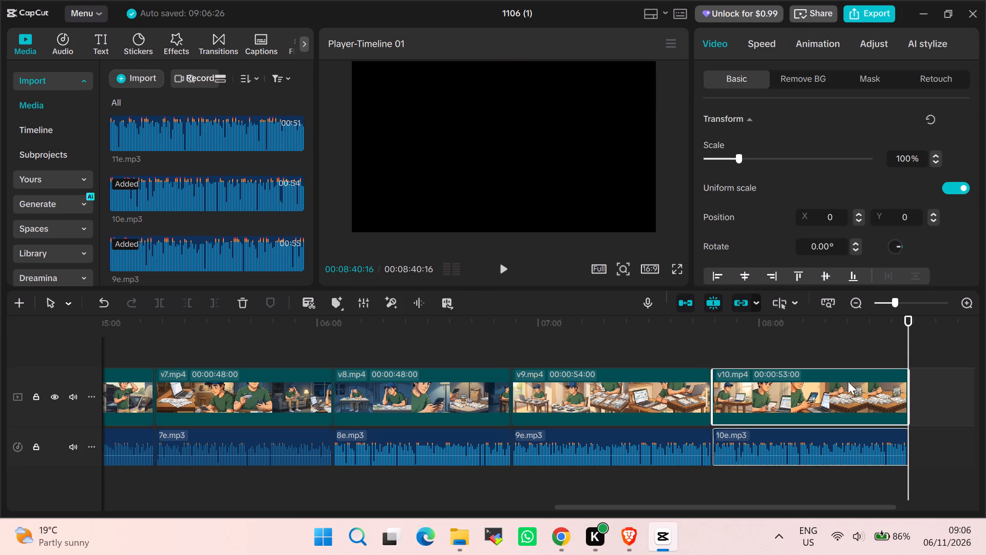
drag(910, 344, 908, 343)
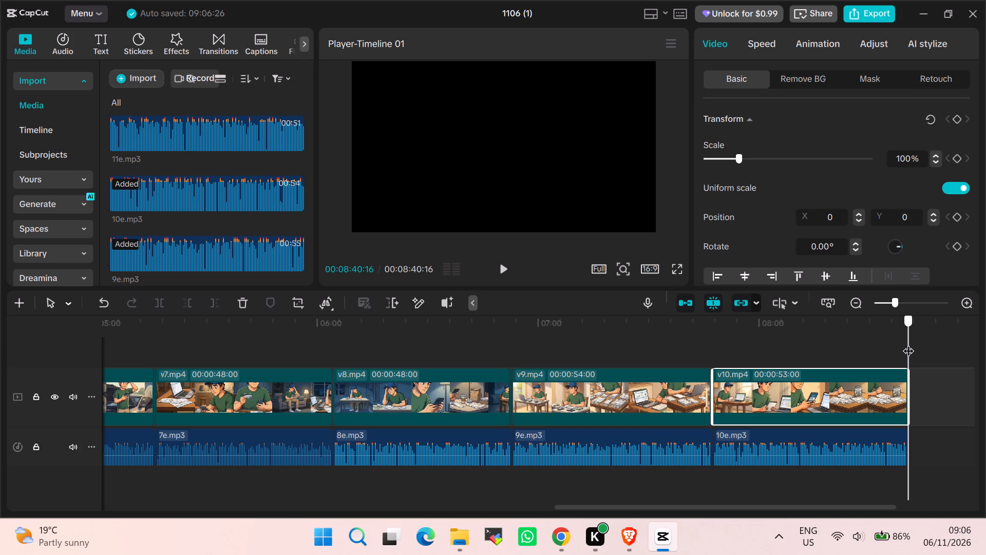
drag(908, 343, 912, 358)
Add the voice-over 11e.mp3 from the media library to the same audio track directly after 10e.mp3, at 08:40:16.
drag(199, 138, 348, 214)
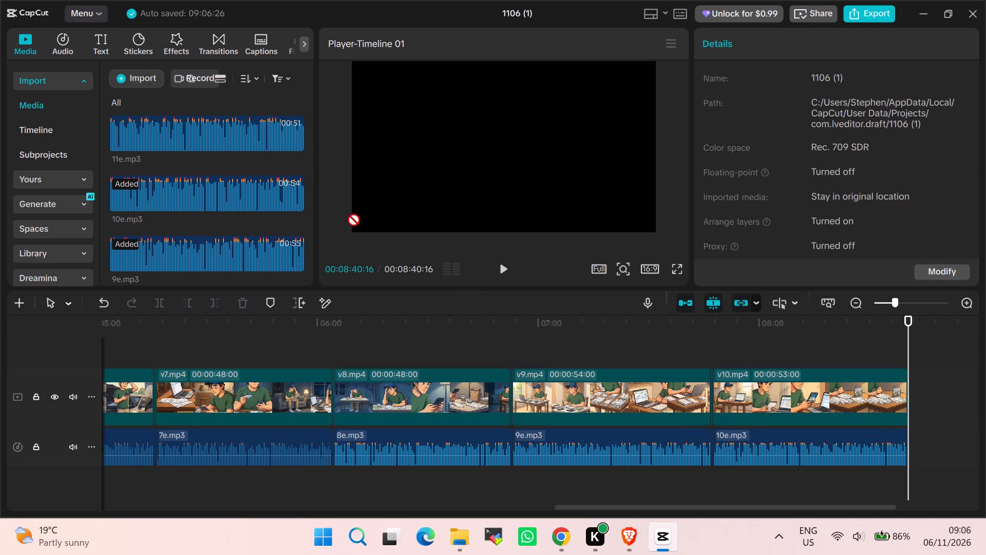
drag(348, 214, 908, 449)
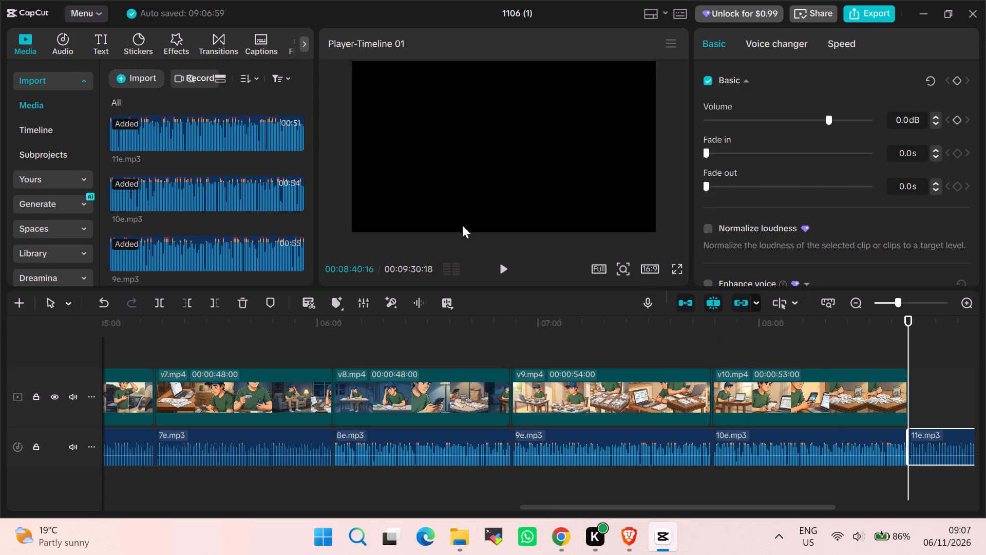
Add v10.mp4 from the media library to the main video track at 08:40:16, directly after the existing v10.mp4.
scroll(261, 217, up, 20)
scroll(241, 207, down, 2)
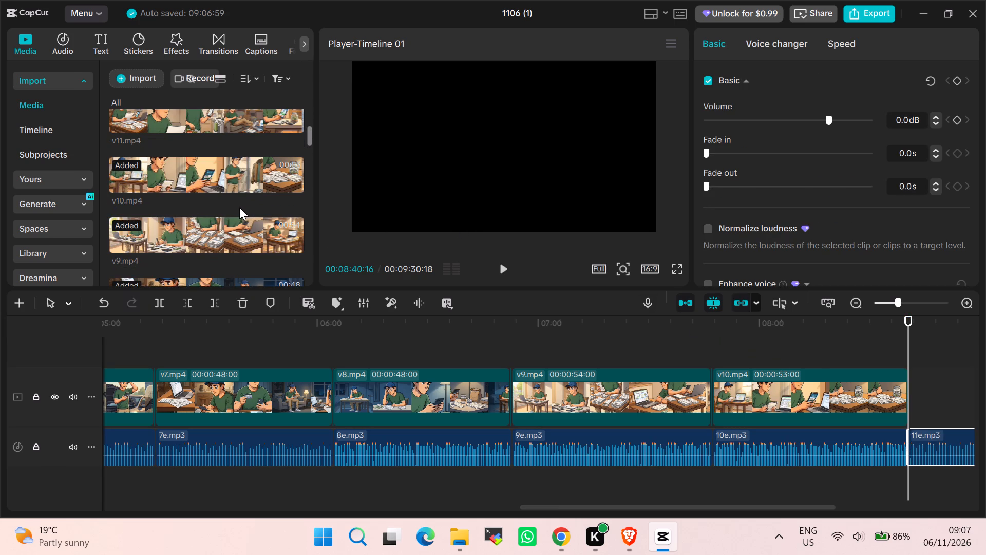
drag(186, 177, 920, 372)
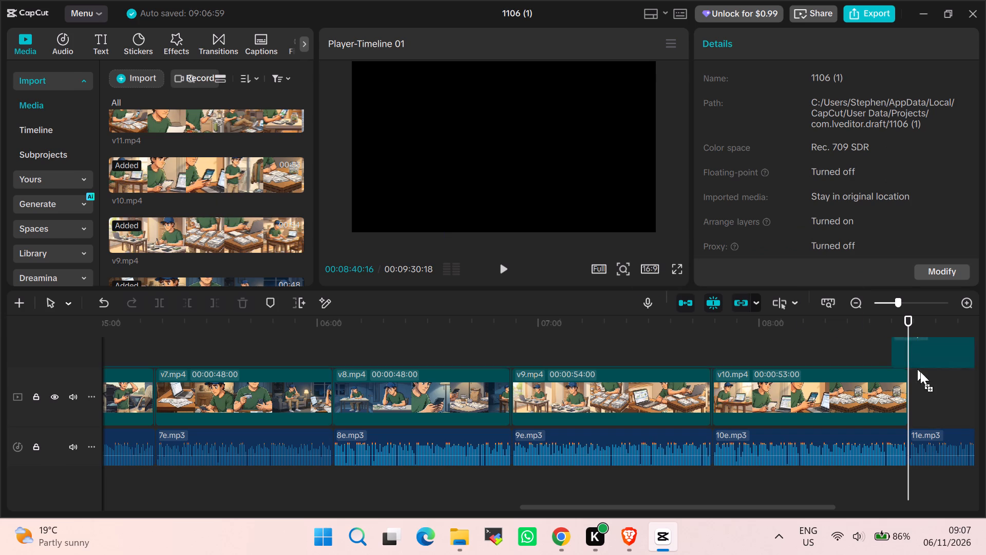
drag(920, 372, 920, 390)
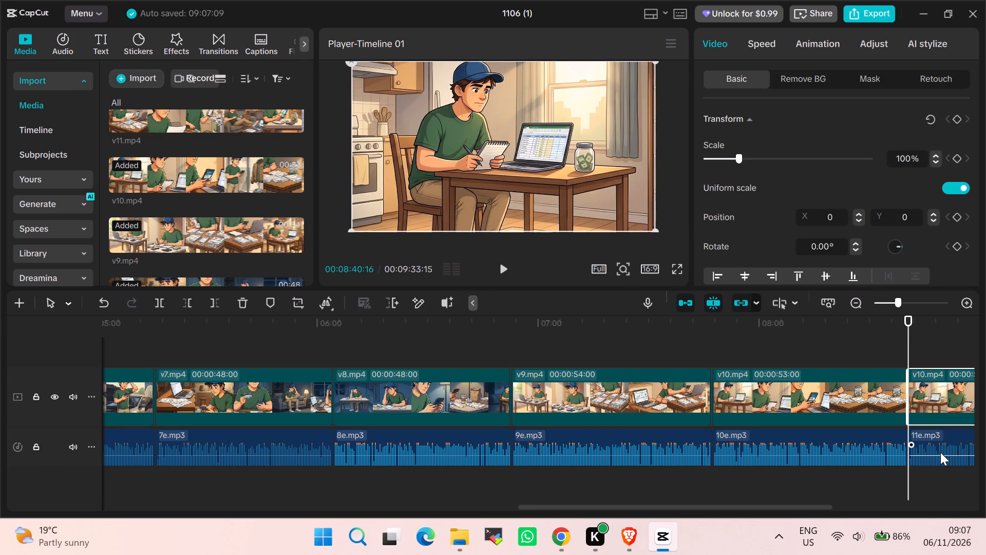
Review the second v10.mp4 against 11e.mp3 by playing across the join from 08:35:17 and comparing where the two end.
drag(911, 343, 911, 341)
drag(911, 341, 890, 341)
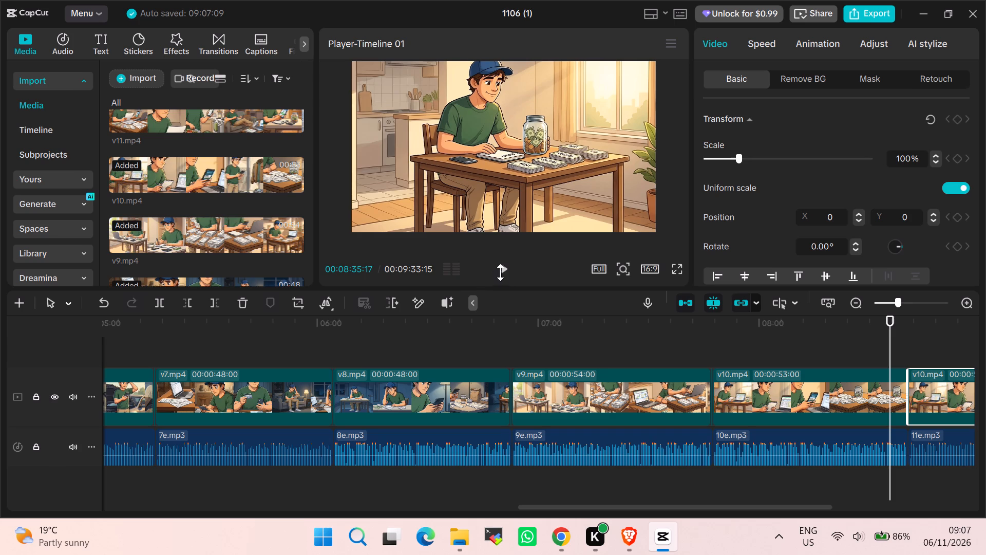
click(501, 269)
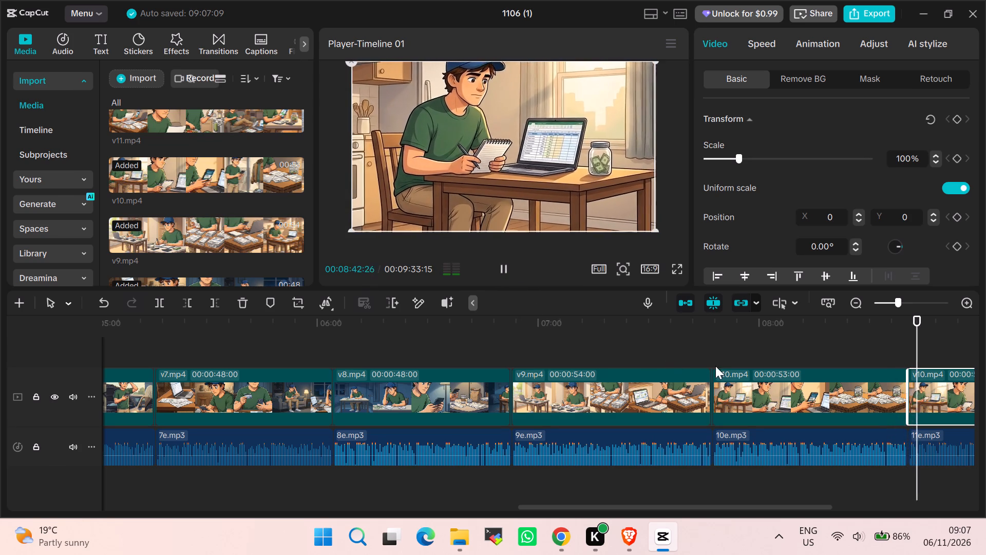
click(504, 263)
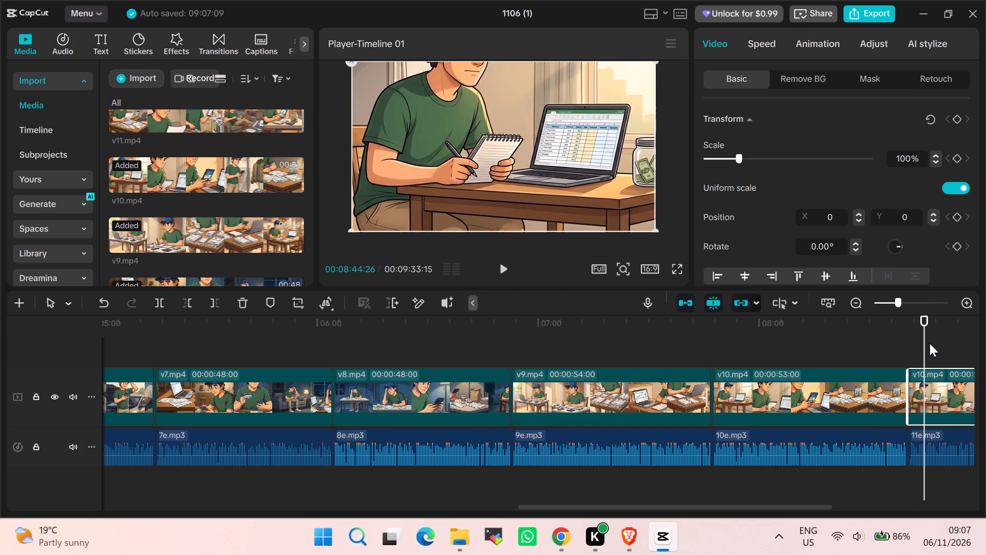
drag(925, 342, 985, 368)
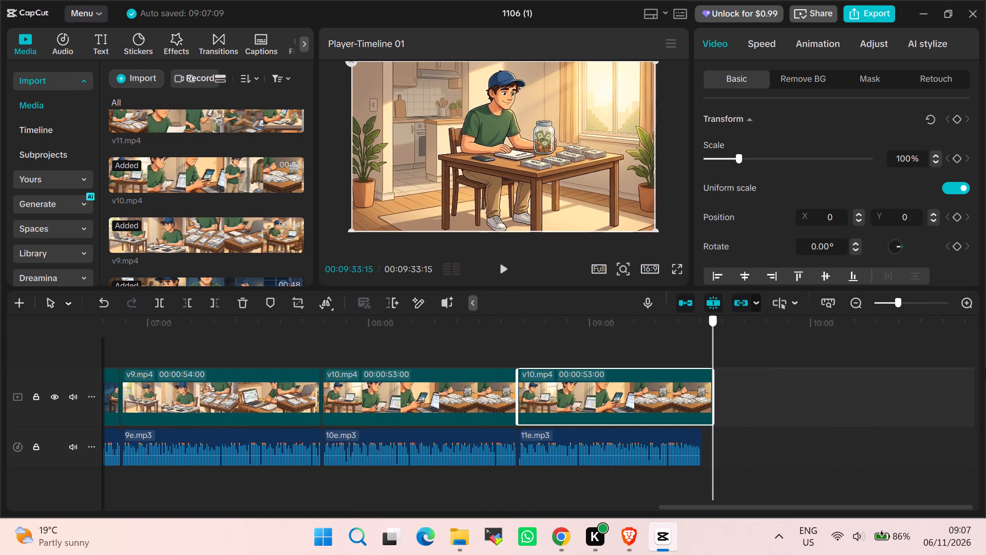
drag(985, 368, 977, 369)
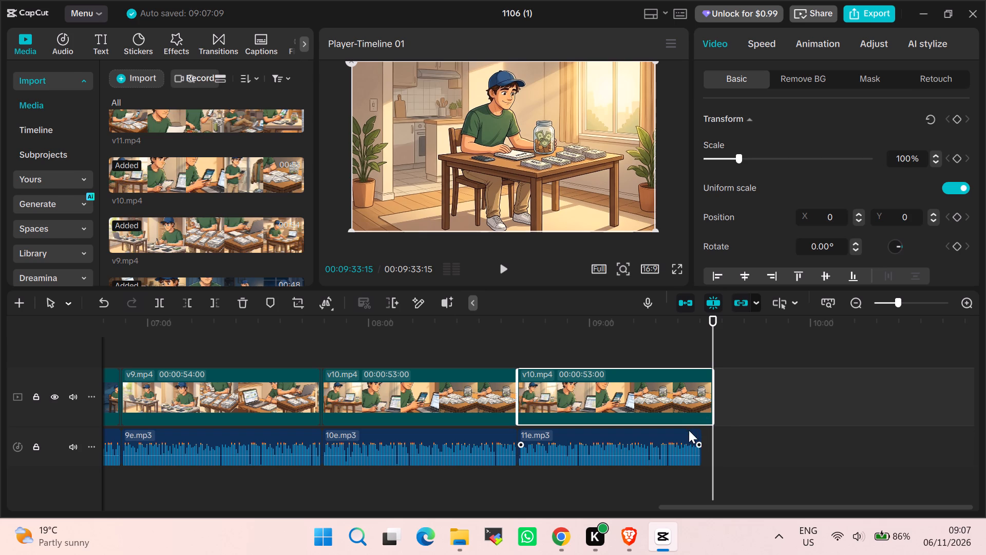
click(674, 446)
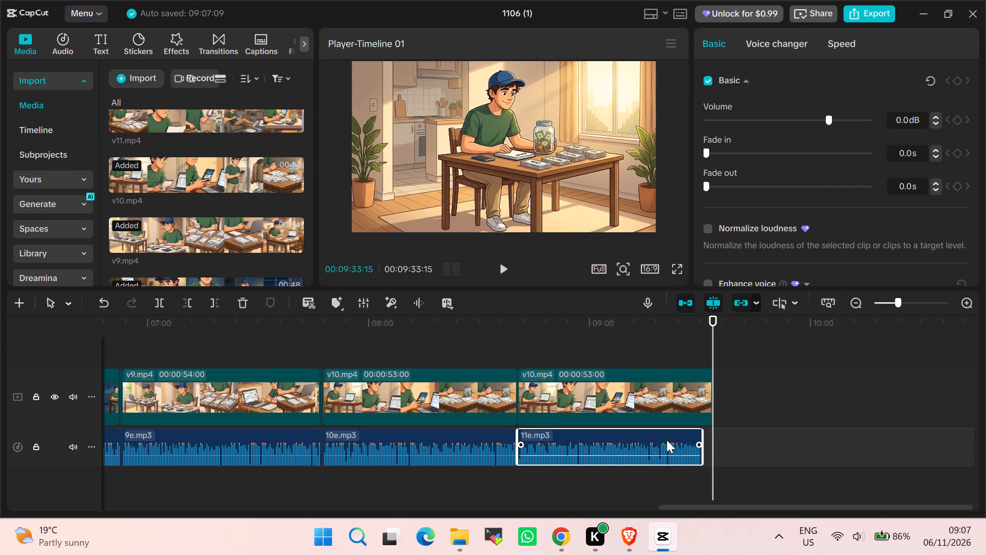
click(613, 383)
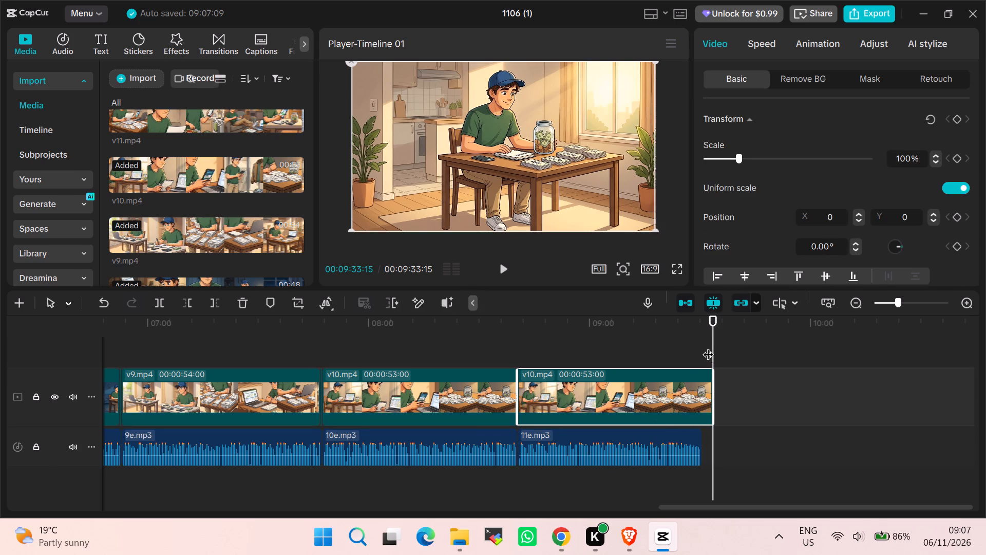
drag(716, 340, 662, 341)
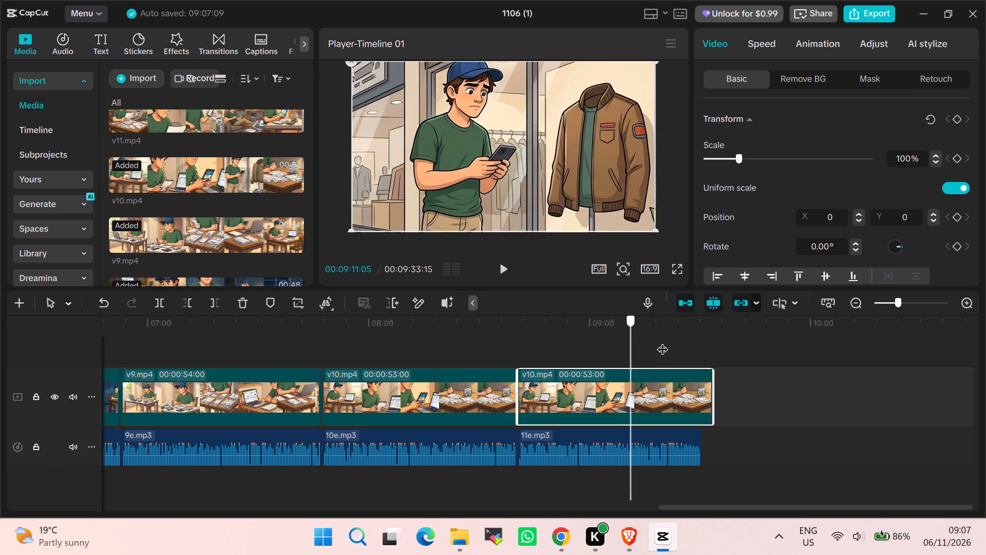
drag(662, 341, 691, 358)
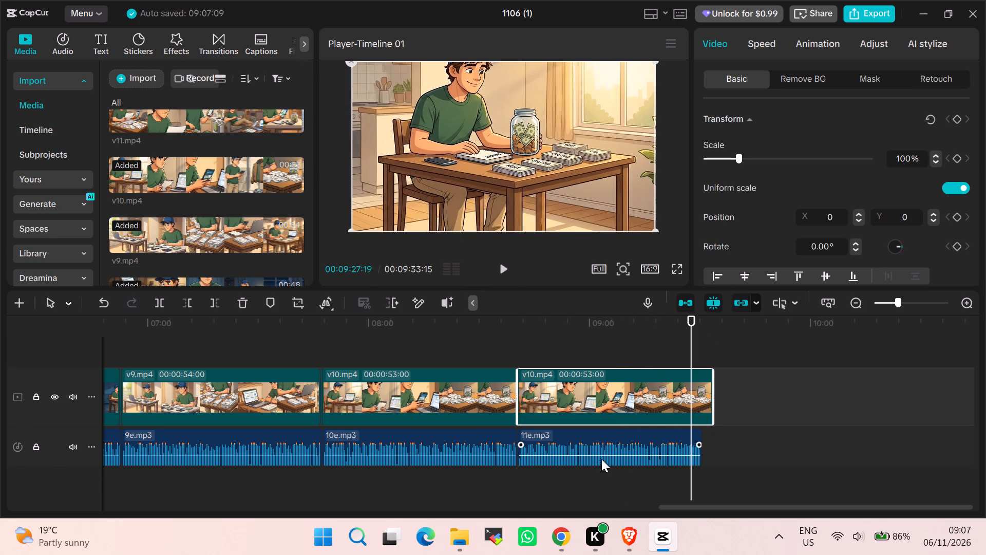
click(603, 455)
drag(691, 355, 692, 353)
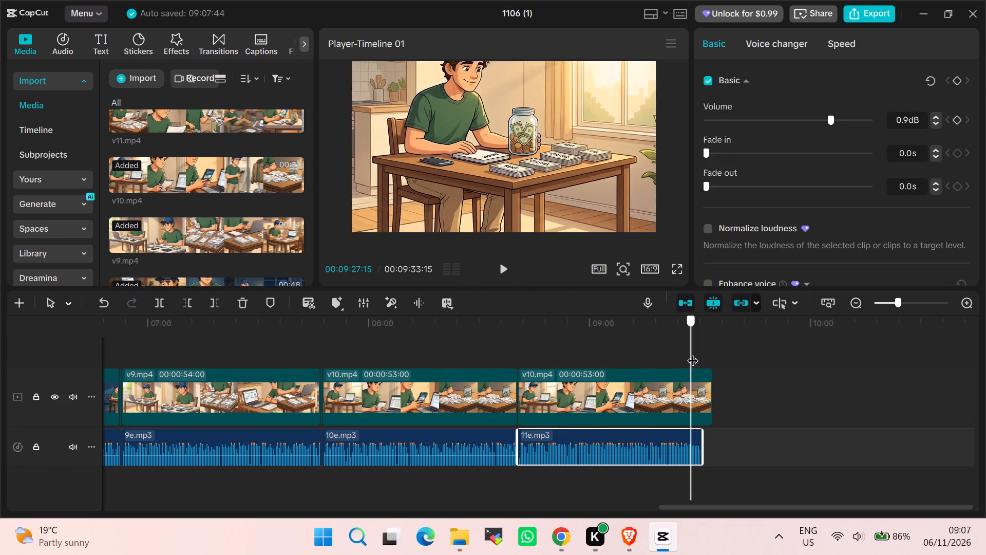
drag(692, 353, 700, 357)
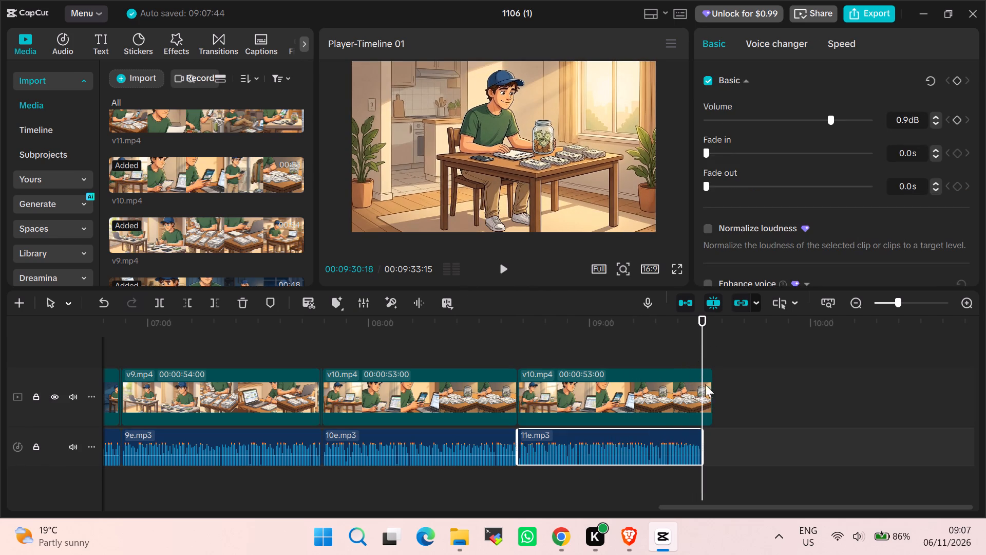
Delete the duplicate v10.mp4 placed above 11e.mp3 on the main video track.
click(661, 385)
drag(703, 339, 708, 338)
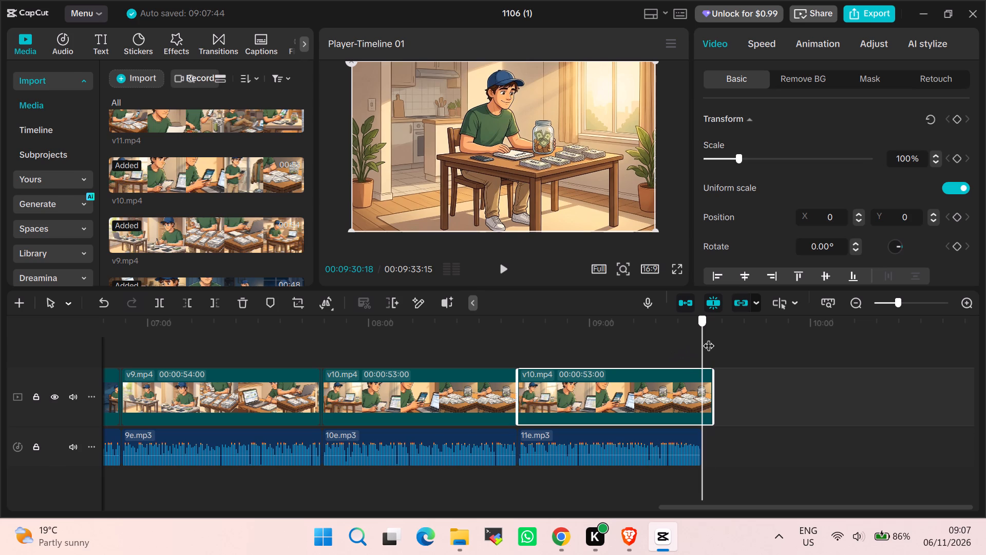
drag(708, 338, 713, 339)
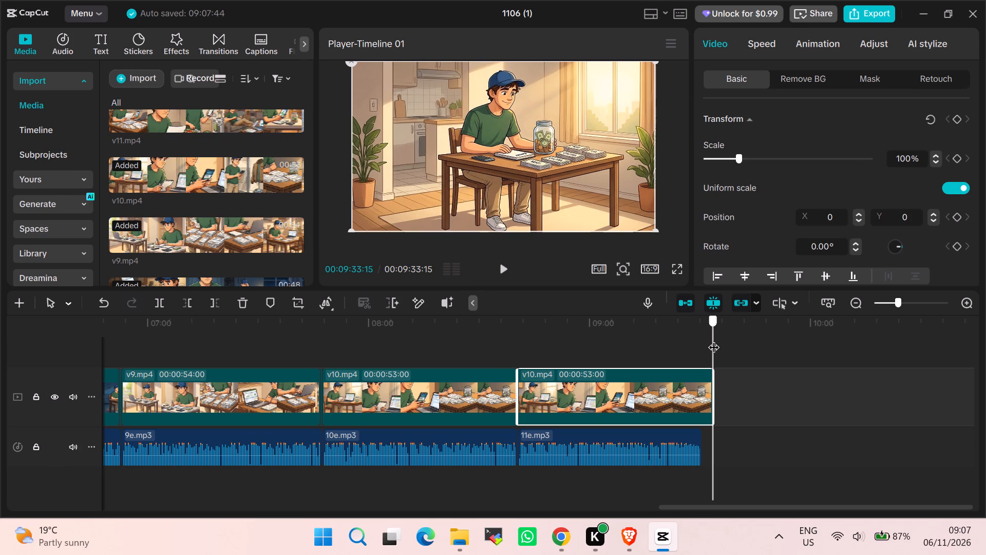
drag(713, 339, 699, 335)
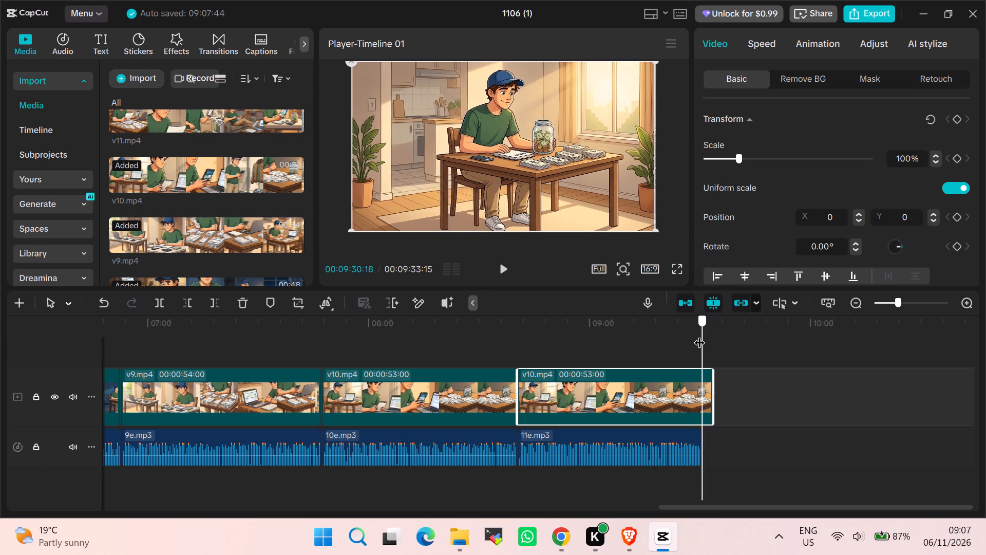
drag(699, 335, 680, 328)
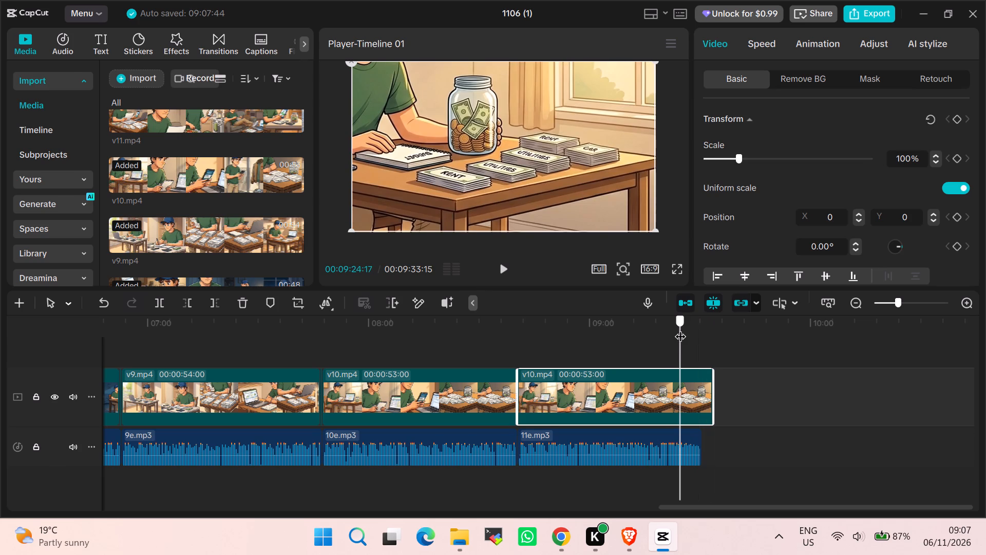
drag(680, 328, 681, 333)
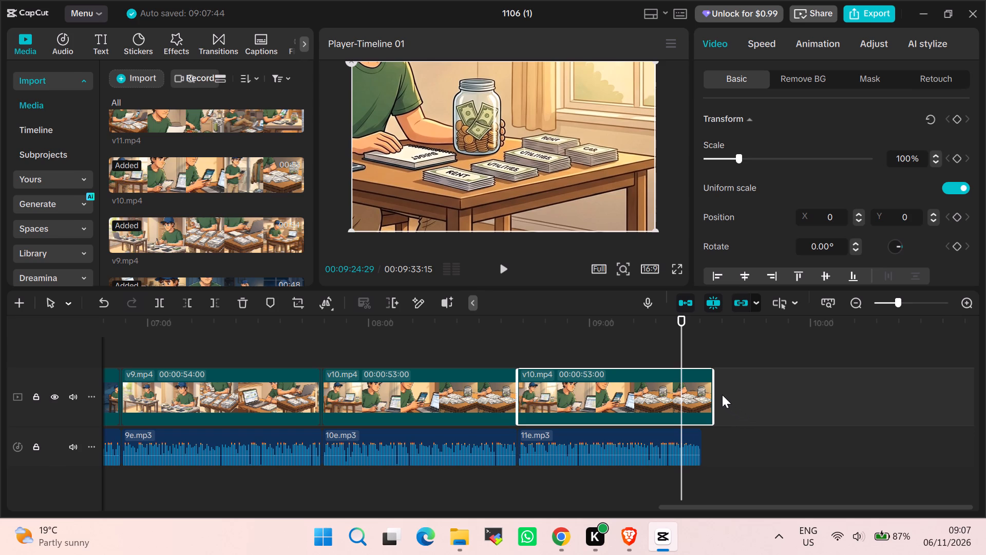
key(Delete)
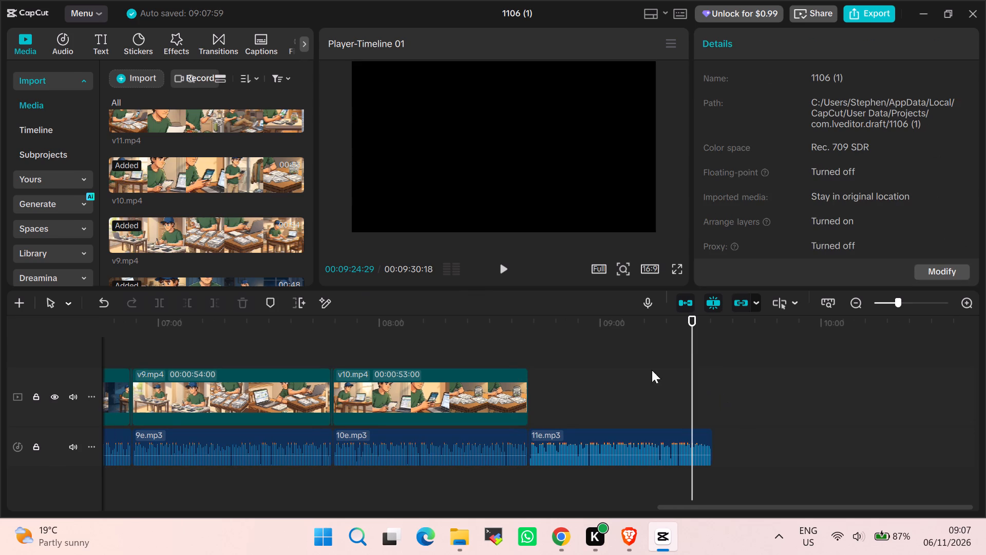
Look through the media library and the Daniel's Reference sheet folder for the video clip that follows v10.mp4.
click(492, 397)
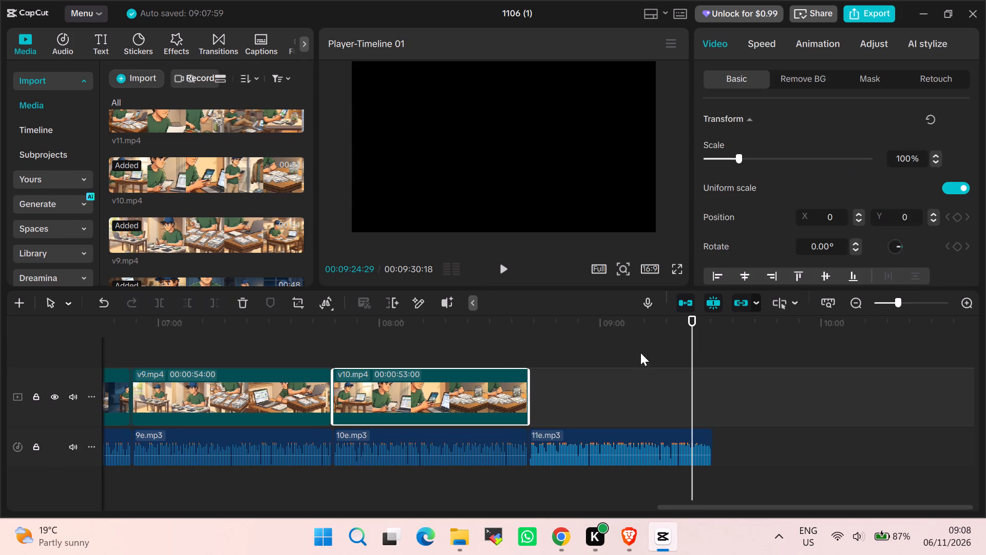
drag(693, 346, 577, 299)
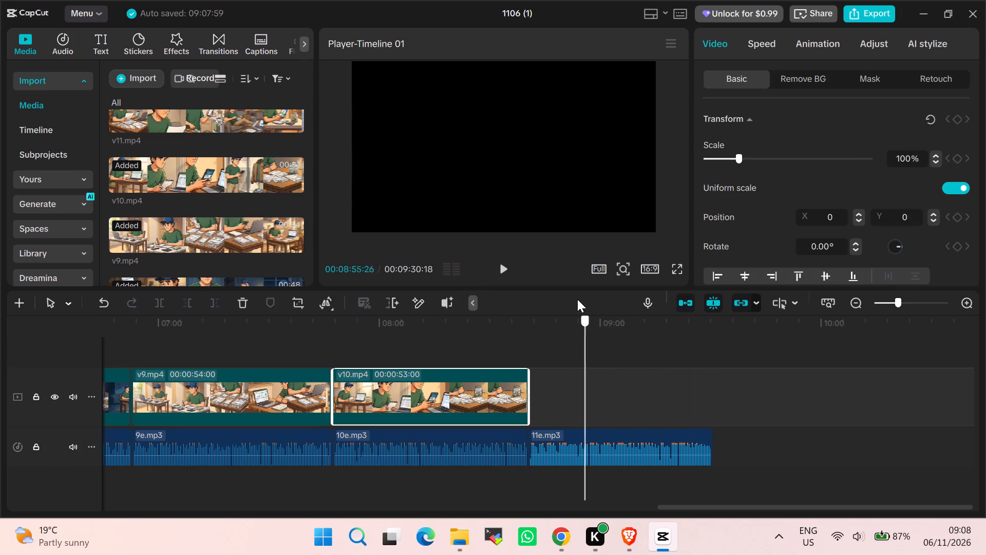
drag(577, 299, 524, 299)
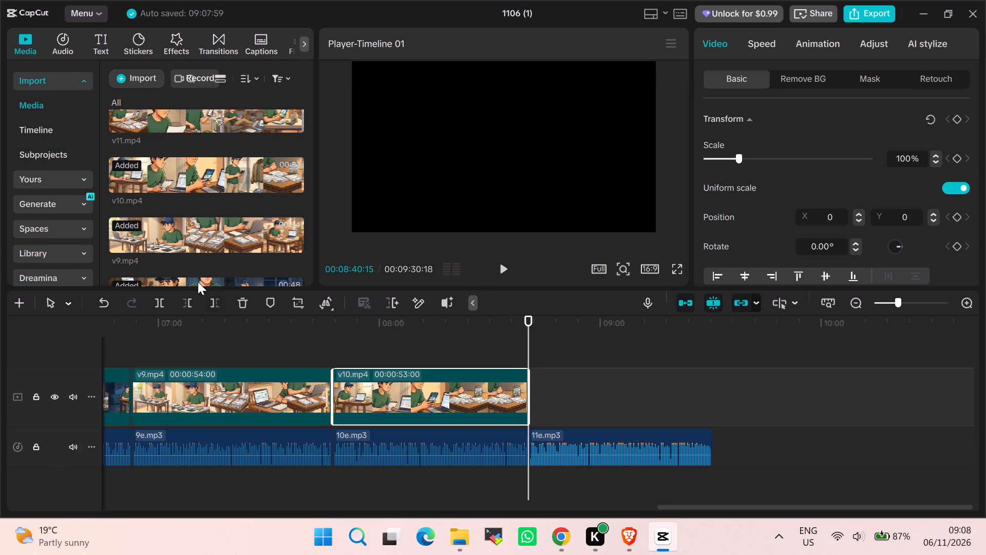
scroll(211, 210, up, 4)
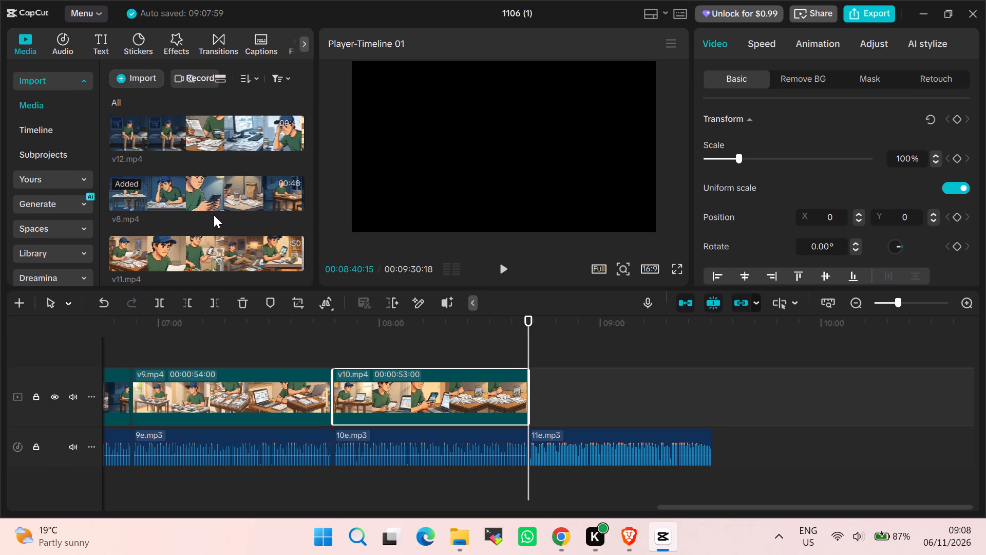
scroll(214, 215, down, 4)
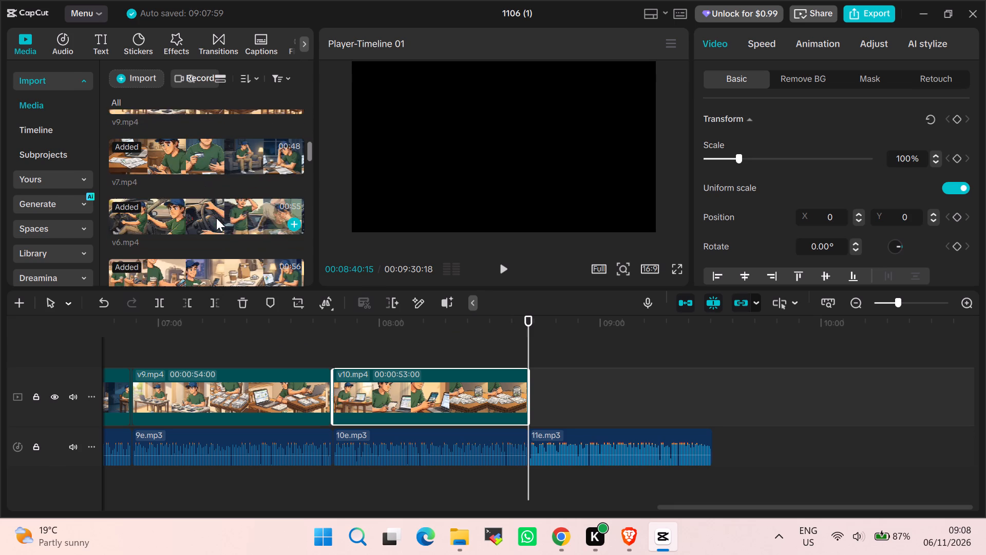
scroll(216, 218, up, 8)
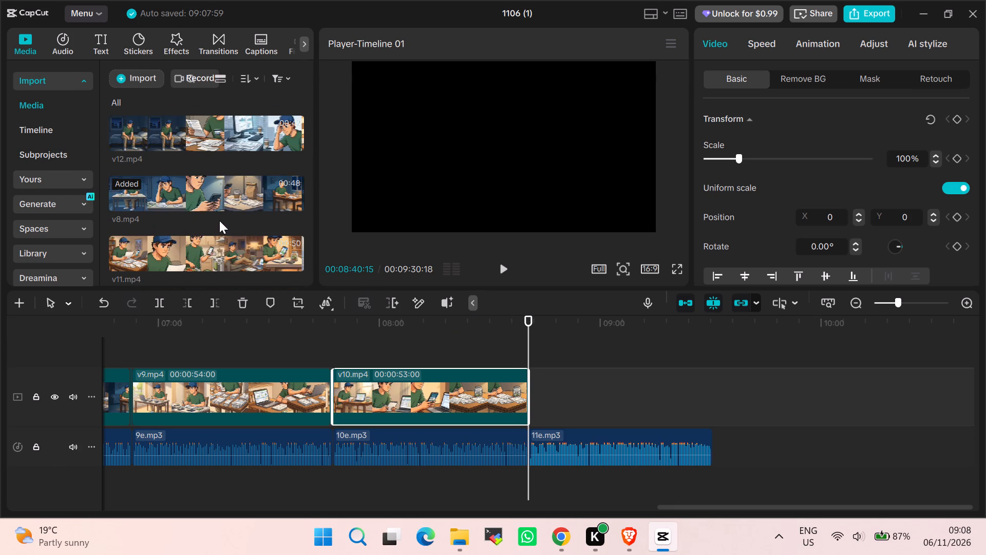
scroll(222, 222, down, 5)
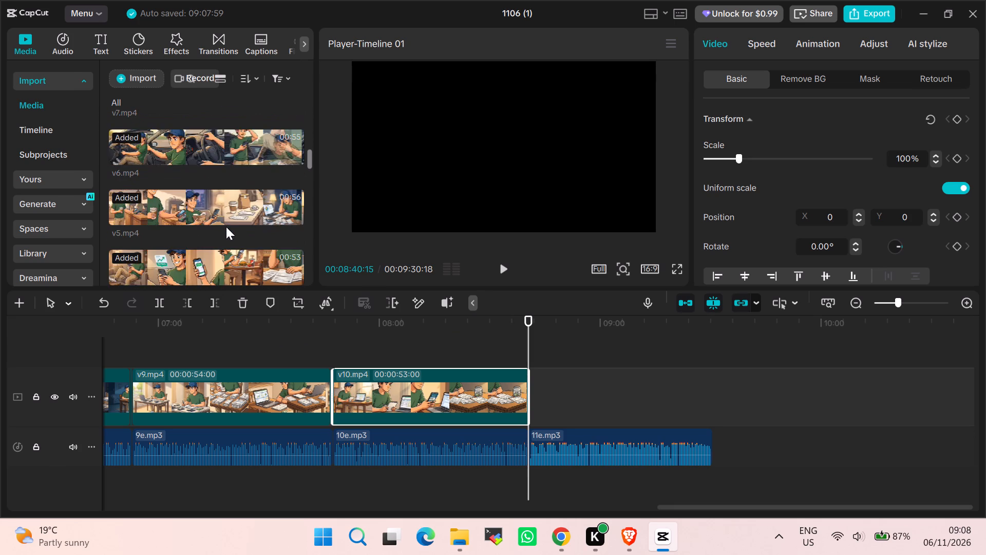
scroll(226, 227, down, 4)
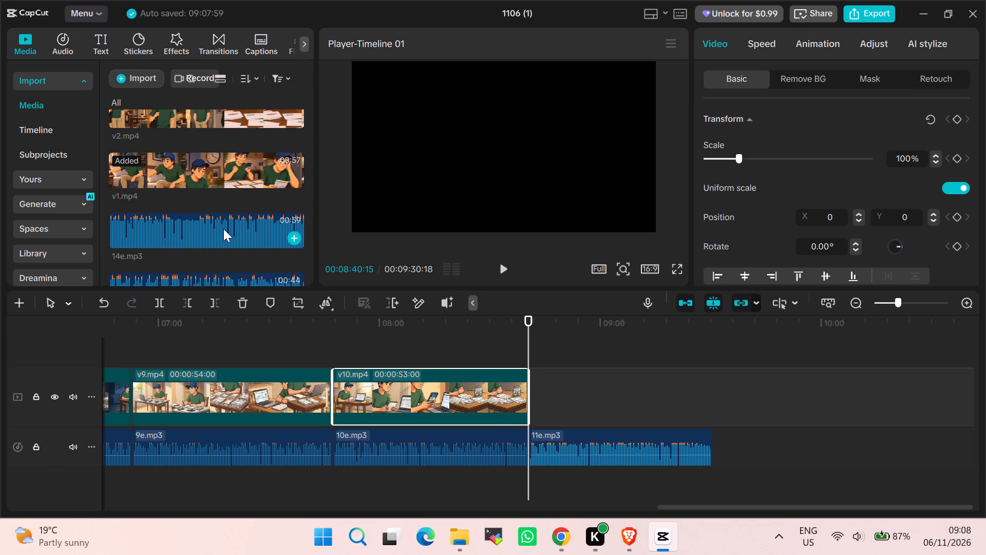
click(435, 473)
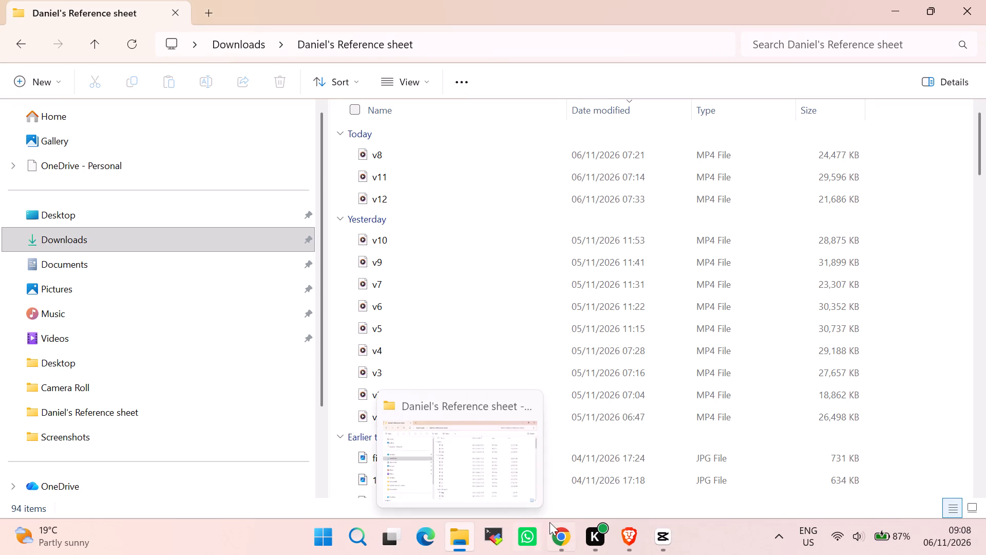
click(663, 535)
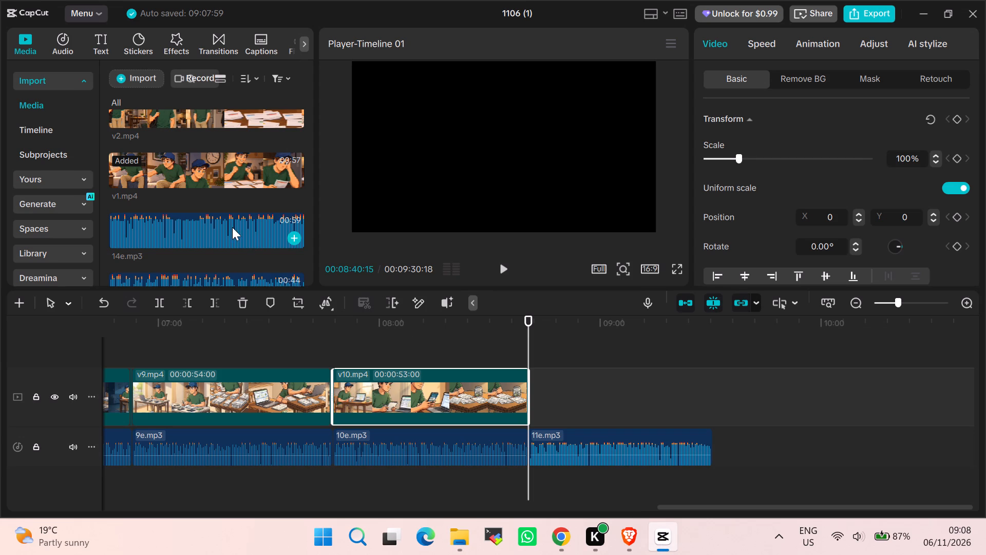
Add v11.mp4 from the media library to the main video track at 08:40:15, directly after v10.mp4 and above 11e.mp3.
scroll(230, 224, up, 3)
scroll(189, 187, up, 1)
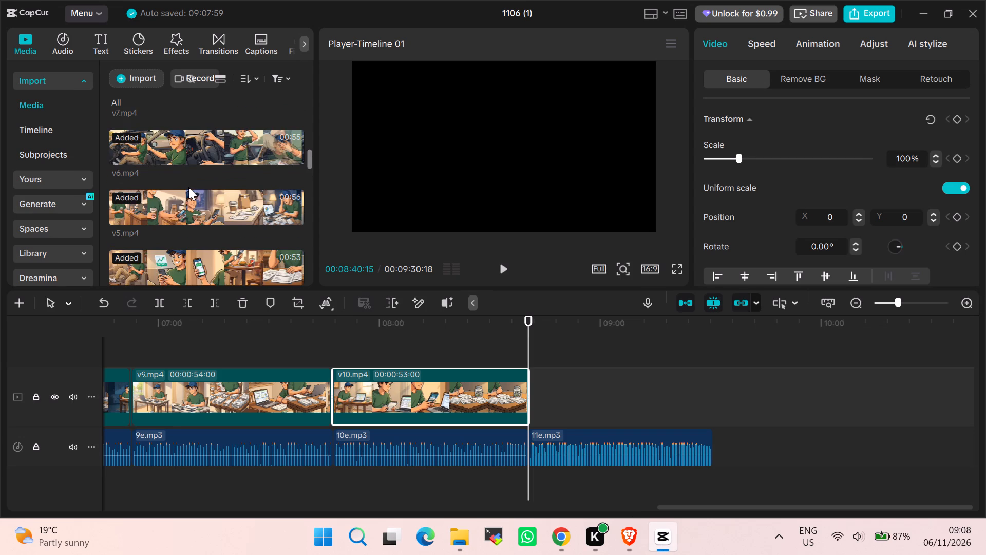
scroll(149, 182, up, 3)
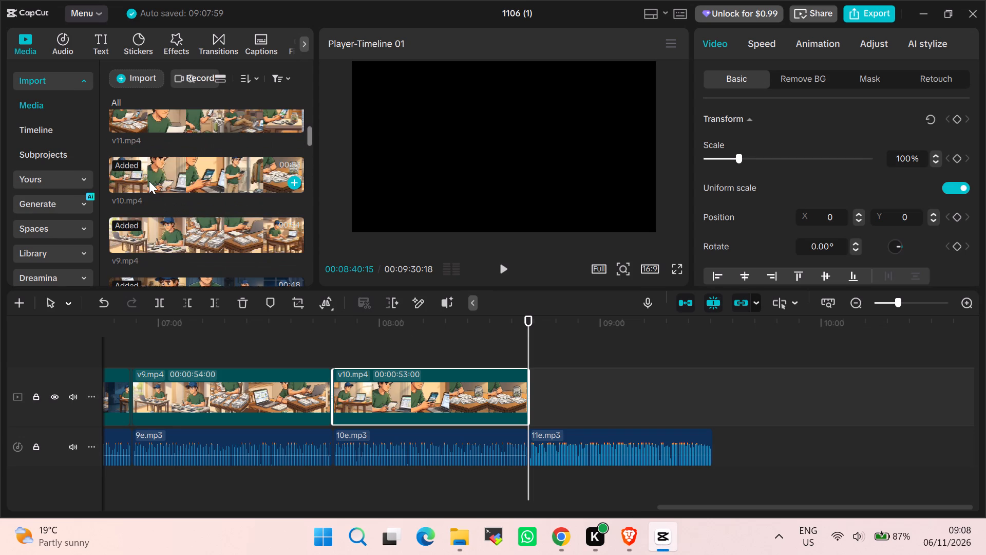
drag(155, 120, 410, 312)
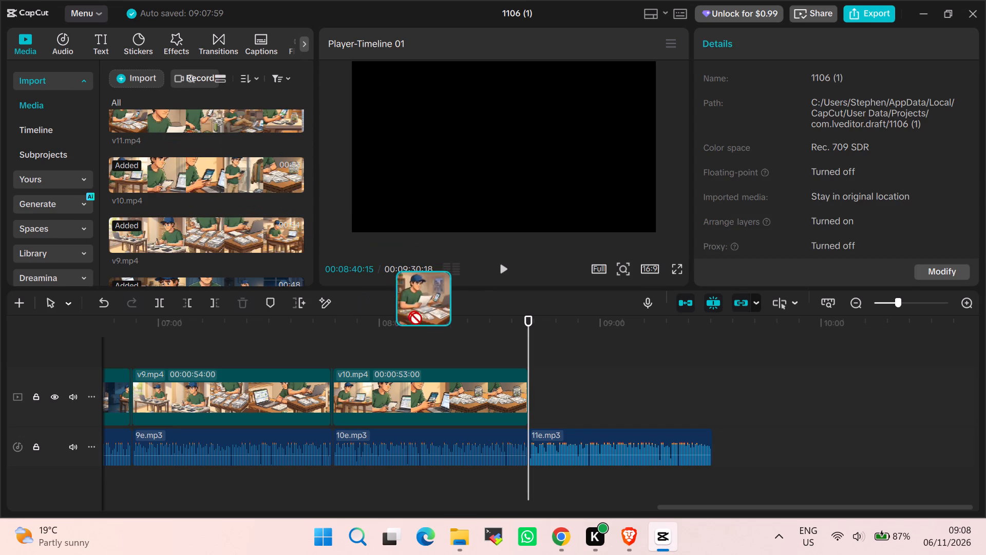
drag(410, 312, 529, 383)
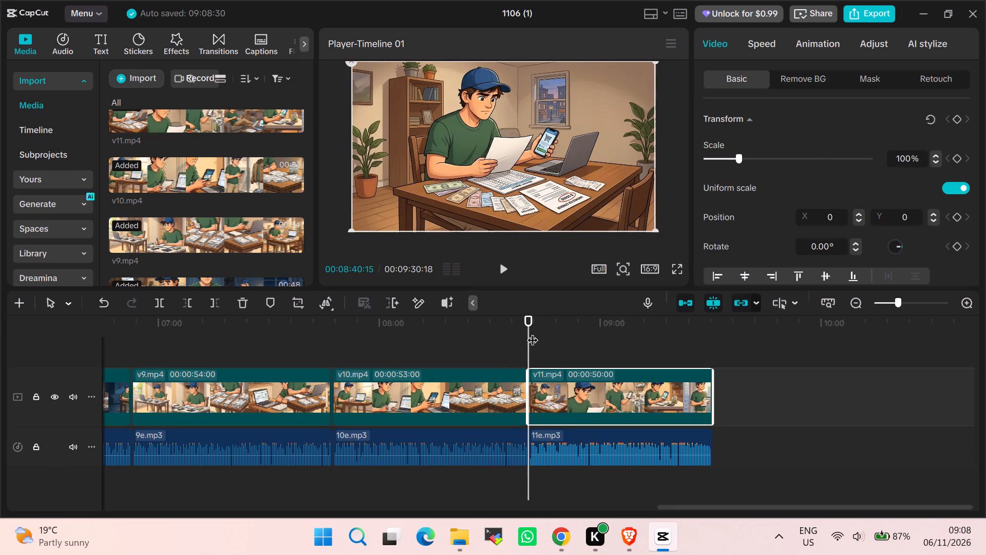
Review v11.mp4 against 11e.mp3 by playing from 08:32:29 across the join and comparing where the two clips end.
drag(528, 336, 501, 332)
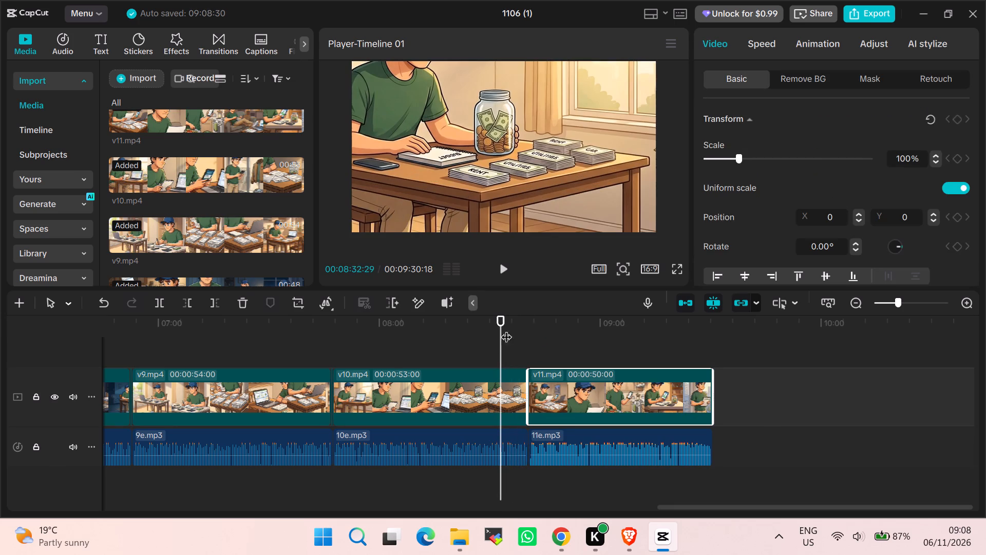
click(503, 262)
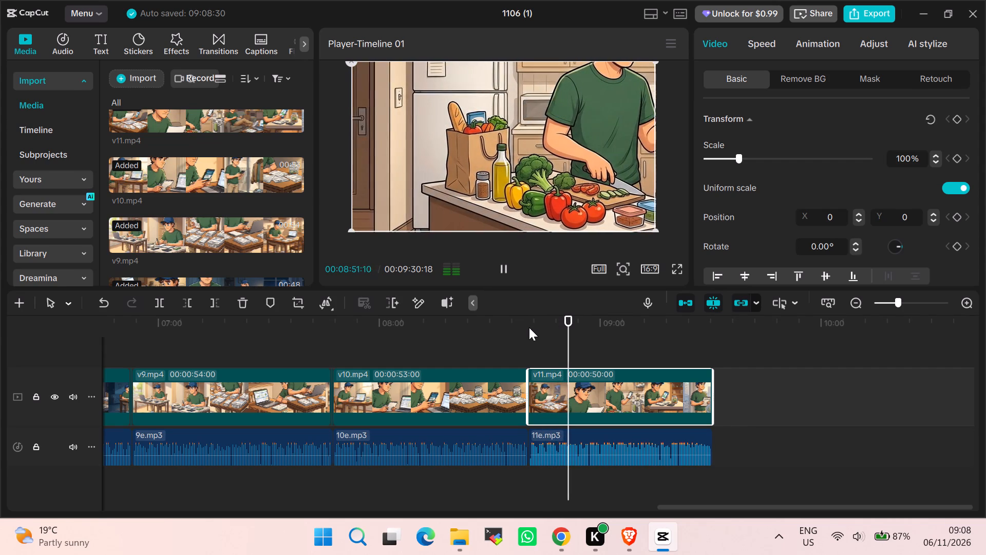
scroll(176, 172, down, 13)
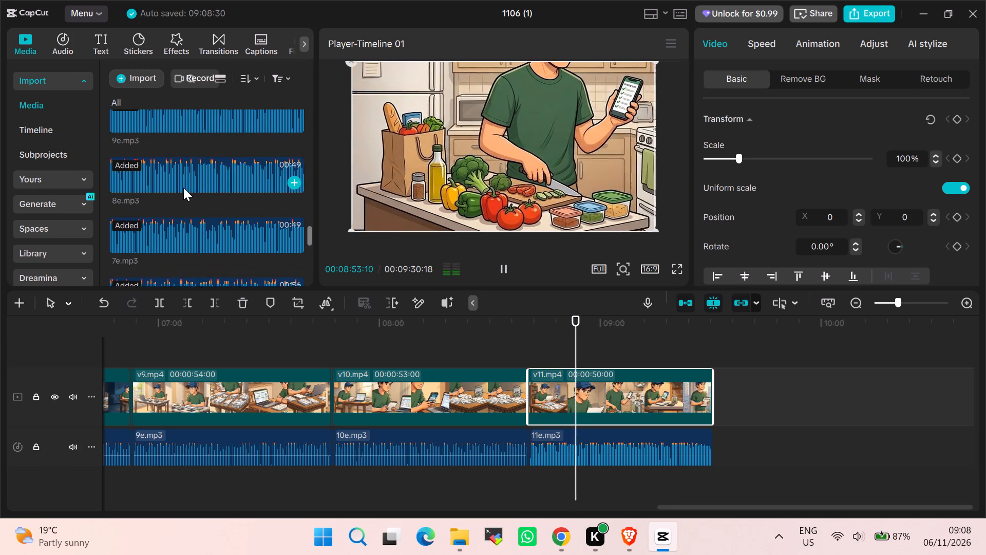
scroll(184, 188, up, 3)
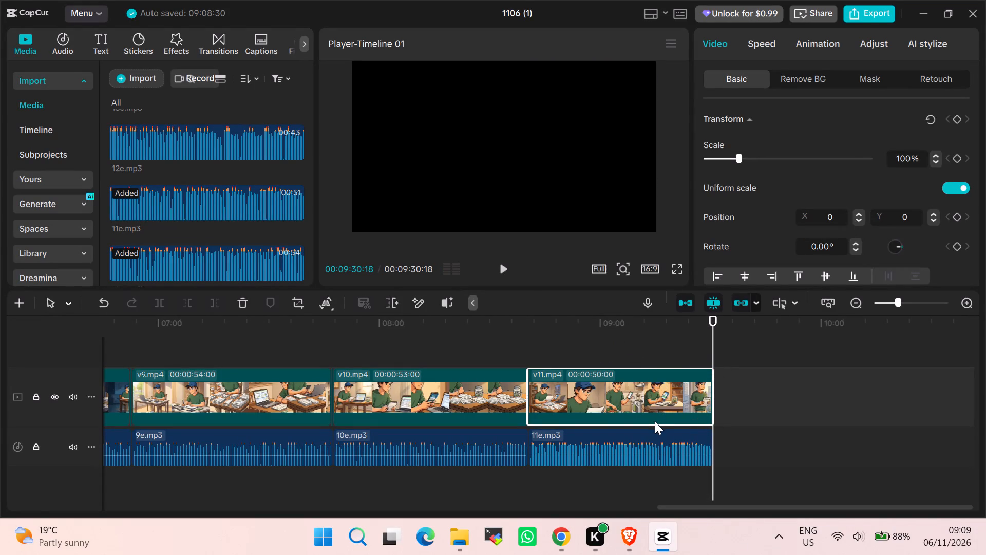
click(668, 452)
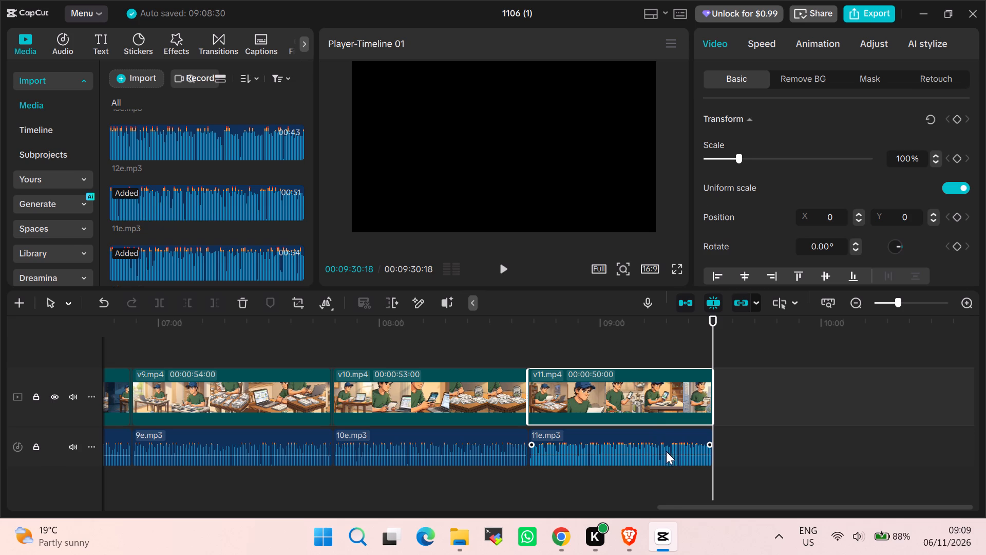
click(716, 342)
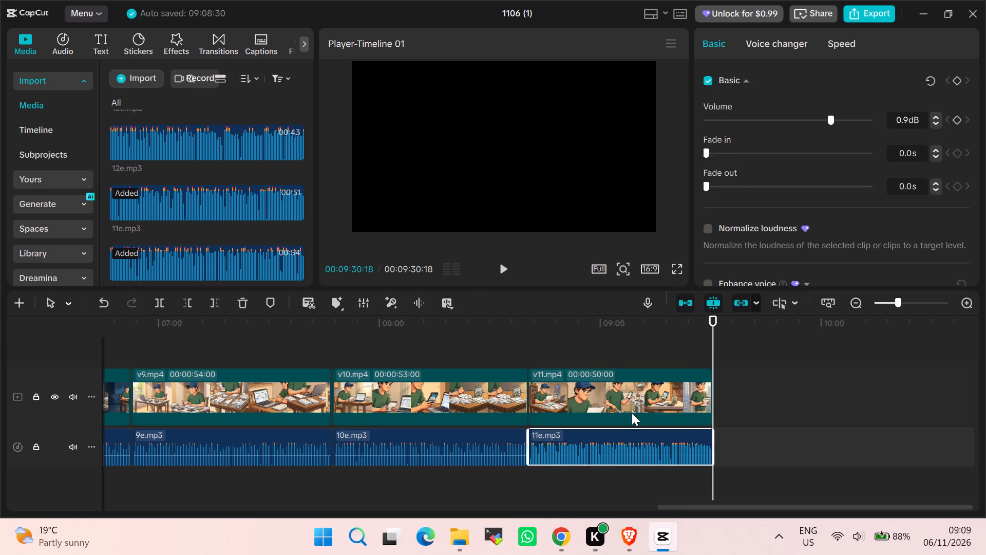
click(627, 398)
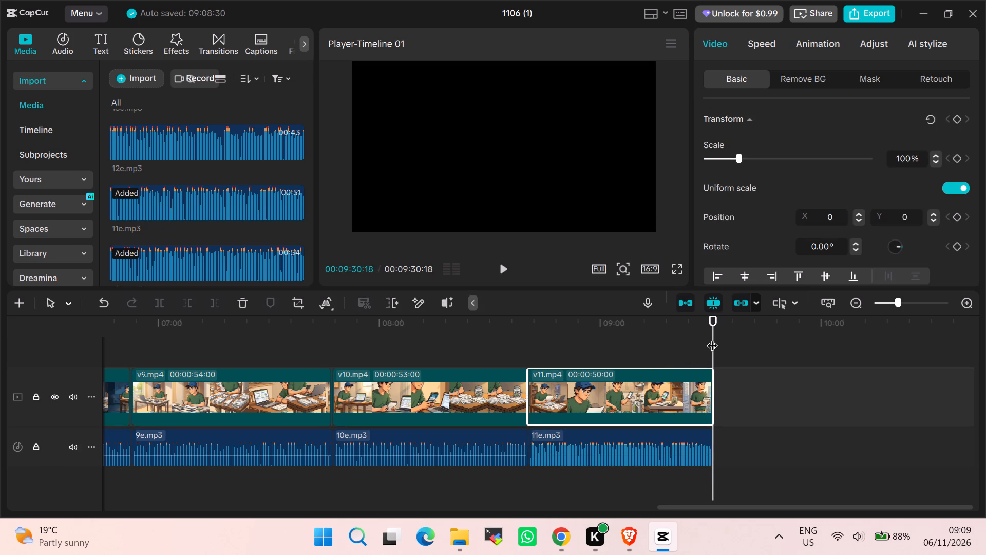
drag(713, 337, 719, 337)
drag(719, 337, 723, 343)
click(672, 432)
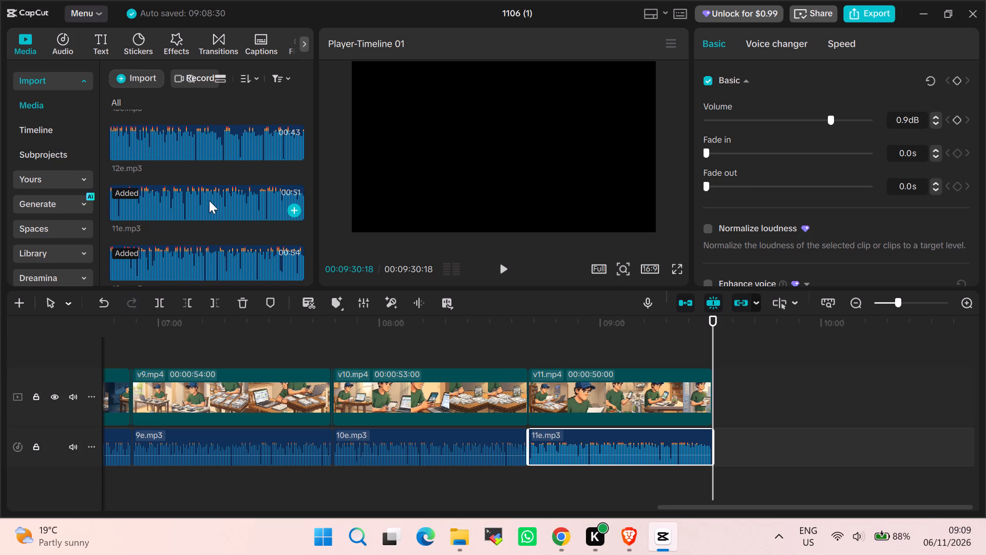
Add the voice-over 12e.mp3 from the media library to the same audio track directly after 11e.mp3, at 09:30:18.
scroll(208, 198, up, 1)
drag(187, 201, 697, 373)
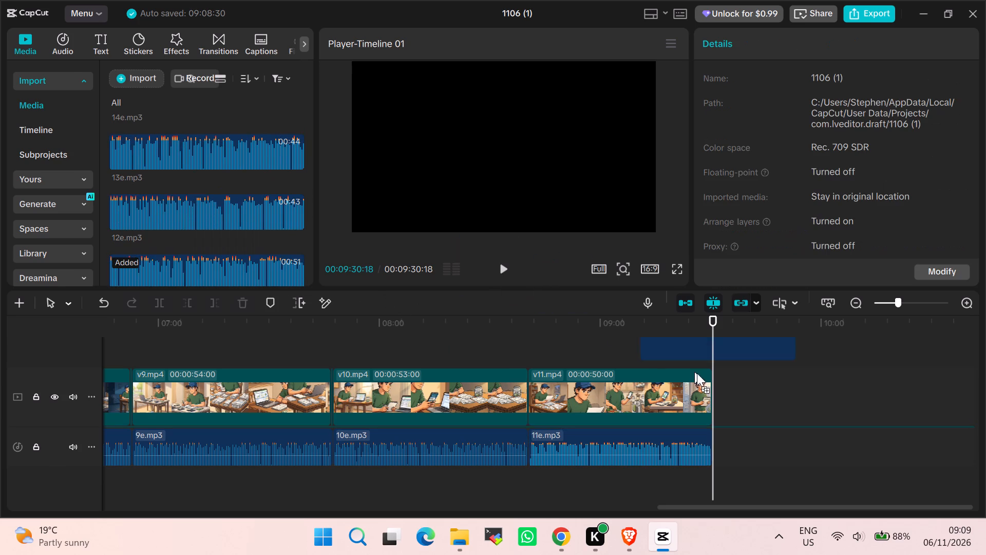
drag(697, 373, 714, 440)
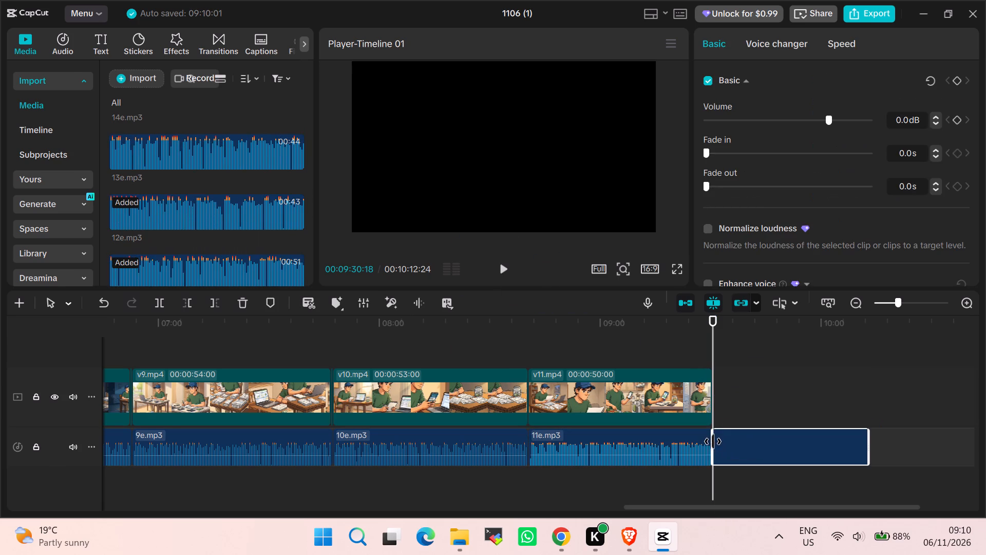
Add v12.mp4 from the media library to the main video track at 09:30:18, directly after v11.mp4 and above 12e.mp3.
scroll(224, 233, up, 7)
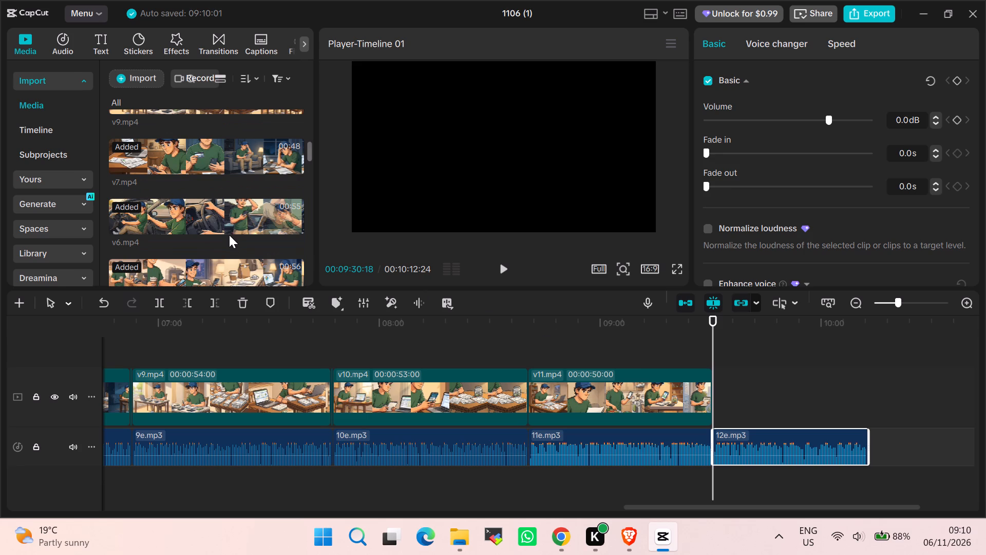
scroll(206, 207, up, 8)
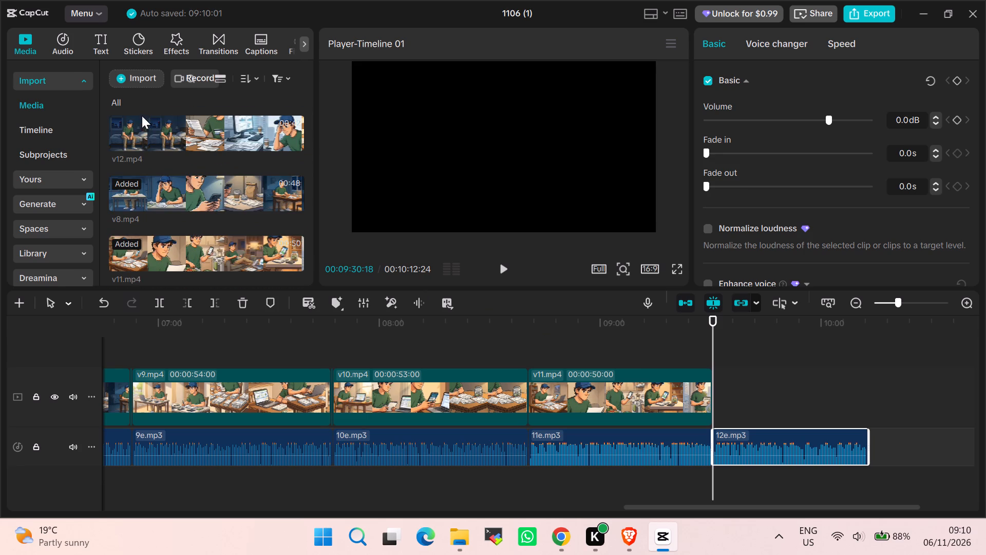
drag(162, 123, 711, 385)
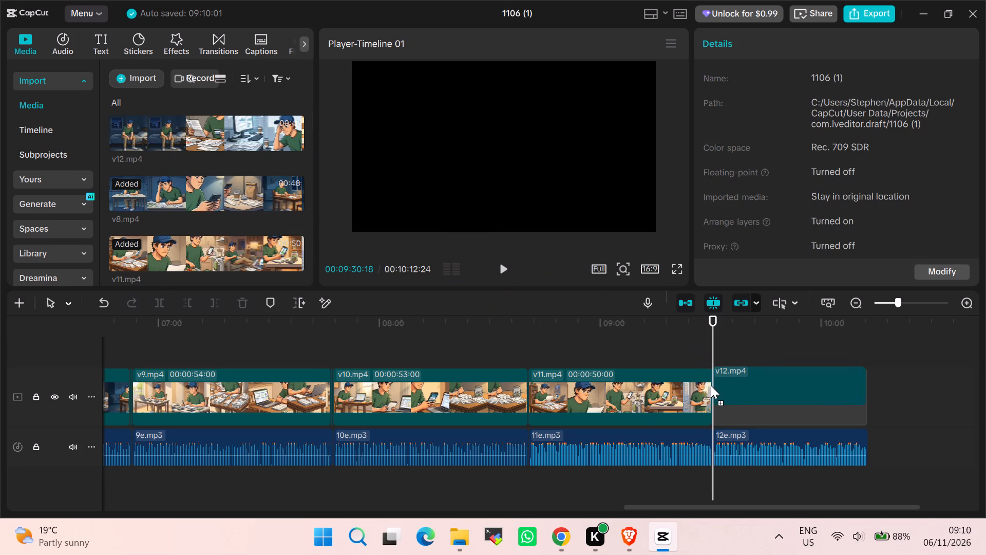
drag(711, 385, 716, 392)
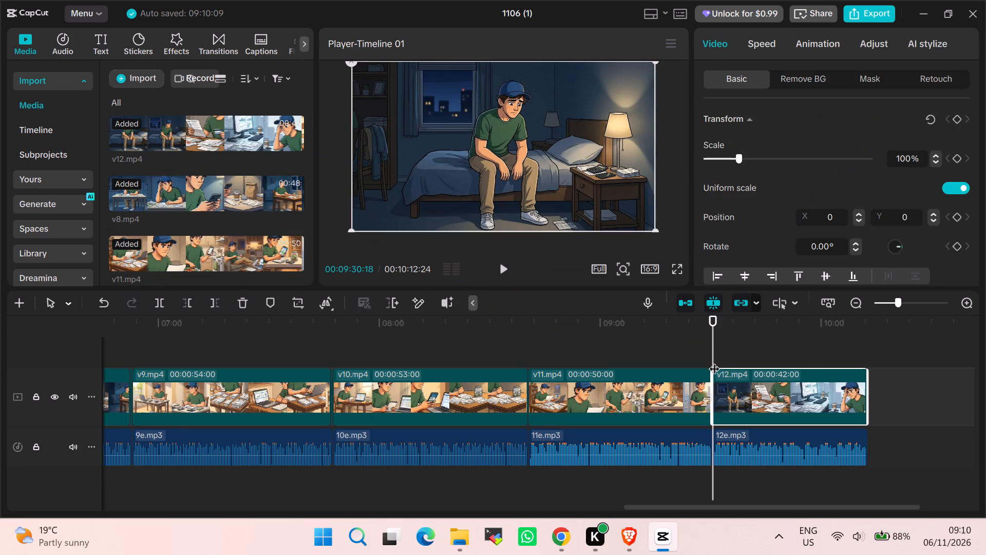
Review v12.mp4 against 12e.mp3 by playing from 09:27:24 across the join and comparing where the two clips end.
drag(714, 337, 706, 331)
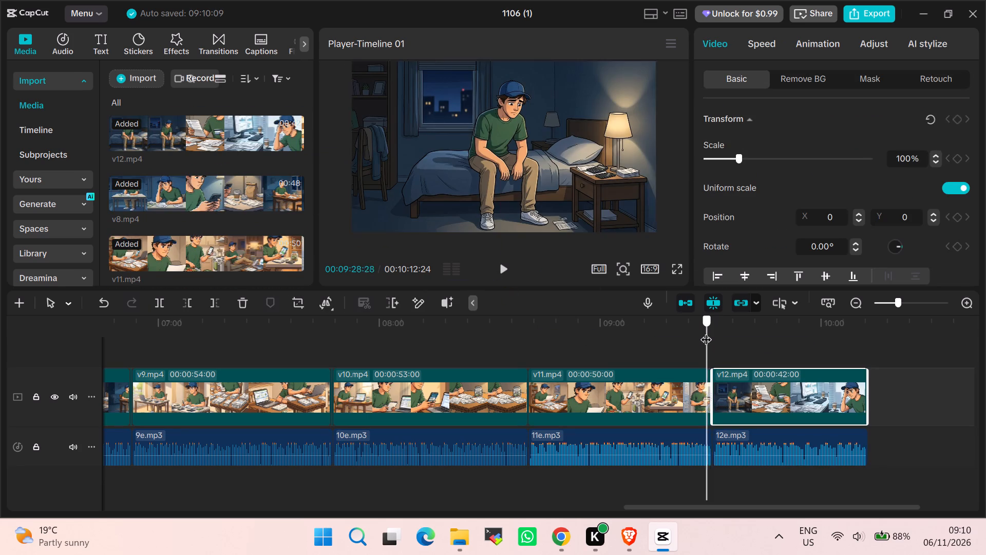
drag(706, 331, 703, 336)
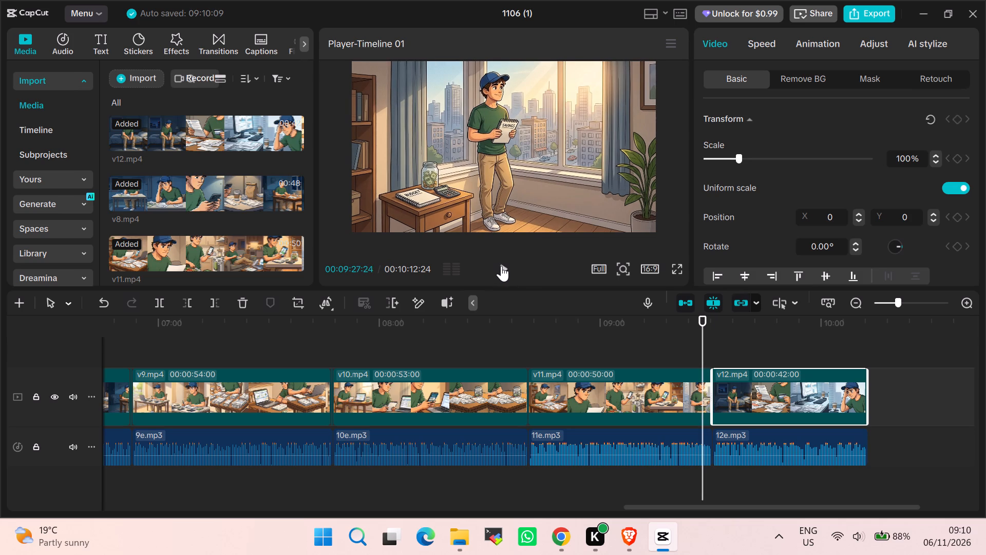
click(501, 266)
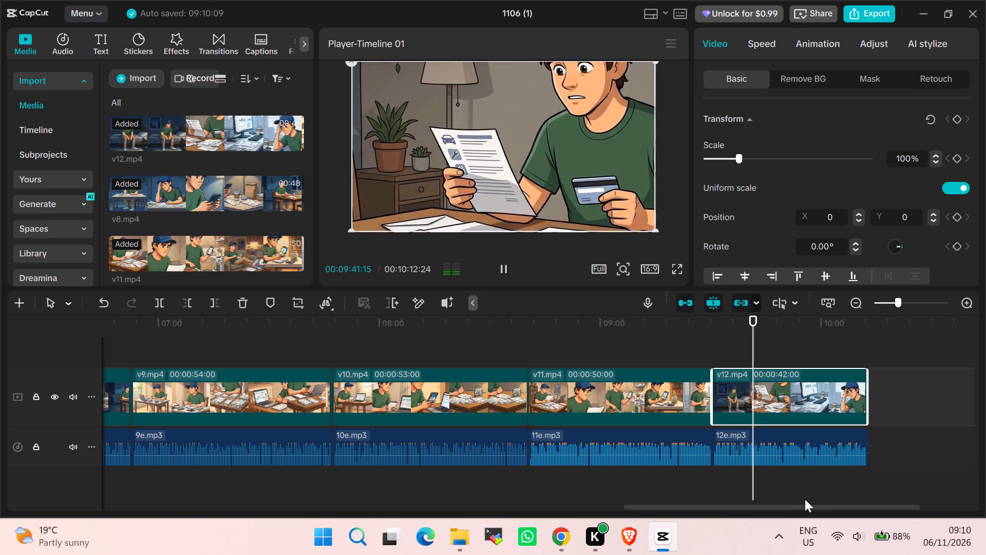
click(794, 430)
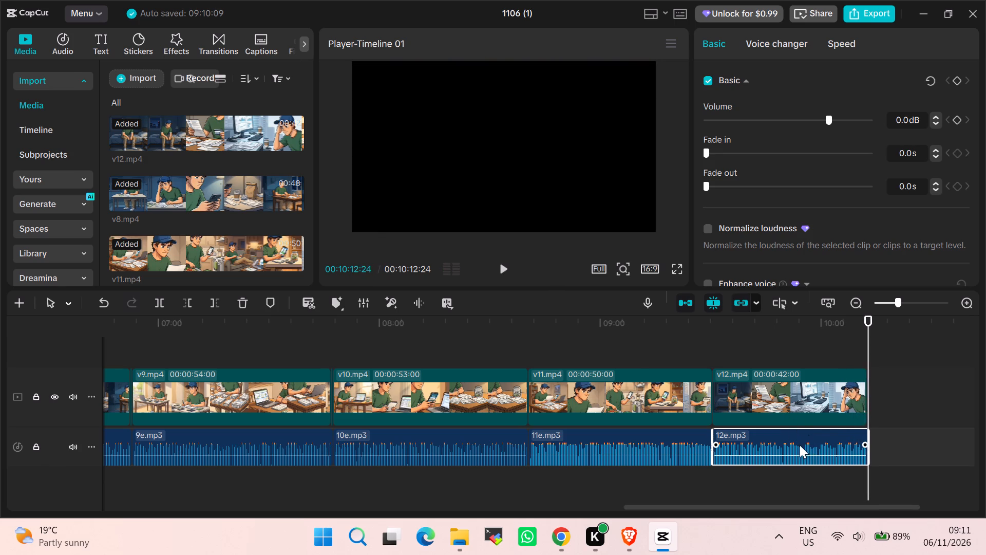
click(838, 390)
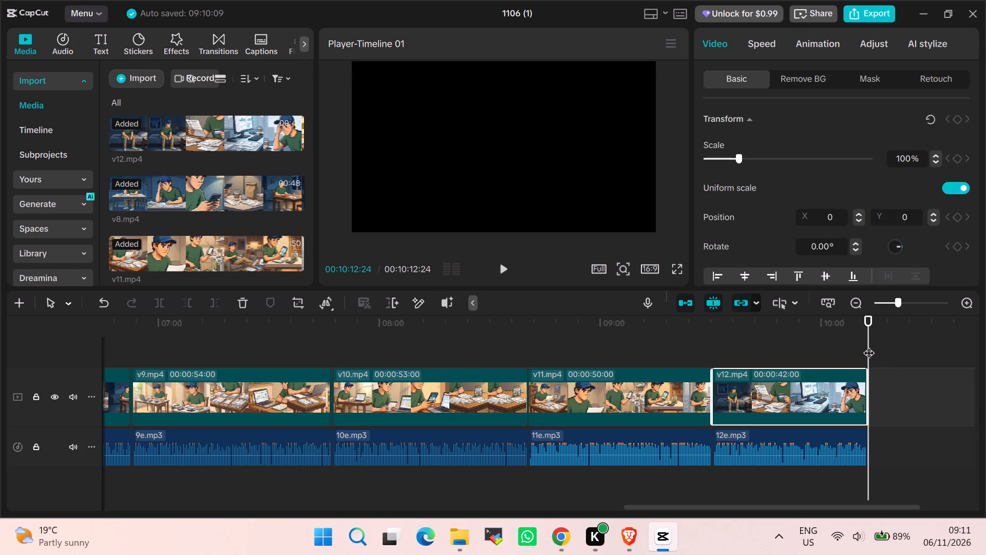
drag(868, 343, 867, 341)
Add a freeze frame at the end of v12.mp4 on the main video track, at 10:12:15.
drag(867, 341, 862, 341)
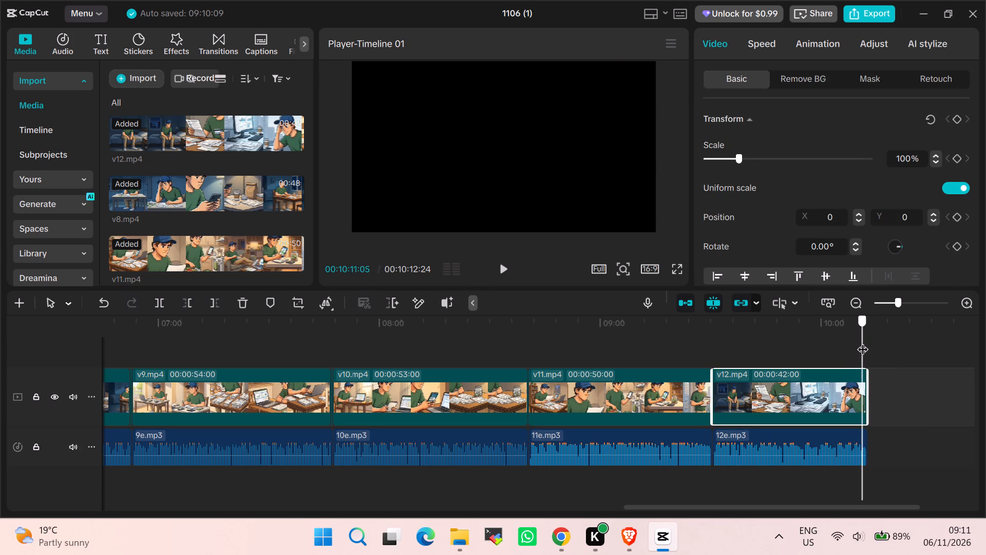
drag(862, 341, 863, 344)
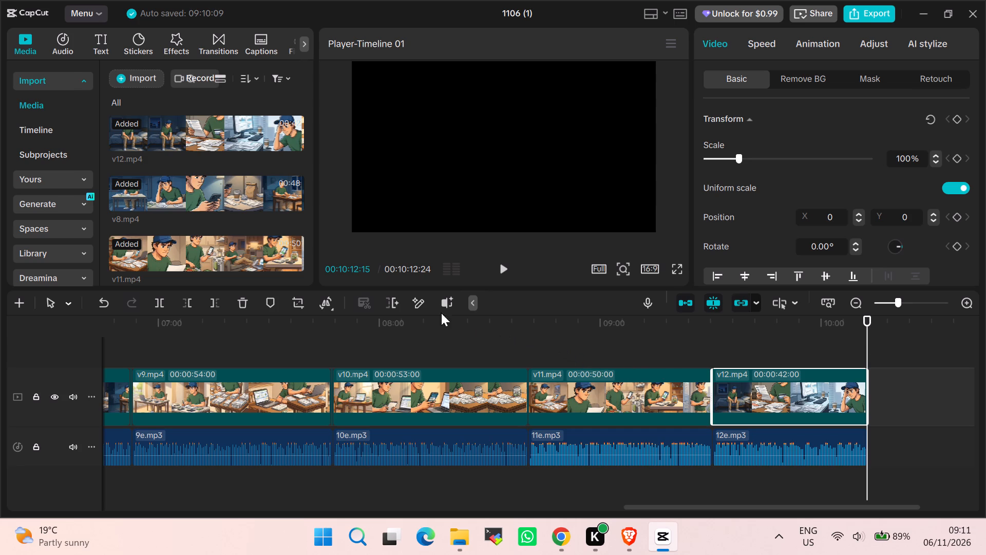
drag(330, 308, 330, 314)
click(331, 304)
click(342, 335)
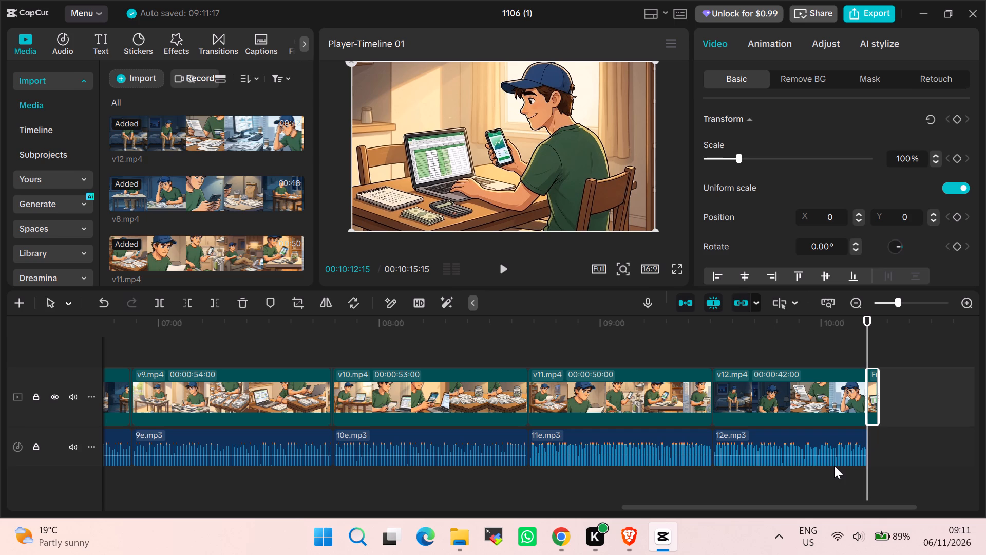
Trim the freeze frame after v12.mp4 to end at 10:12:24, level with the end of 12e.mp3.
key(Right)
key(Right)
key(Right)
key(Right)
key(Right)
key(Right)
key(Right)
key(Right)
key(Right)
key(Right)
key(Right)
key(Right)
key(Right)
key(Right)
key(Right)
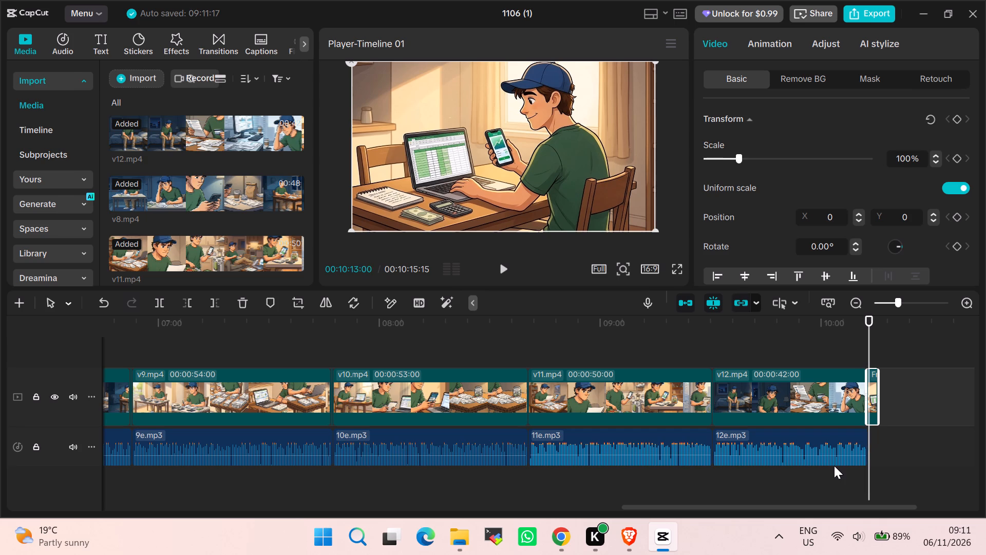
key(Left)
key(Left)
key(Left)
key(Left)
key(Left)
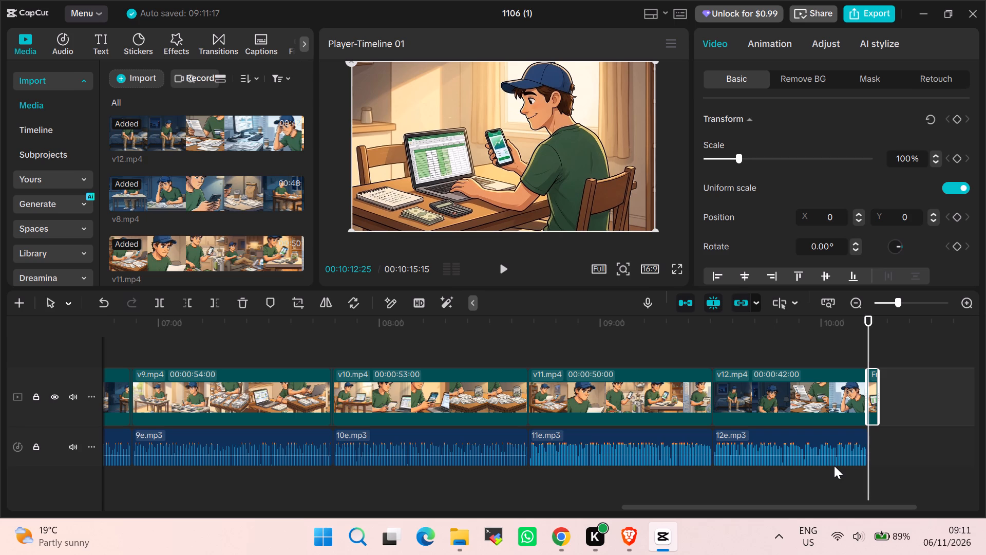
key(Left)
drag(878, 384, 870, 383)
drag(876, 386, 870, 386)
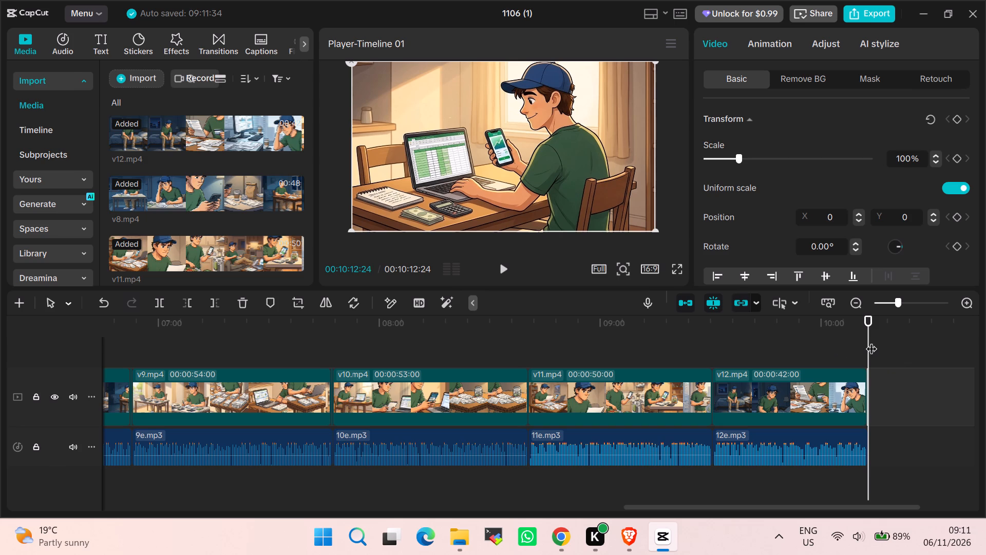
Add the voice-over 13e.mp3 from the media library to the same audio track directly after 12e.mp3, at 10:12:24.
drag(871, 340, 852, 331)
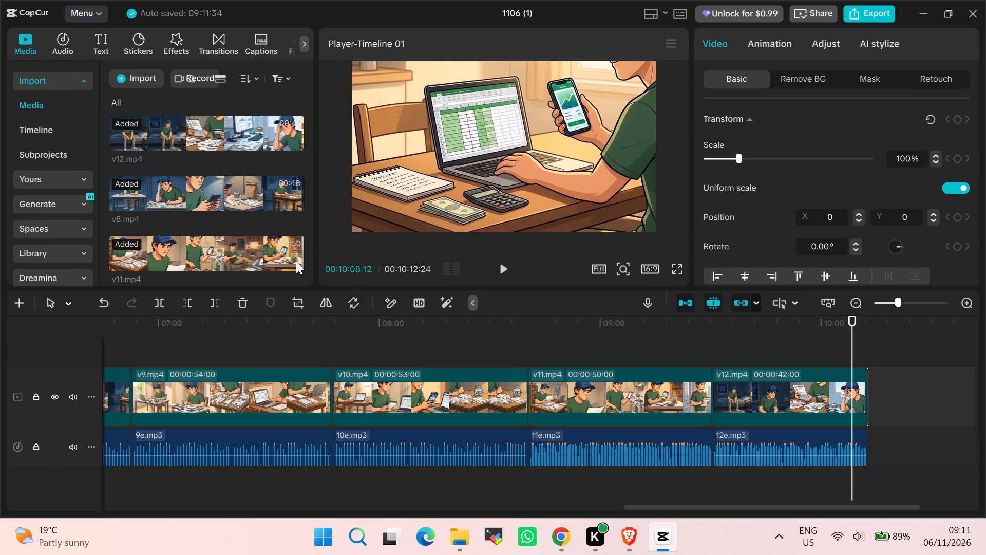
scroll(270, 227, down, 9)
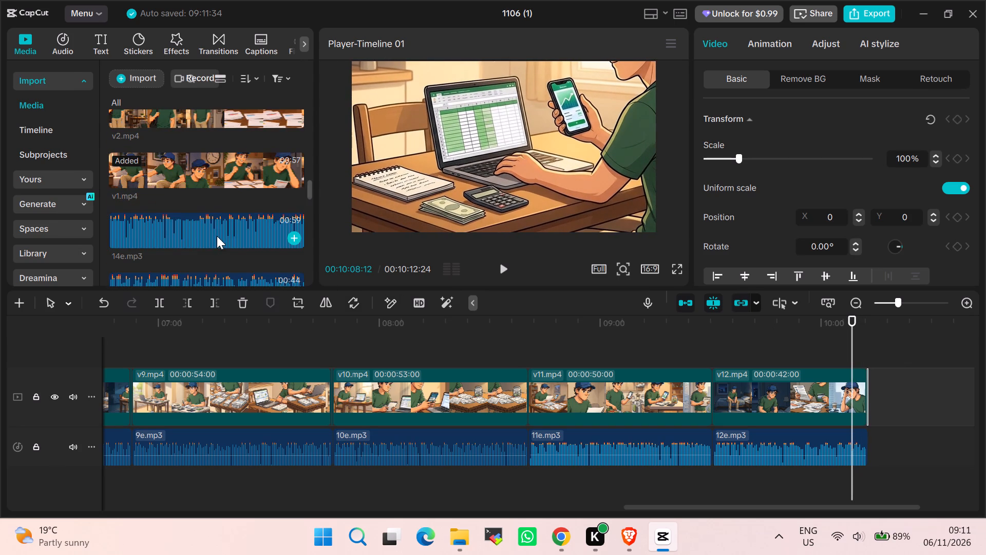
scroll(217, 236, down, 3)
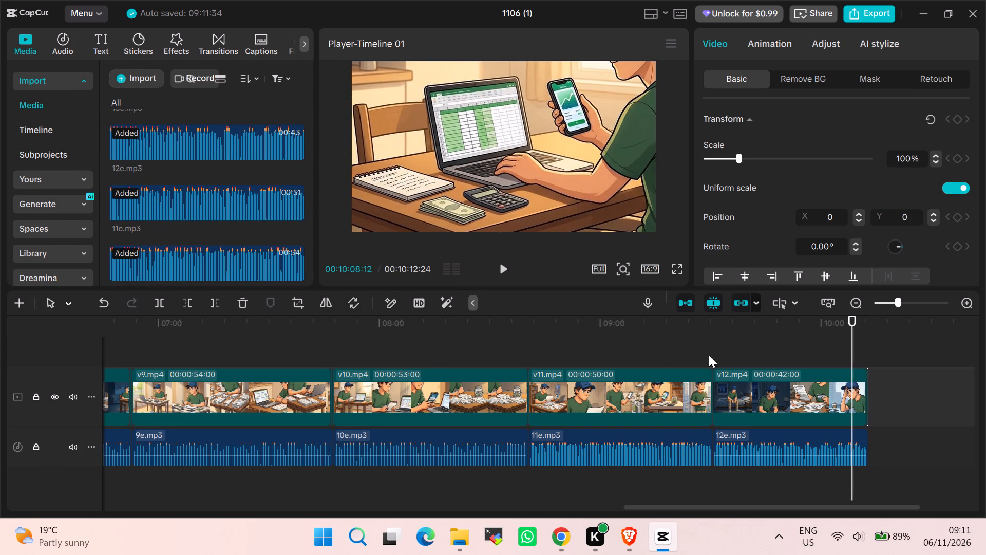
drag(855, 343, 868, 350)
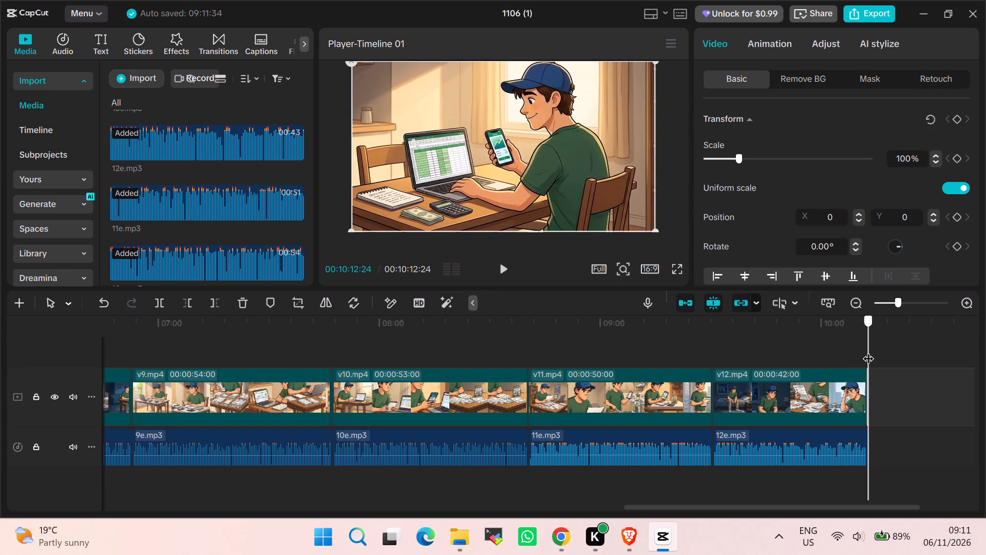
drag(868, 350, 868, 354)
click(836, 454)
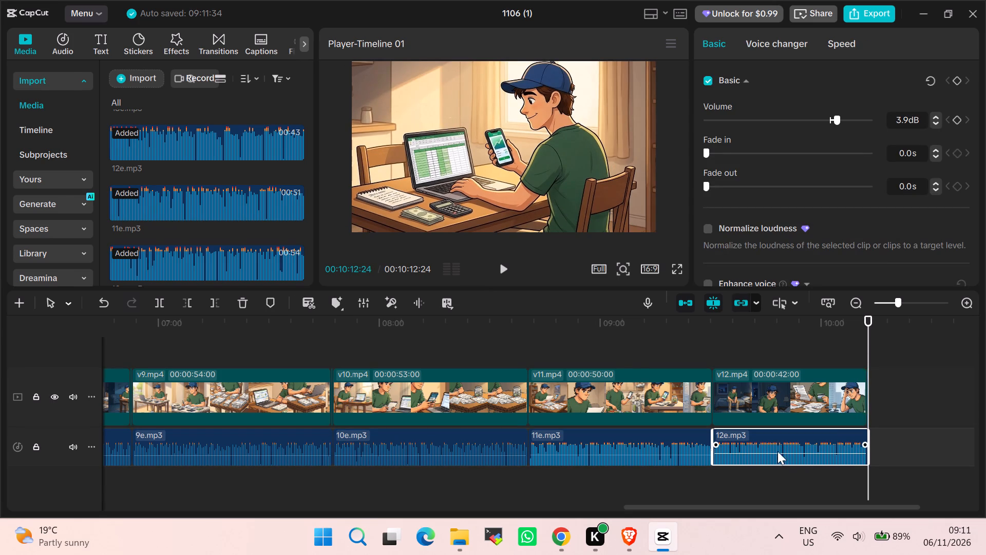
scroll(193, 245, down, 2)
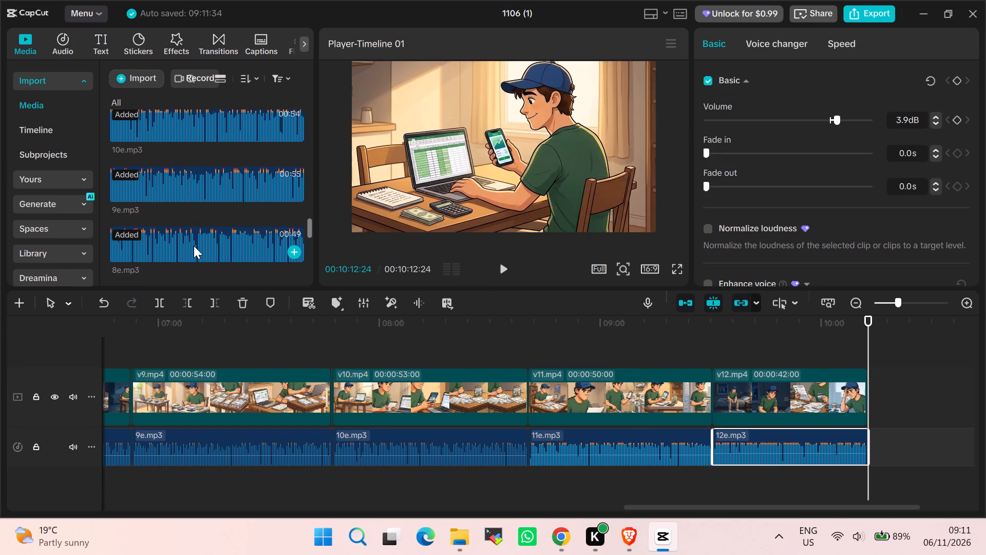
scroll(196, 246, up, 6)
scroll(199, 247, down, 2)
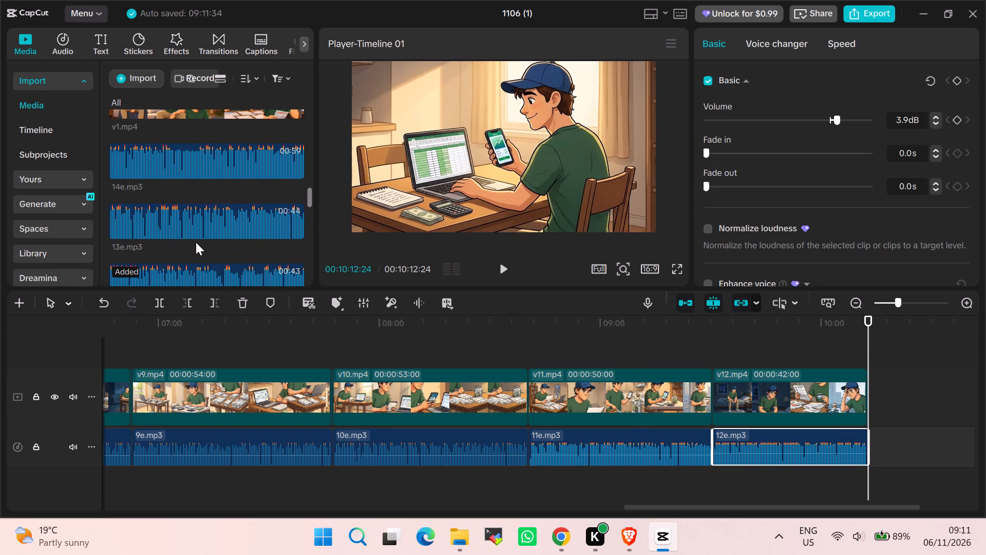
drag(194, 221, 858, 448)
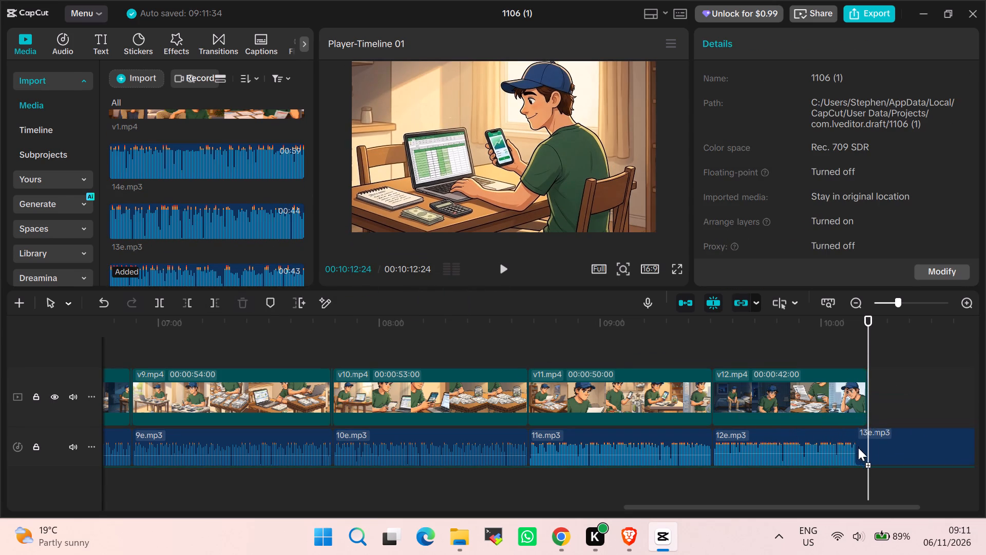
drag(858, 448, 869, 451)
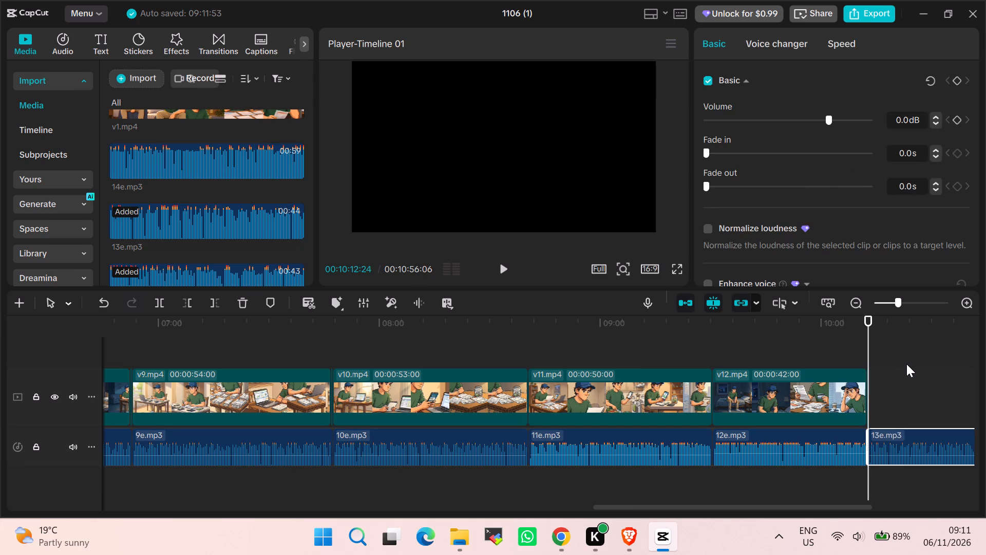